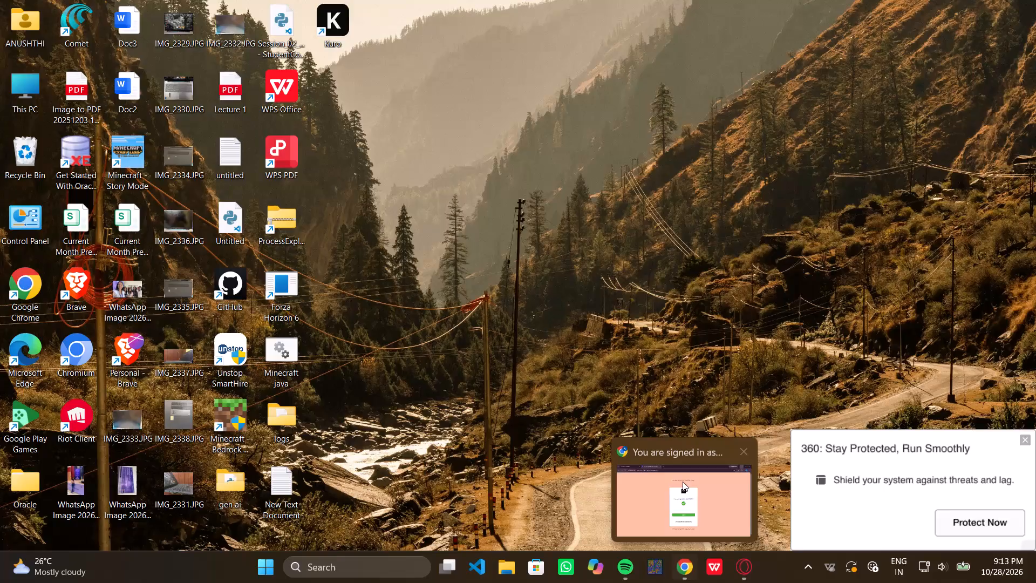
Switch to Chrome and open the Canva home page in a new browser tab.
{"action": "left_click", "coordinate": [683, 482]}
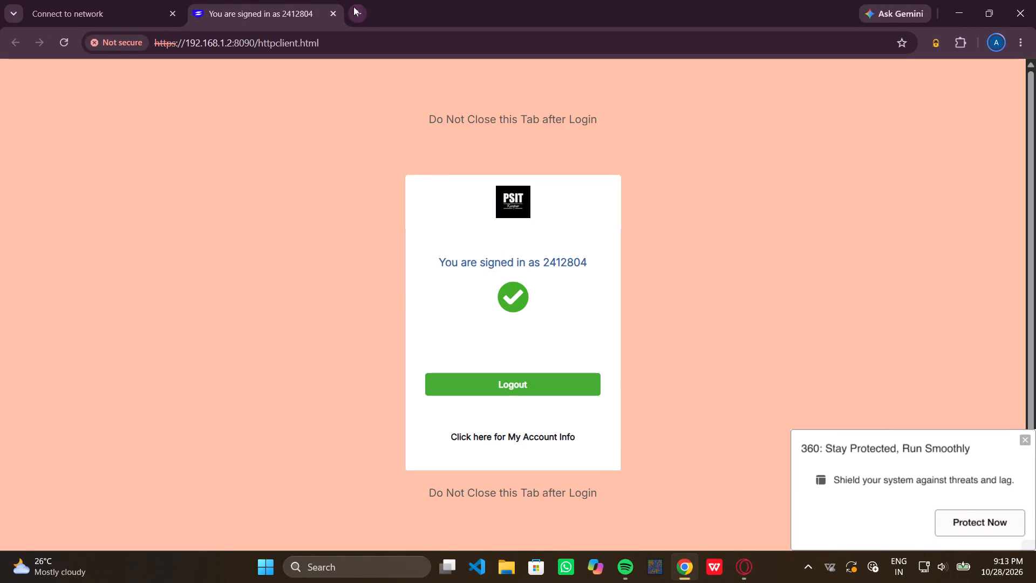
{"action": "left_click", "coordinate": [353, 6]}
{"action": "key", "text": "c"}
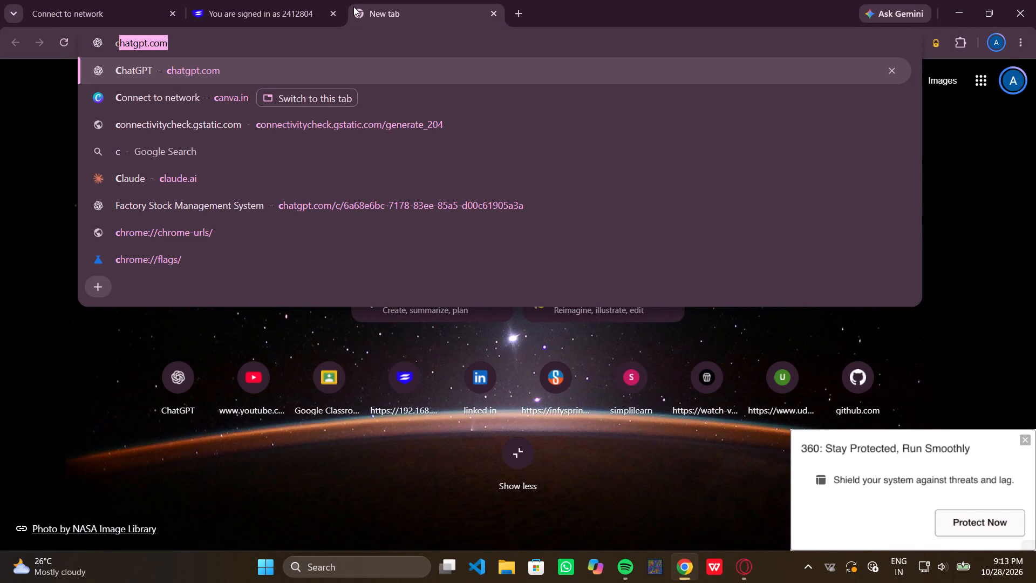
{"action": "type", "text": "an"}
{"action": "key", "text": "Return"}
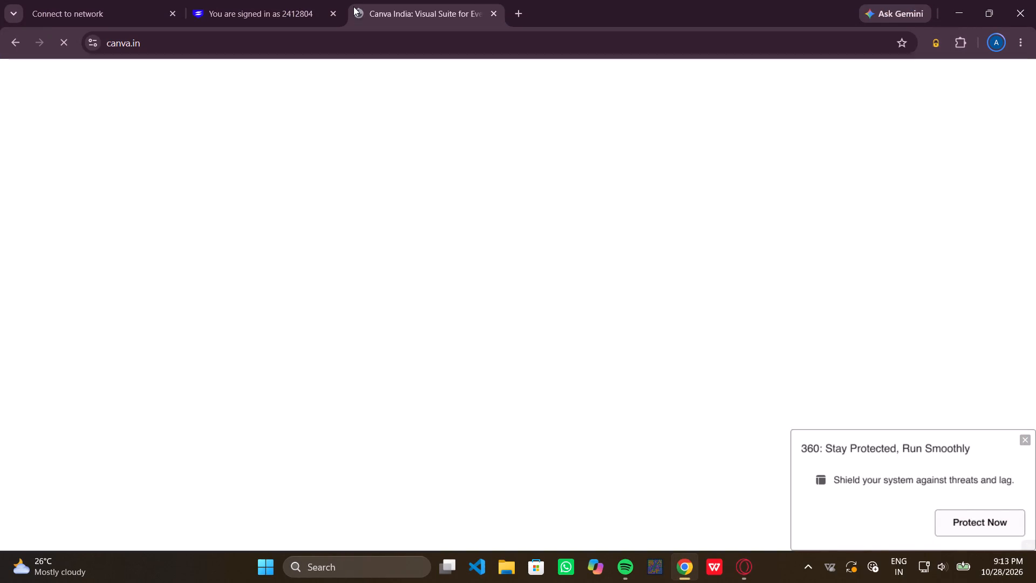
{"action": "left_click", "coordinate": [924, 89]}
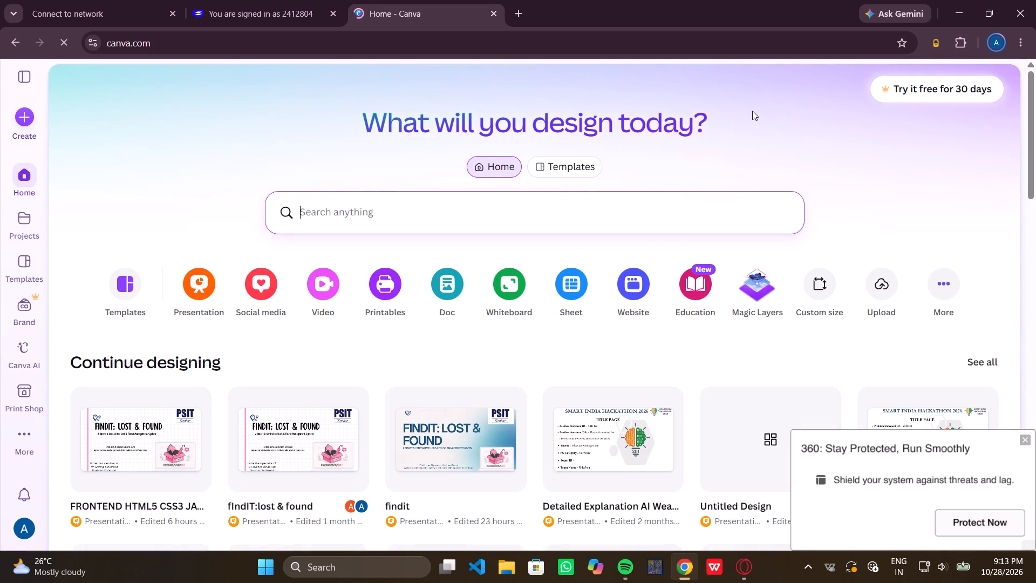
Open the recent presentation FRONTEND HTML5 CSS3 JAVASCRIPT for editing and dismiss the 360 advertisement pop-up.
{"action": "scroll", "coordinate": [440, 336], "scroll_direction": "down", "scroll_amount": 1}
{"action": "left_click", "coordinate": [181, 341]}
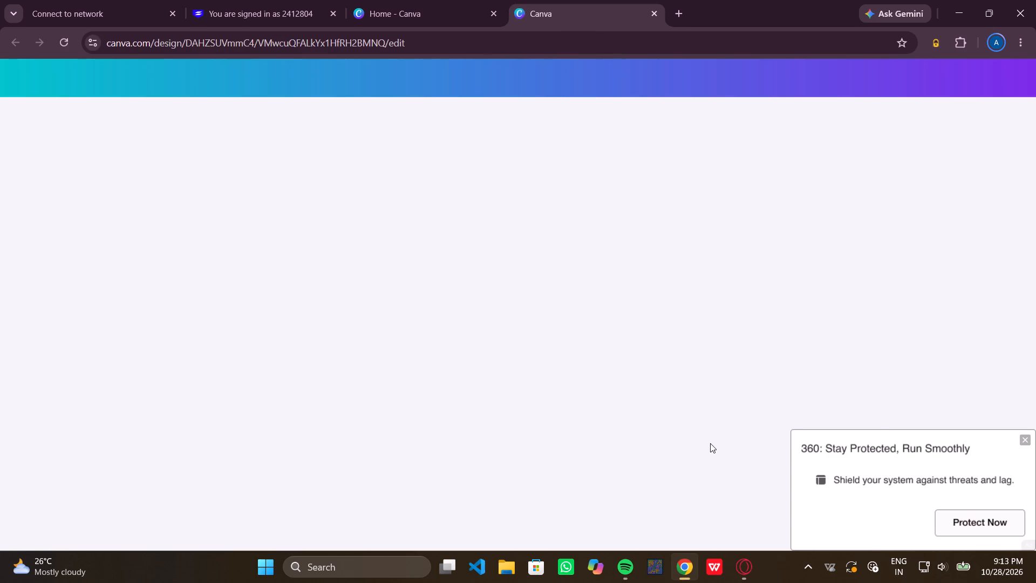
{"action": "left_click", "coordinate": [1024, 443]}
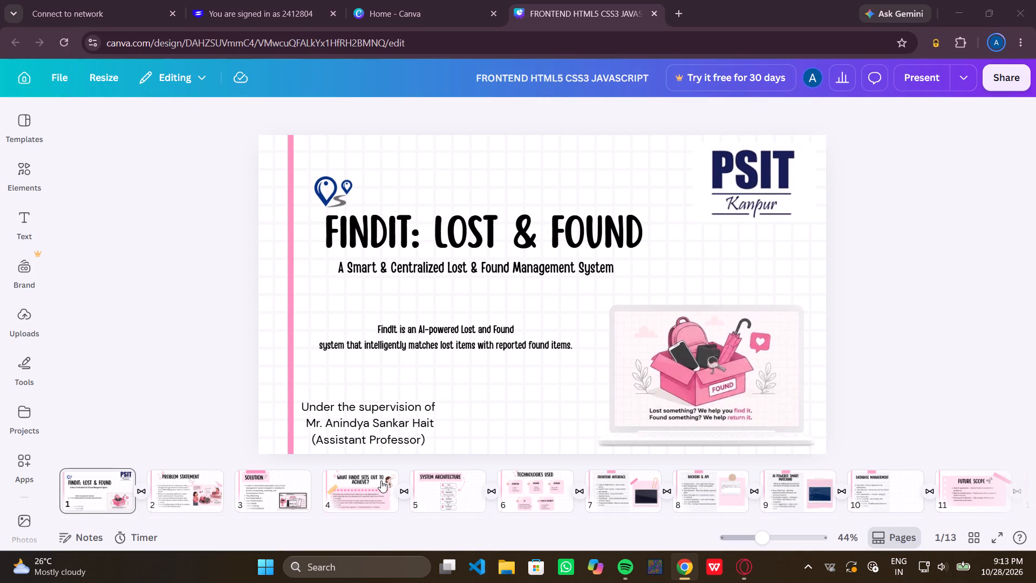
Review the Solution and Problem Statement slides, ending on the Frontend Interface slide with its laptop image selected.
{"action": "left_click", "coordinate": [257, 478]}
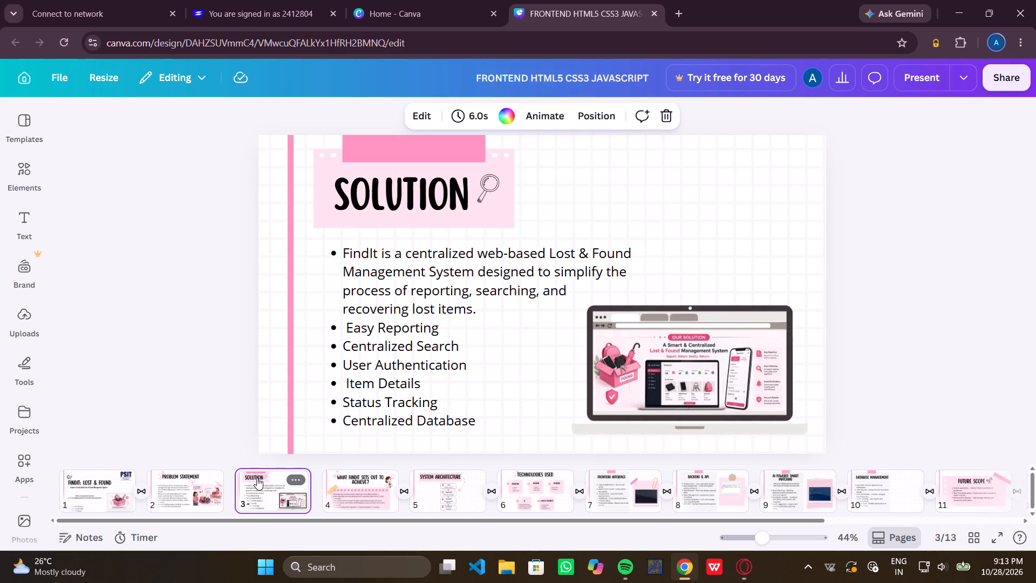
{"action": "left_click", "coordinate": [187, 491]}
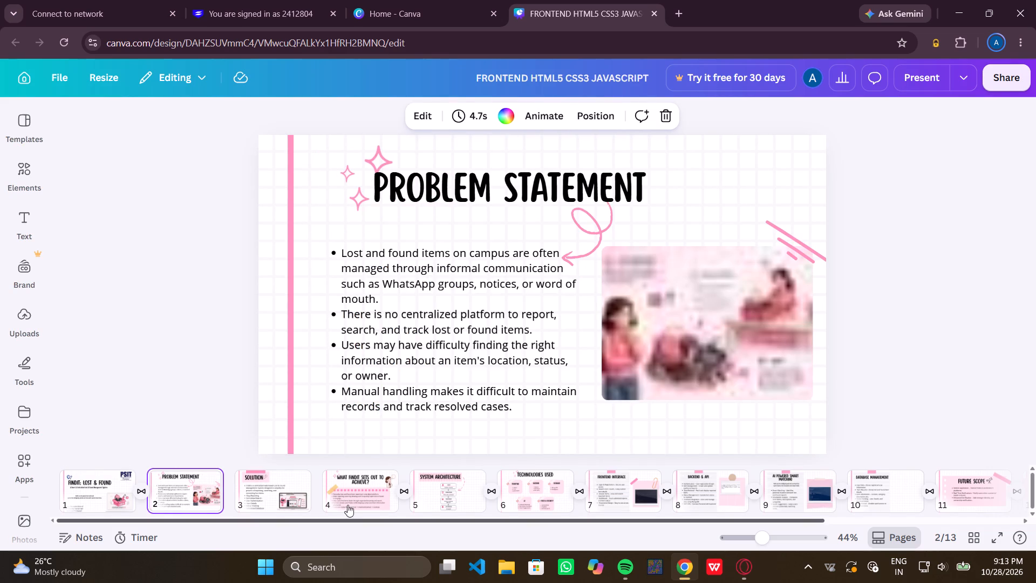
{"action": "left_click", "coordinate": [653, 492]}
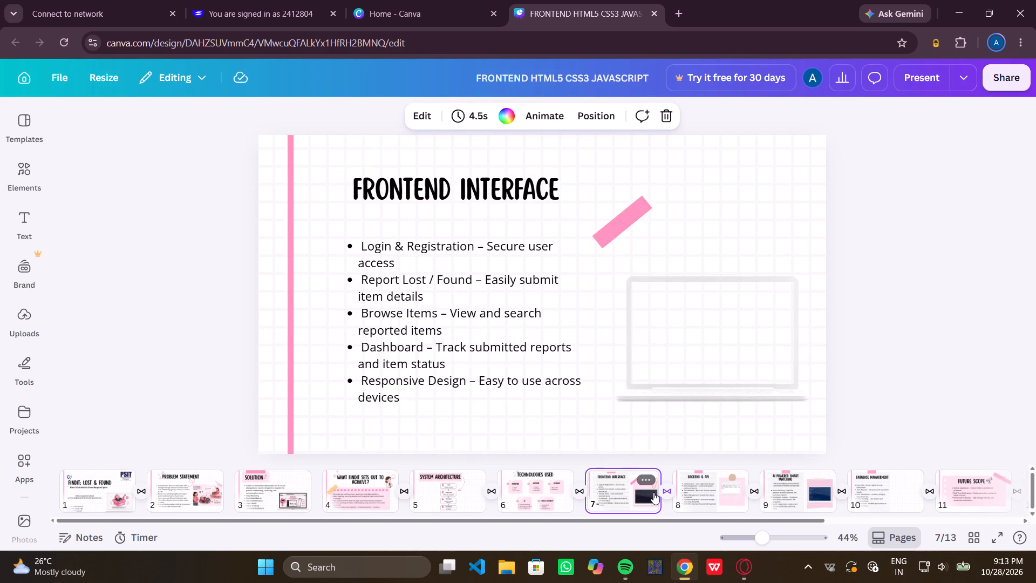
{"action": "left_click", "coordinate": [721, 321]}
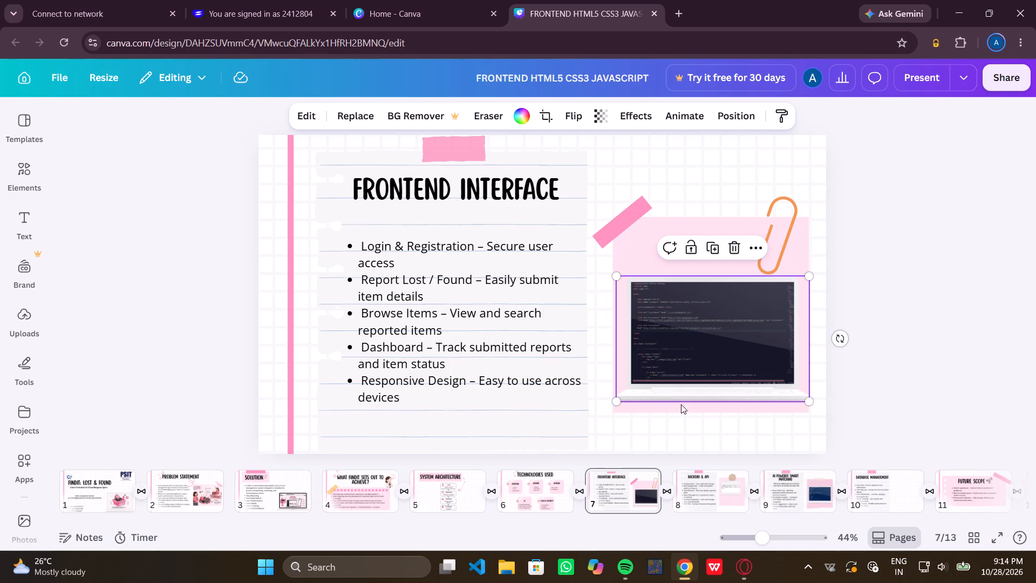
Switch to WhatsApp.
{"action": "left_click", "coordinate": [564, 566]}
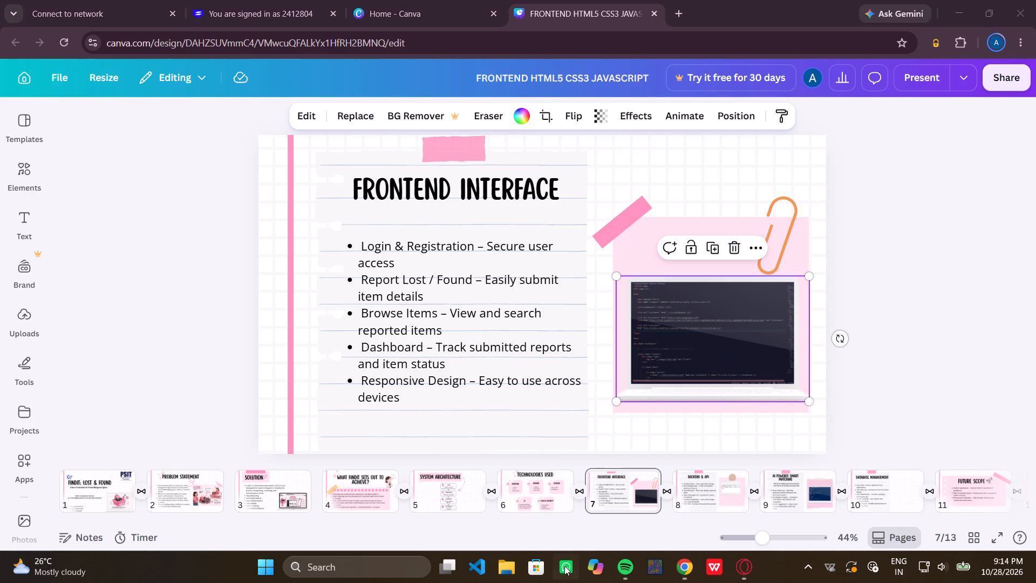
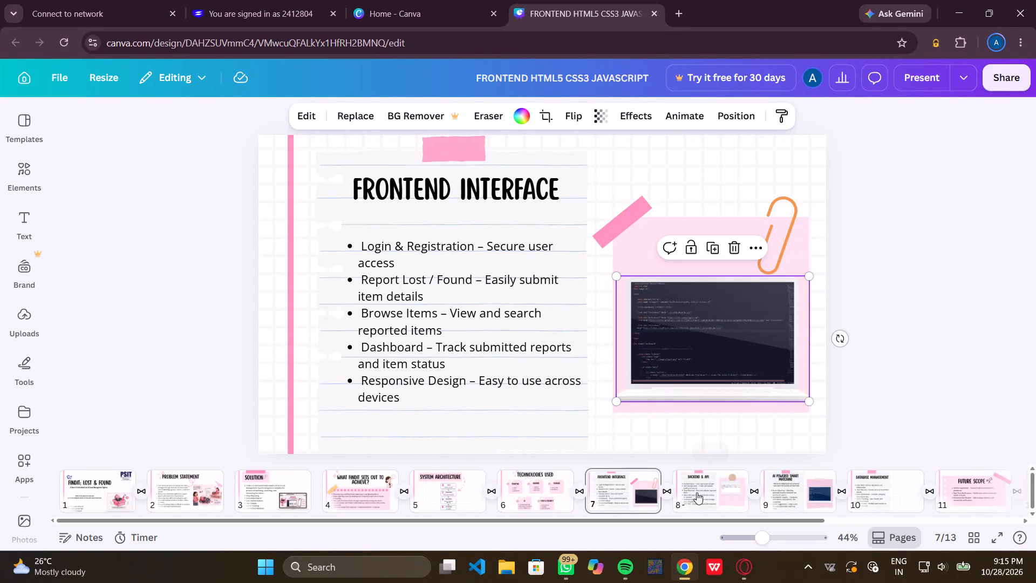
Remove the screenshot from the laptop frame on the Backend & API slide, keeping the empty frame.
{"action": "left_click", "coordinate": [713, 493]}
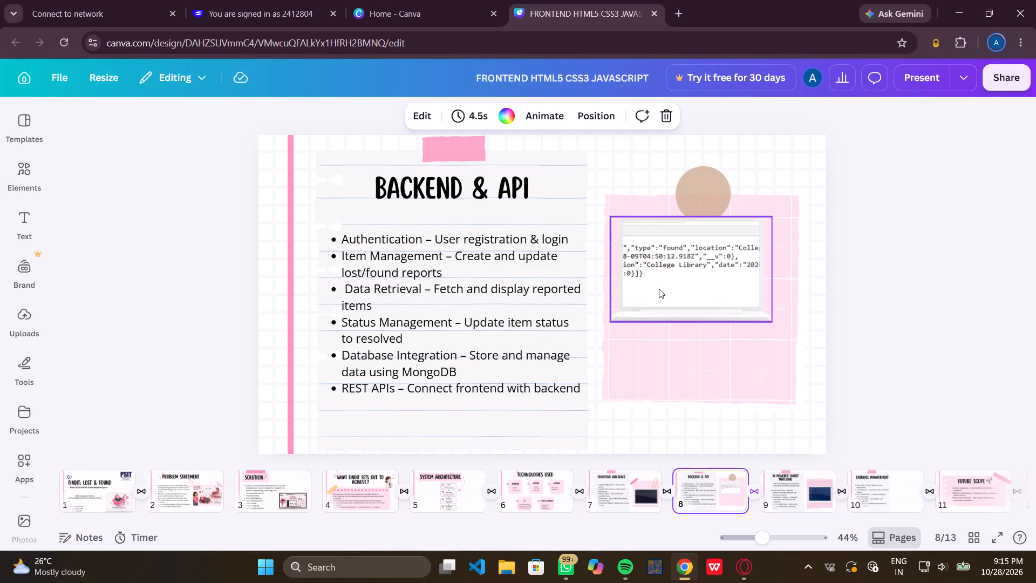
{"action": "left_click", "coordinate": [660, 276]}
{"action": "left_click", "coordinate": [712, 196]}
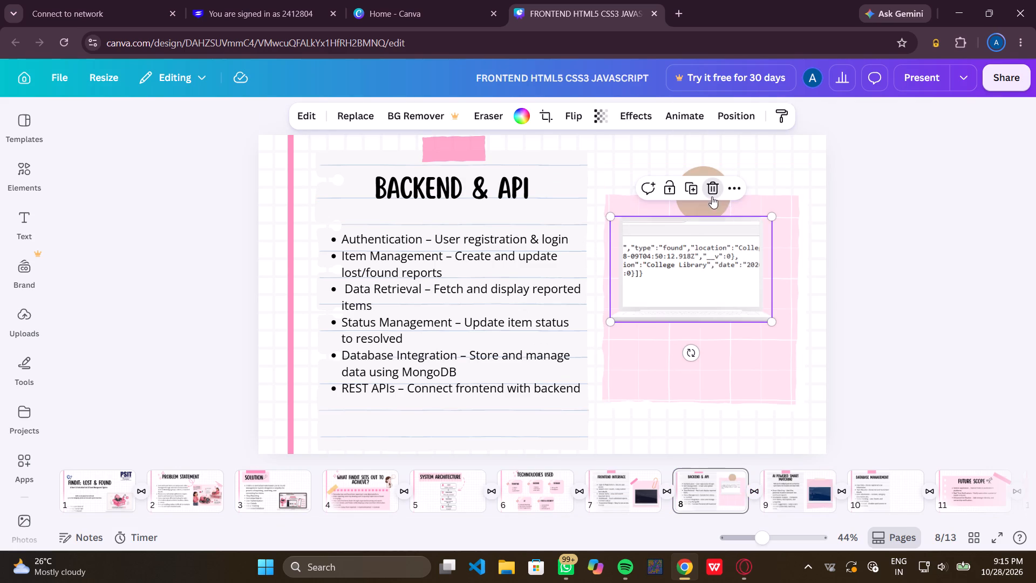
{"action": "left_click", "coordinate": [715, 234]}
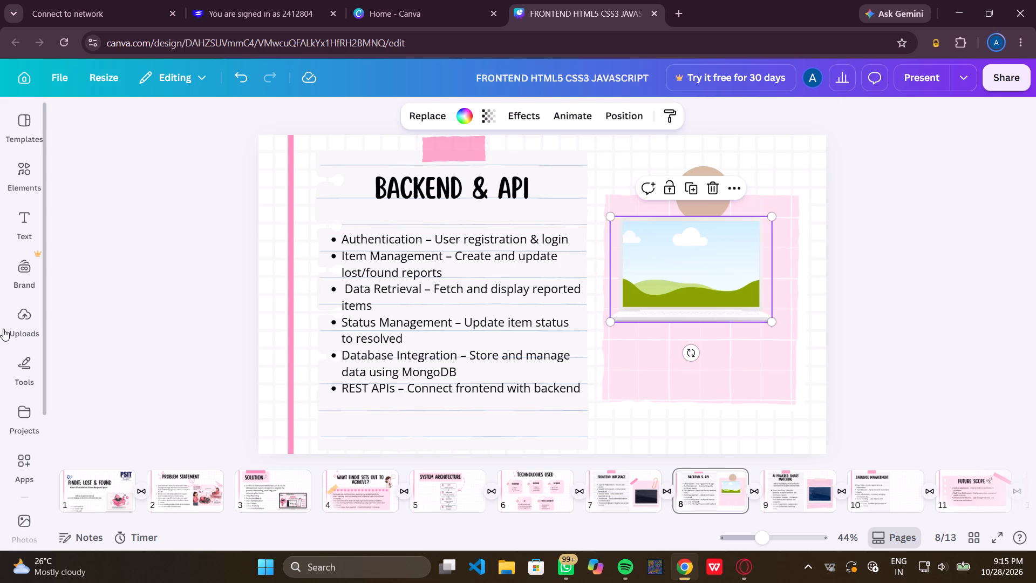
Upload WhatsApp Image 2026-10-28 at 4.50.37 PM from Downloads and place it inside the Backend & API slide's laptop frame.
{"action": "left_click", "coordinate": [28, 310]}
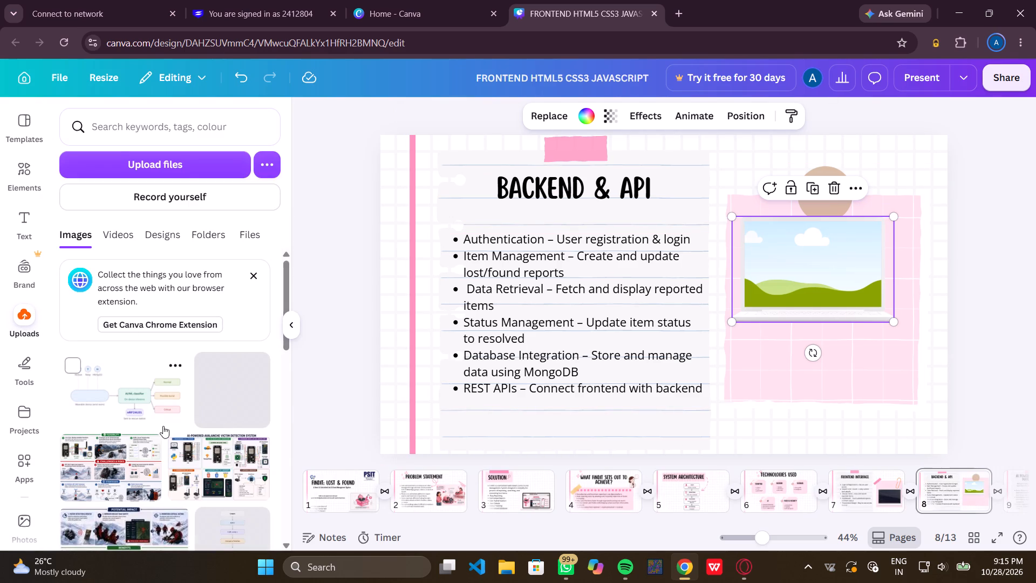
{"action": "left_click", "coordinate": [185, 165]}
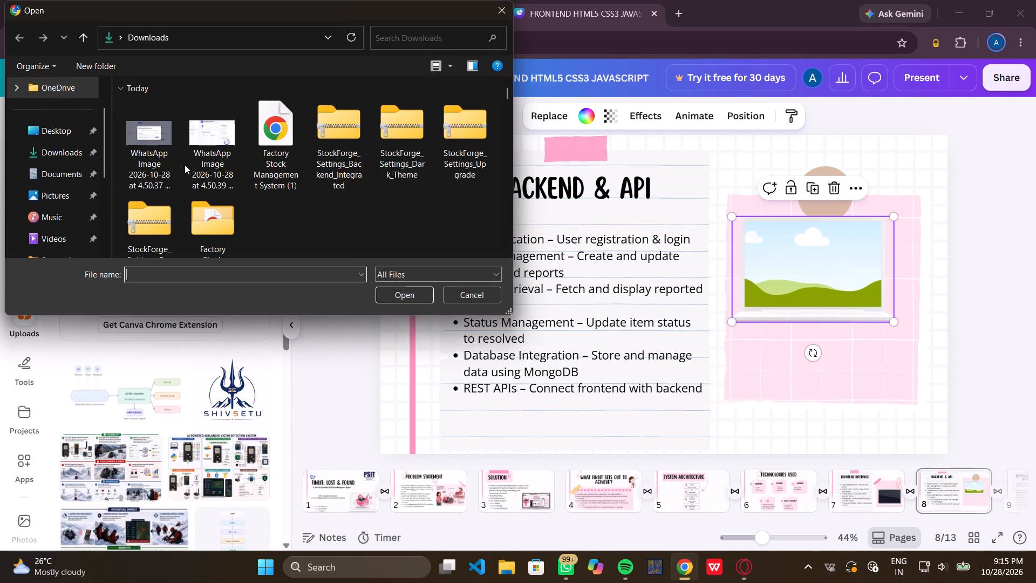
{"action": "left_click", "coordinate": [162, 151]}
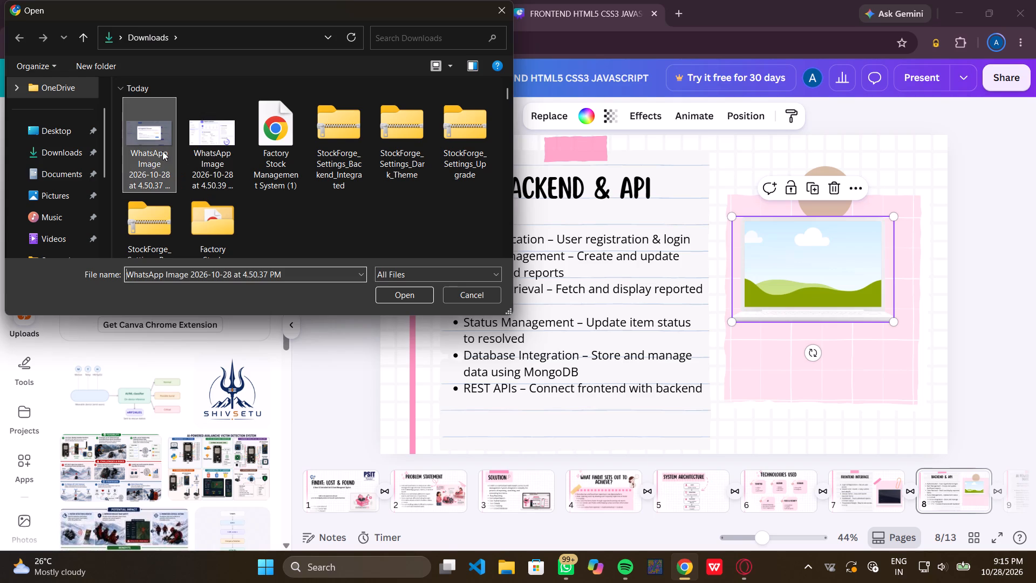
{"action": "left_click", "coordinate": [404, 293]}
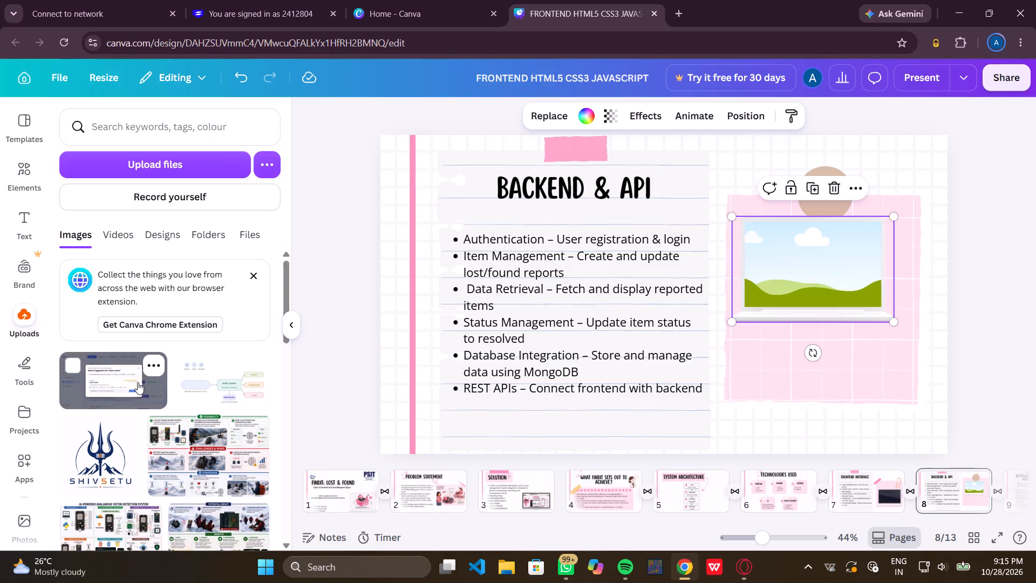
{"action": "left_click", "coordinate": [138, 382]}
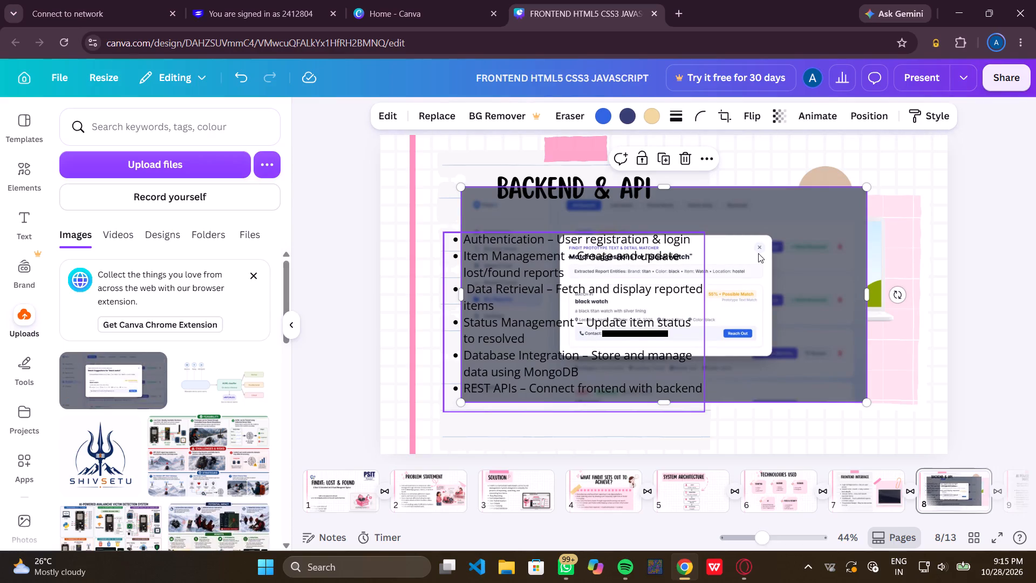
{"action": "left_click_drag", "start_coordinate": [727, 299], "coordinate": [847, 259]}
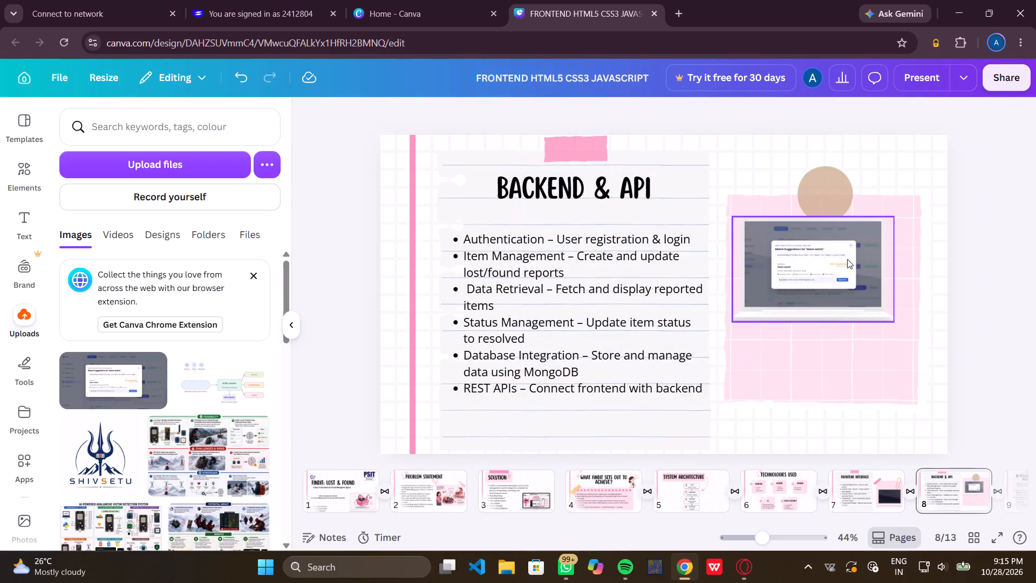
Enlarge the laptop mockup slightly on the Backend & API slide so it nearly spans the pink paper.
{"action": "right_click", "coordinate": [860, 269]}
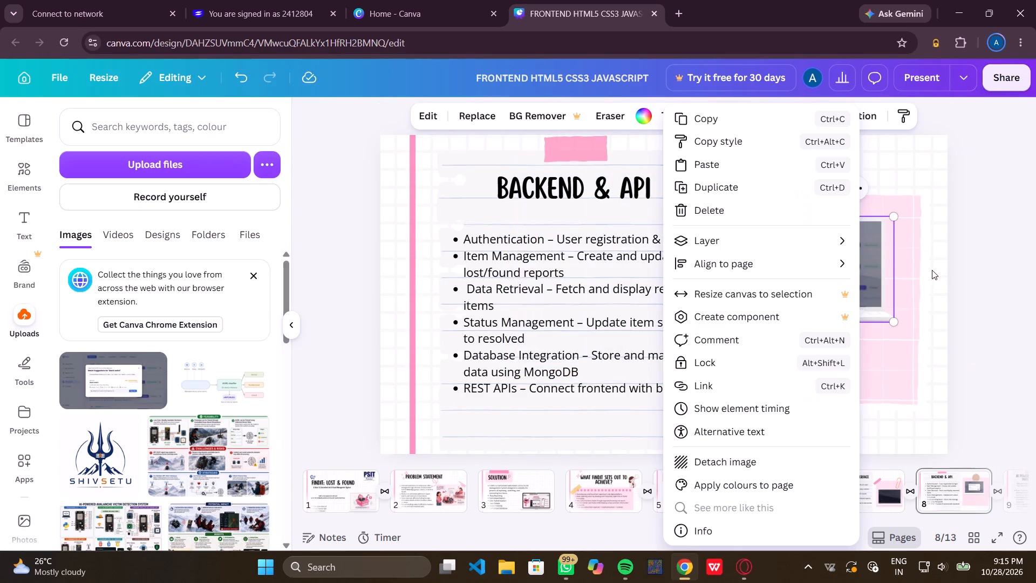
{"action": "left_click", "coordinate": [948, 266]}
{"action": "left_click_drag", "start_coordinate": [890, 320], "coordinate": [896, 324]}
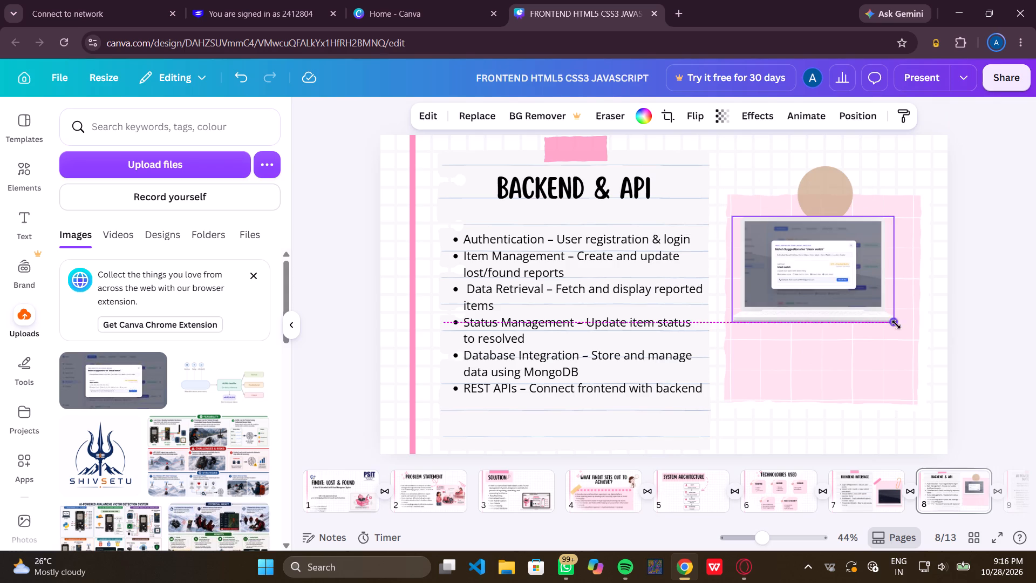
{"action": "left_click_drag", "start_coordinate": [896, 324], "coordinate": [913, 339]}
{"action": "left_click", "coordinate": [965, 275]}
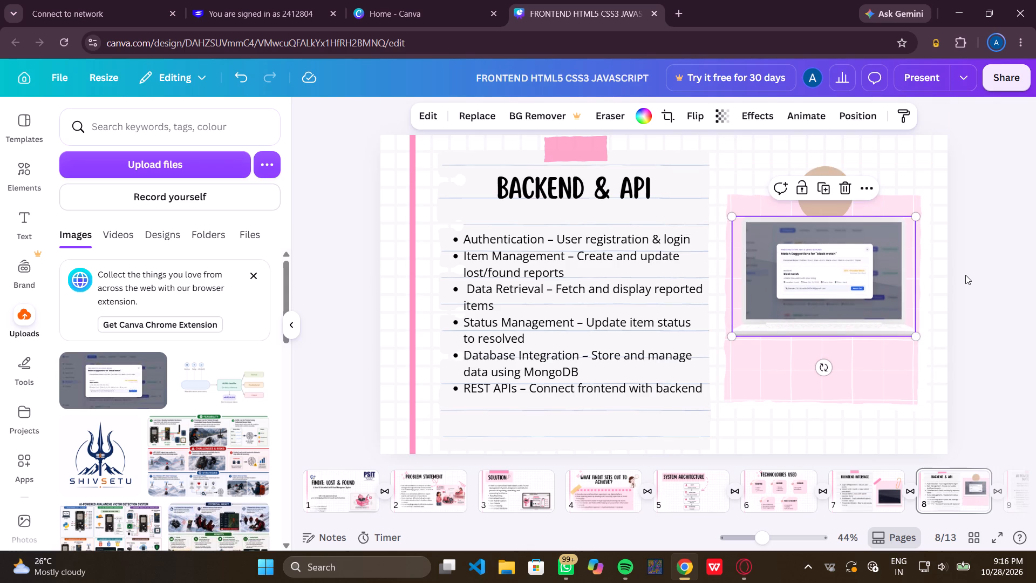
Enlarge the pink paper graphic behind the laptop toward the slide's upper edge and shift it slightly left.
{"action": "left_click", "coordinate": [922, 172]}
{"action": "left_click_drag", "start_coordinate": [931, 165], "coordinate": [939, 155]}
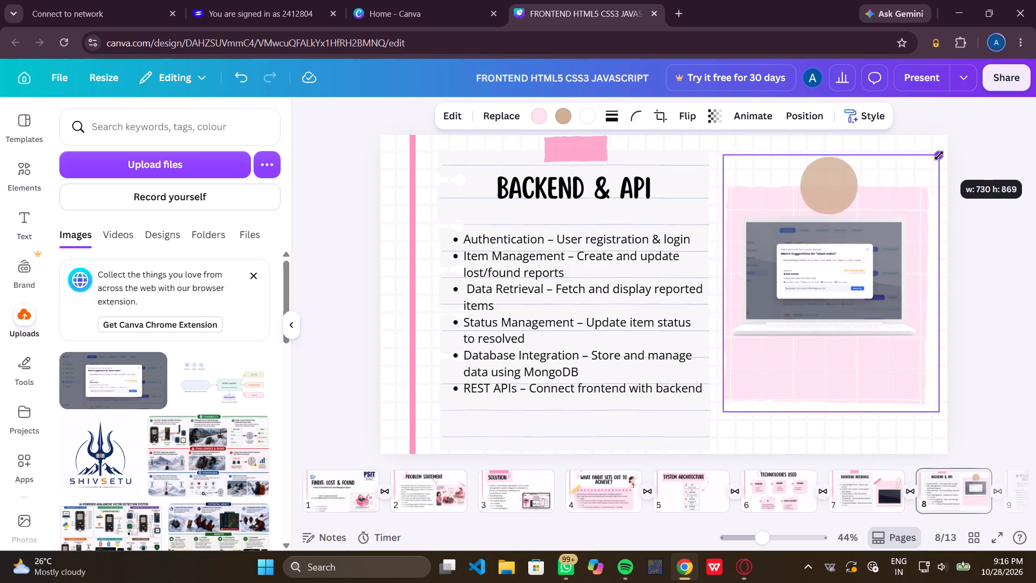
{"action": "left_click_drag", "start_coordinate": [939, 155], "coordinate": [944, 147]}
{"action": "left_click_drag", "start_coordinate": [916, 164], "coordinate": [913, 166]}
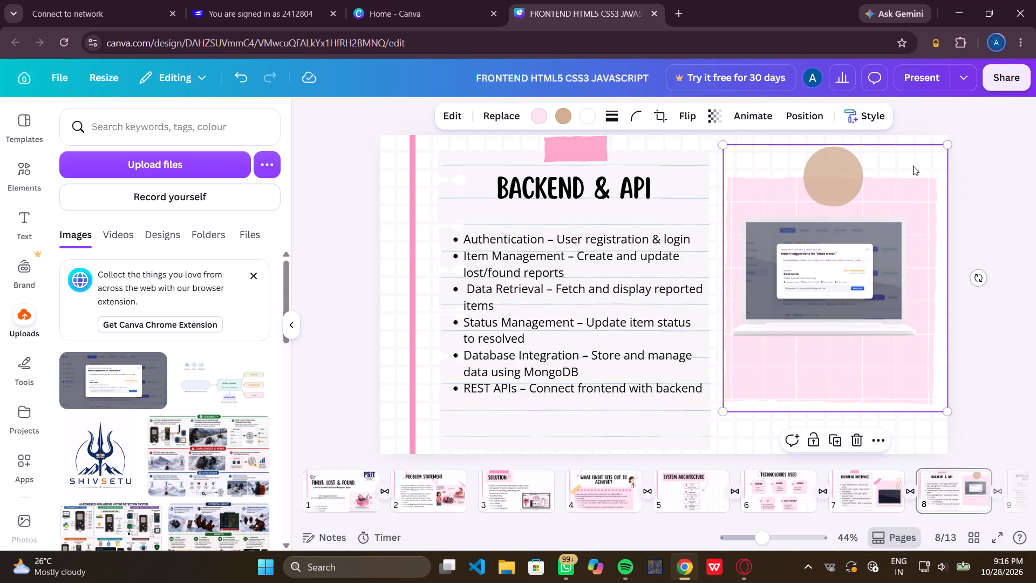
{"action": "left_click_drag", "start_coordinate": [913, 166], "coordinate": [910, 165]}
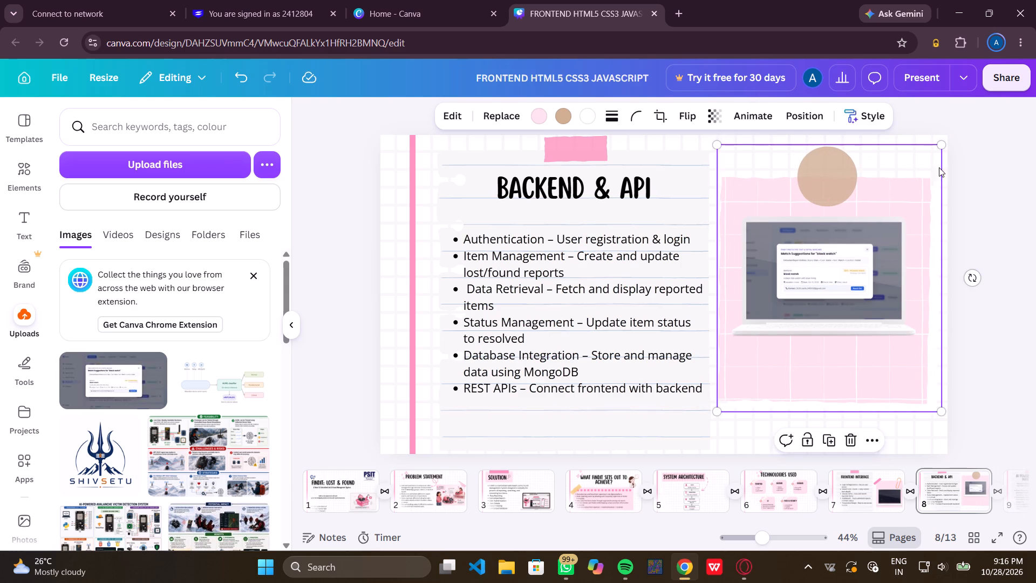
{"action": "left_click", "coordinate": [993, 175]}
Center the laptop mockup horizontally over the enlarged pink paper.
{"action": "left_click", "coordinate": [891, 242]}
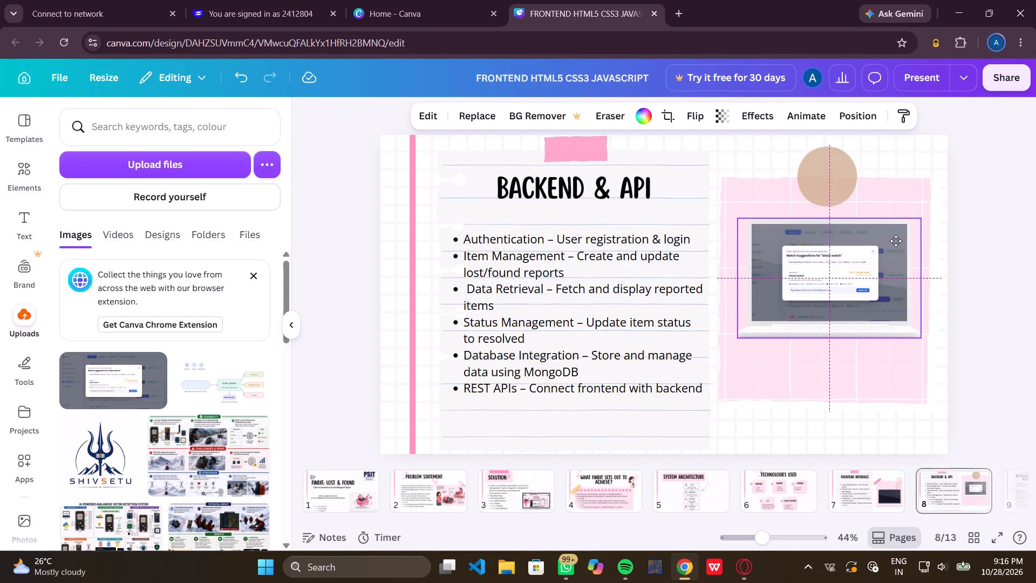
{"action": "left_click", "coordinate": [969, 226]}
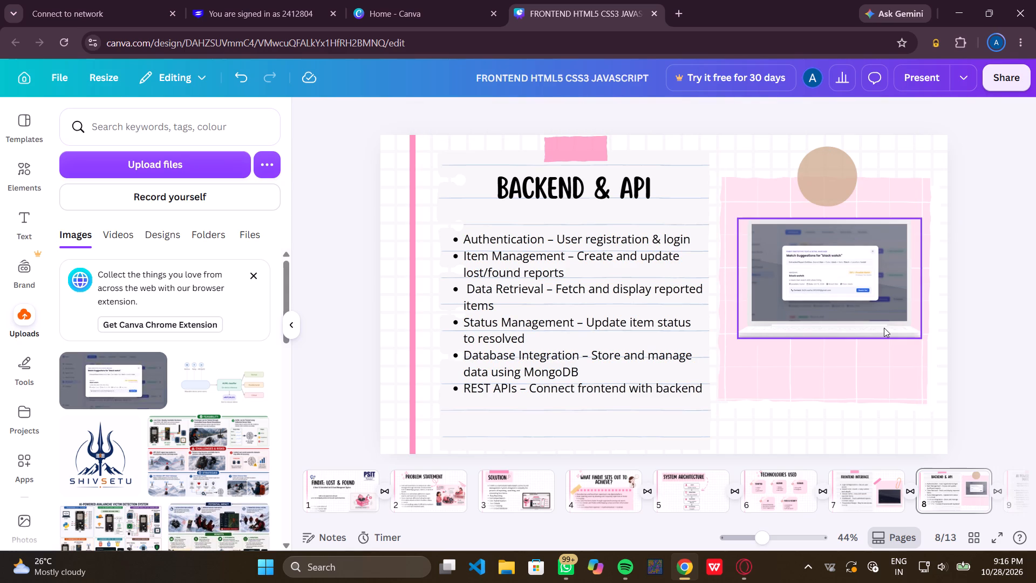
Preview the Backend & API slide in full screen and return to the editor.
{"action": "left_click", "coordinate": [996, 534]}
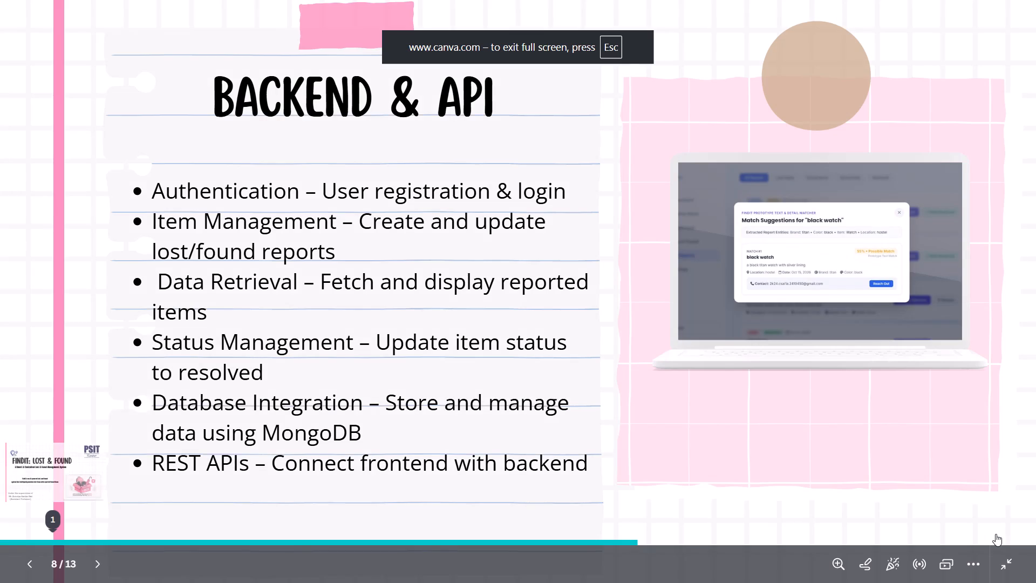
{"action": "key", "text": "Escape"}
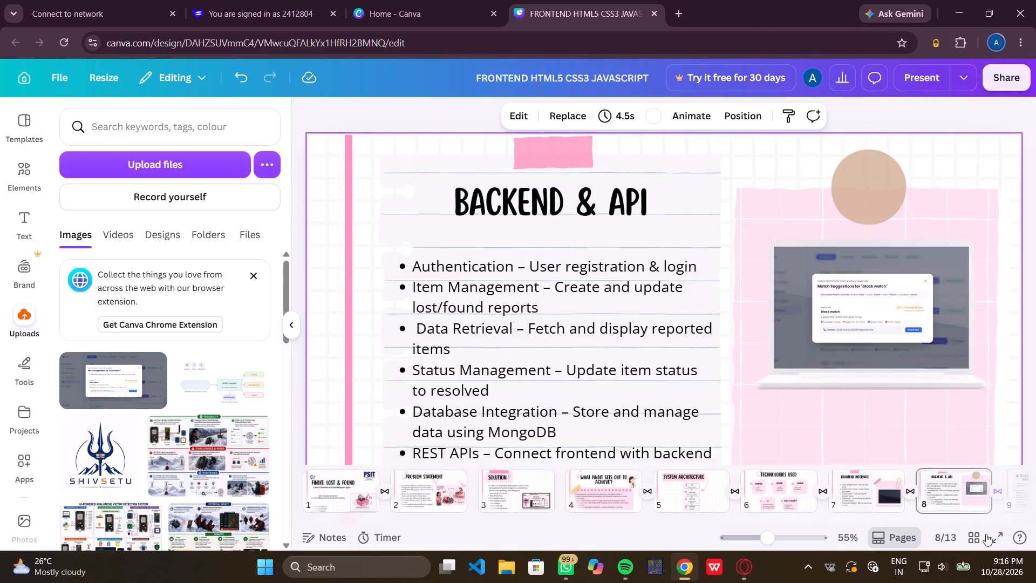
Nudge the laptop mockup slightly left on the pink paper.
{"action": "left_click", "coordinate": [859, 318]}
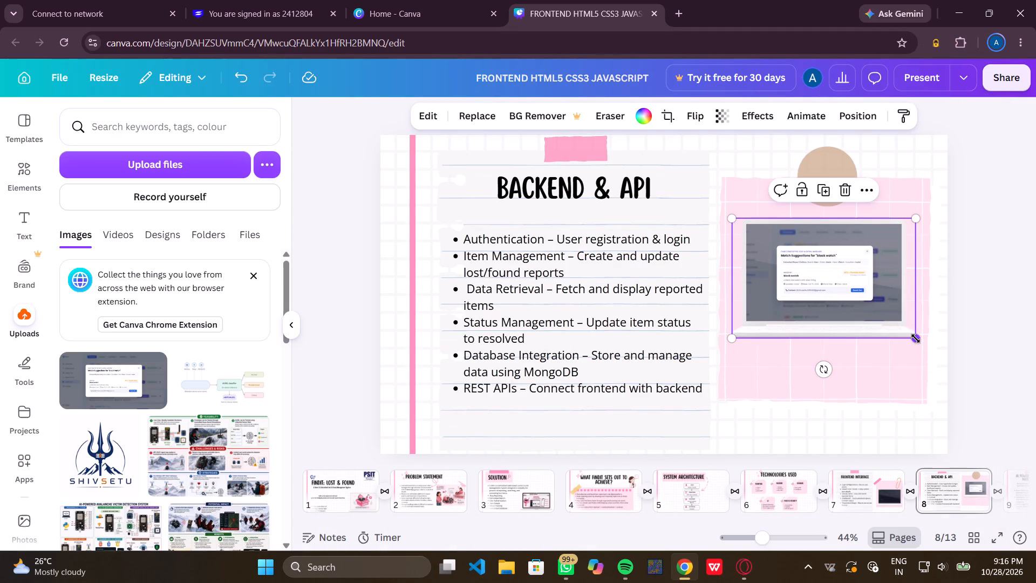
{"action": "left_click", "coordinate": [969, 300]}
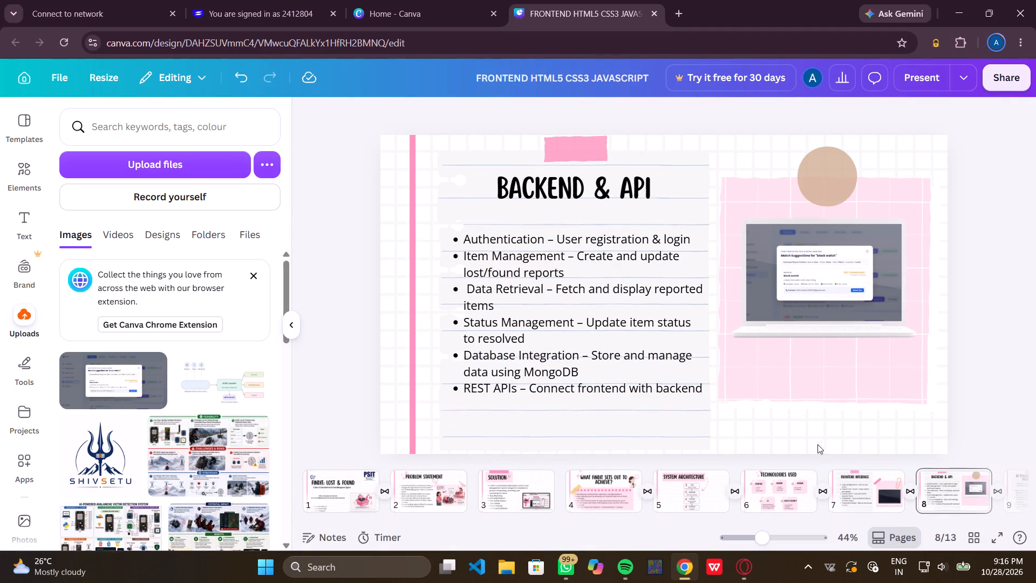
Open the Frontend Interface slide.
{"action": "left_click", "coordinate": [854, 498]}
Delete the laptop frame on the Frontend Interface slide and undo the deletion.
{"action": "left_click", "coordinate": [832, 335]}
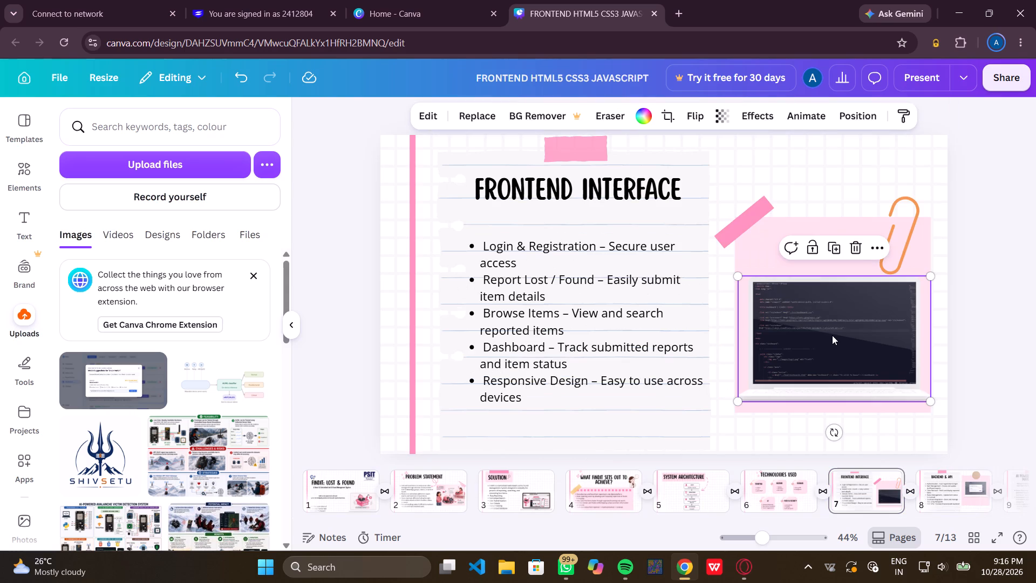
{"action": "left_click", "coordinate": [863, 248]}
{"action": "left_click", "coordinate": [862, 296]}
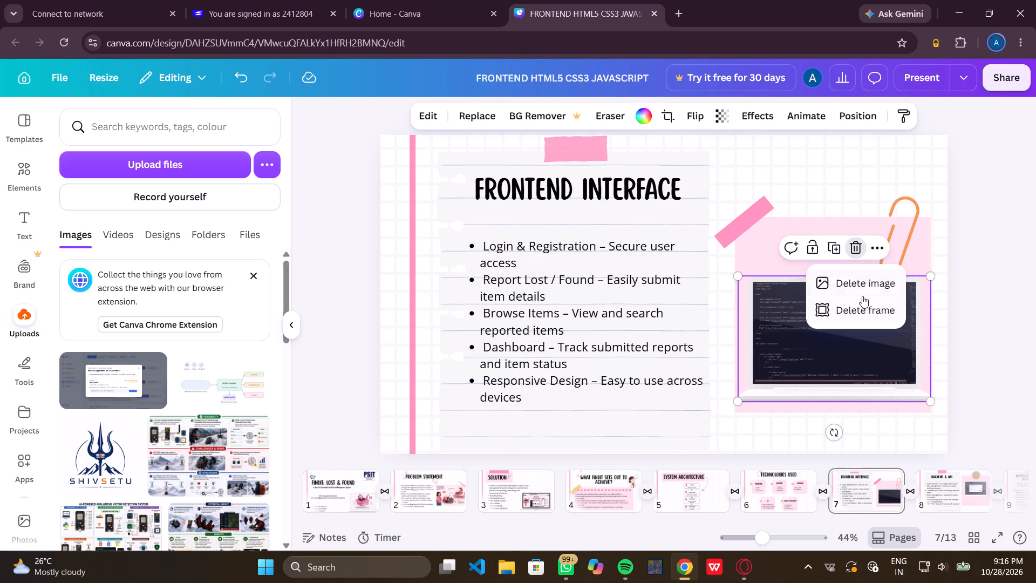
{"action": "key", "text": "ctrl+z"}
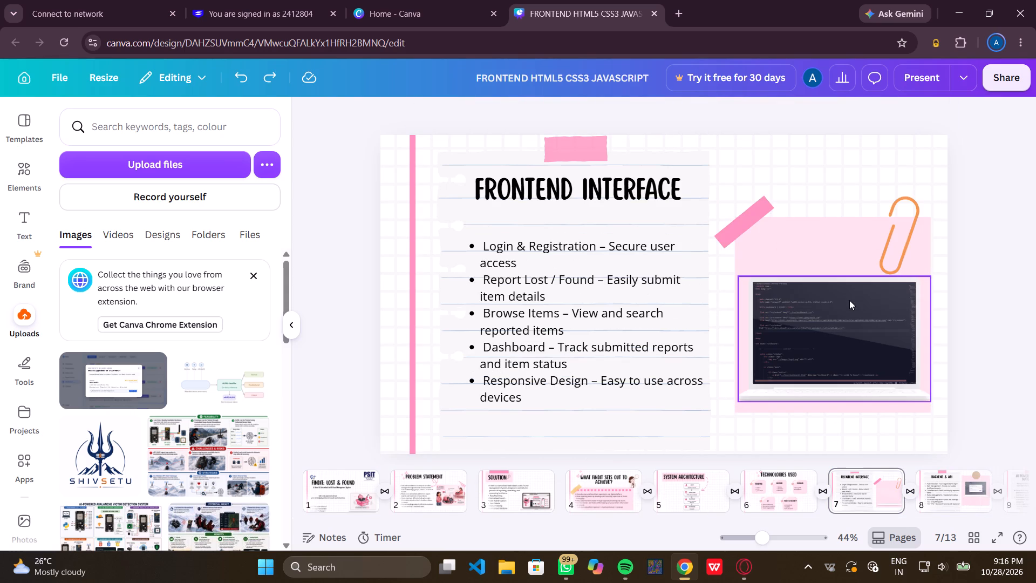
Delete only the code image inside the Frontend Interface slide's laptop, keeping the empty frame.
{"action": "left_click", "coordinate": [841, 315]}
{"action": "left_click", "coordinate": [856, 250]}
{"action": "left_click", "coordinate": [859, 277]}
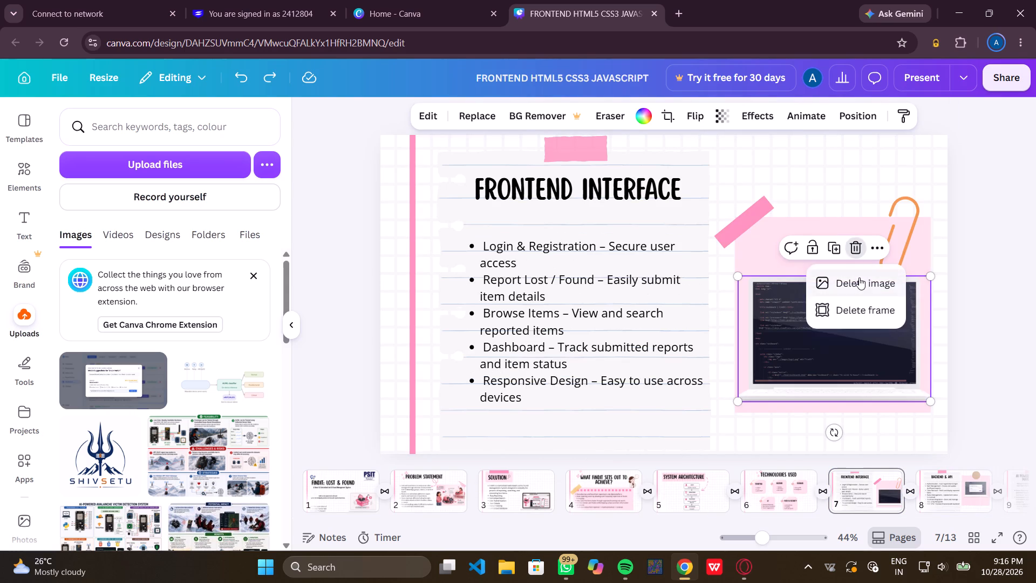
Upload WhatsApp Image 2026-10-28 at 4.50.39 PM from Downloads and place it inside the Frontend Interface slide's laptop frame.
{"action": "left_click", "coordinate": [184, 167]}
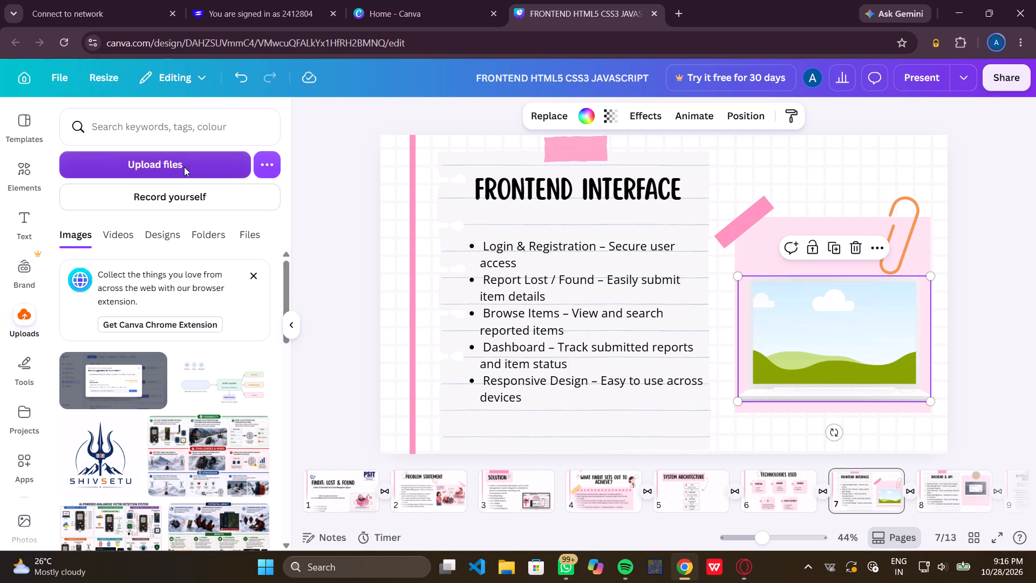
{"action": "left_click", "coordinate": [219, 145]}
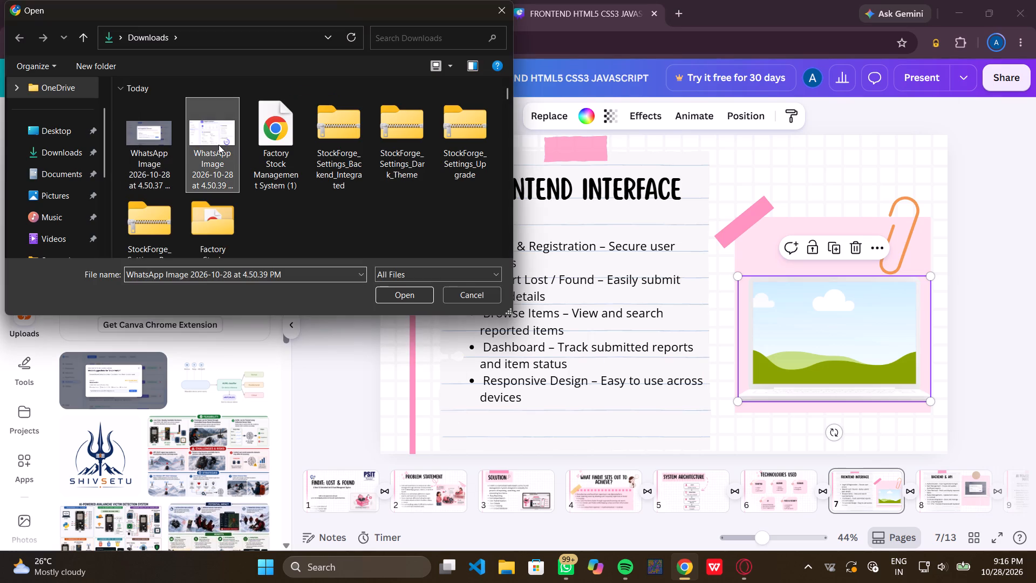
{"action": "left_click", "coordinate": [384, 300]}
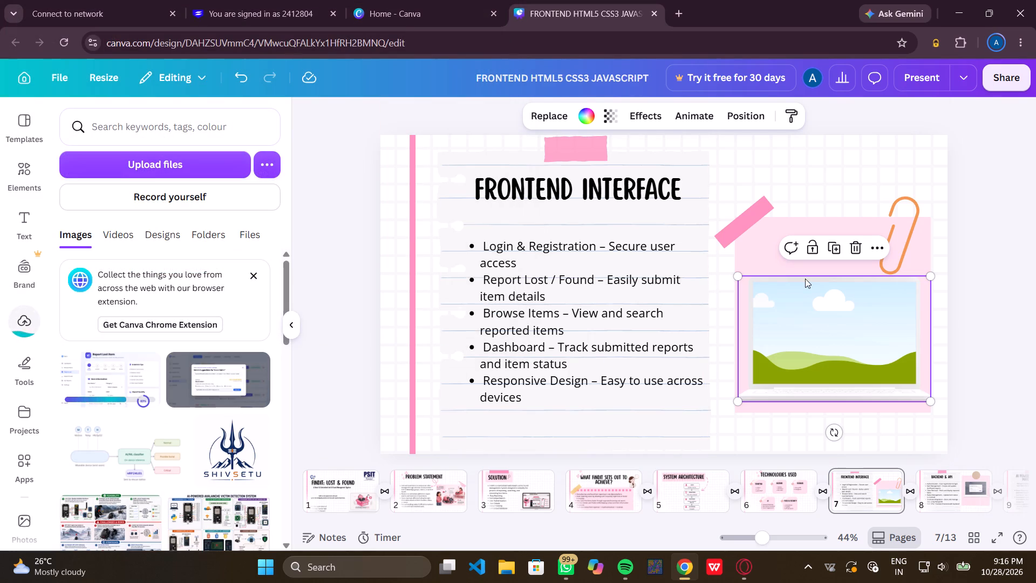
{"action": "left_click", "coordinate": [120, 376]}
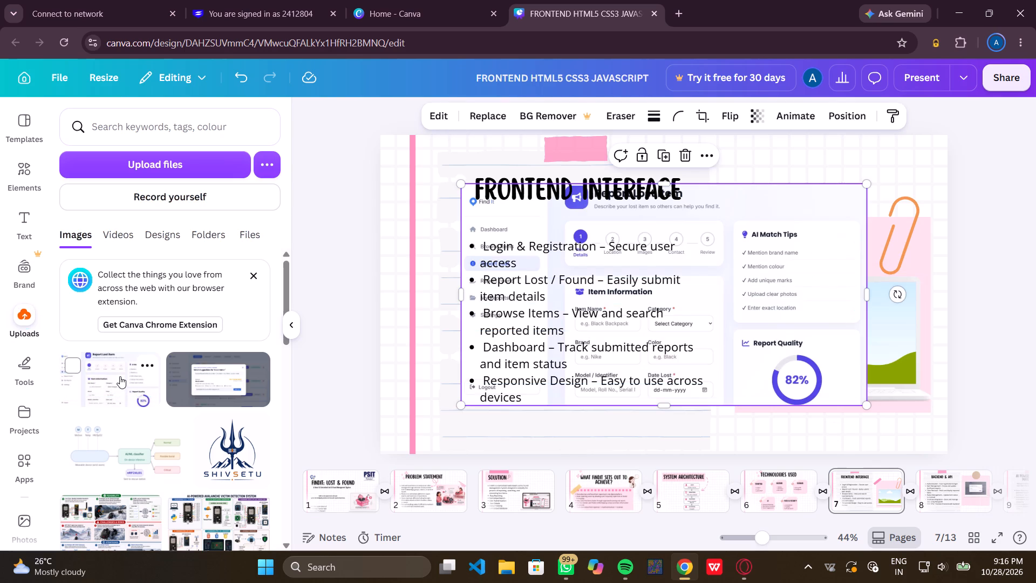
{"action": "left_click_drag", "start_coordinate": [764, 300], "coordinate": [843, 309]}
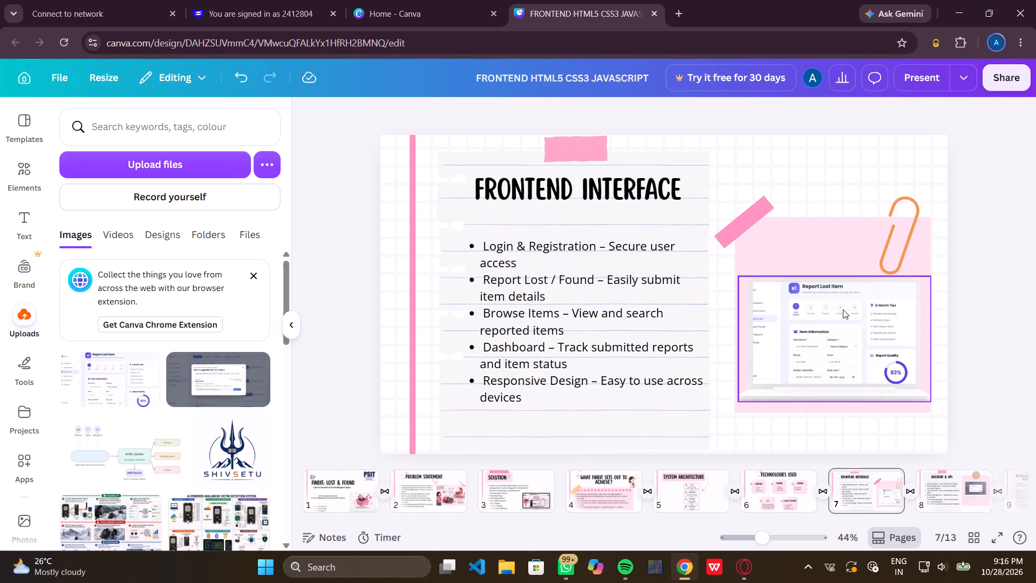
Shrink the laptop mockup slightly so it fits within the width of the pink note.
{"action": "left_click", "coordinate": [843, 309]}
{"action": "left_click_drag", "start_coordinate": [932, 274], "coordinate": [945, 269]}
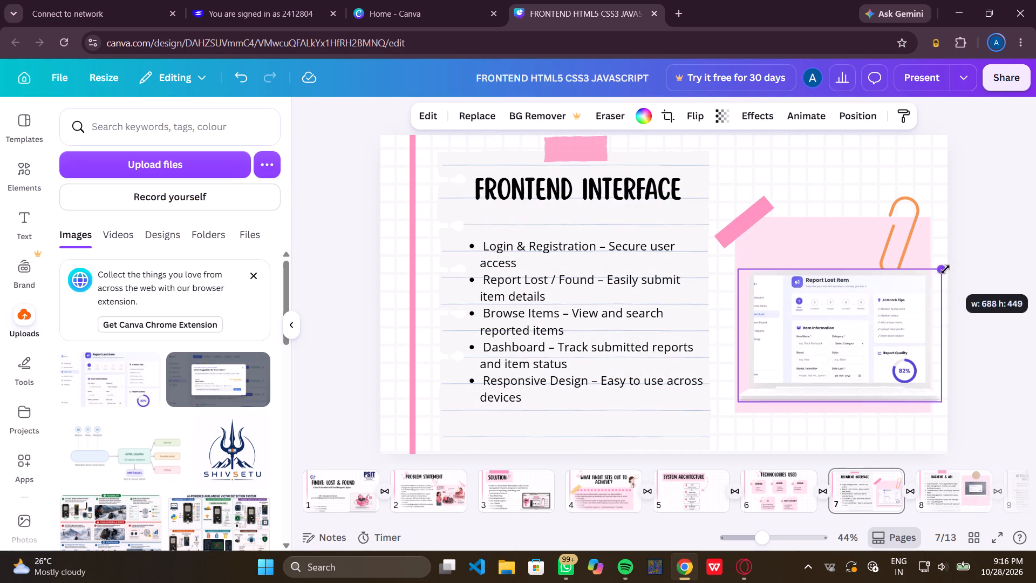
{"action": "left_click_drag", "start_coordinate": [945, 269], "coordinate": [925, 280]}
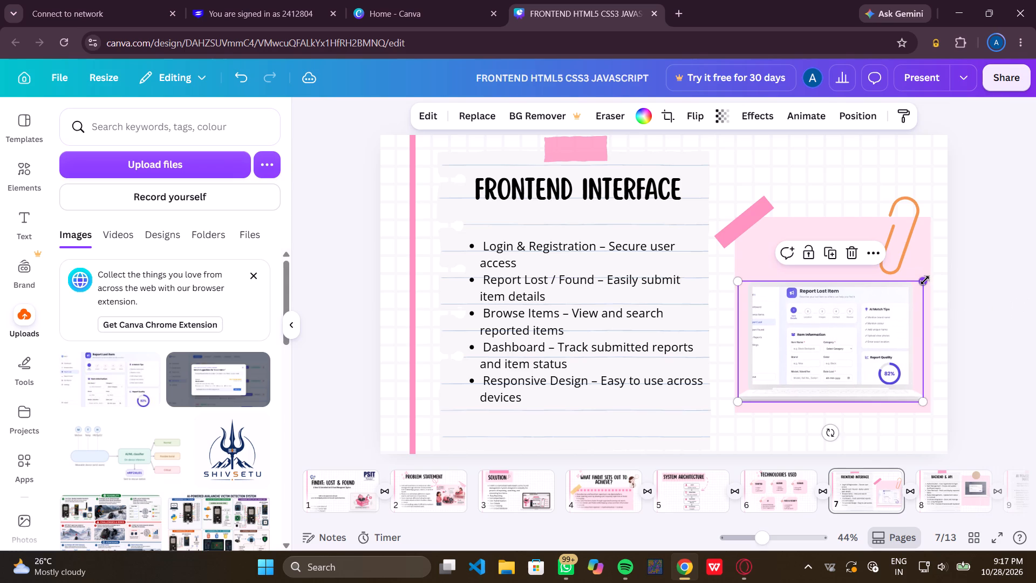
Enlarge the pink paperclip note to about 720 by 800 and centre it horizontally behind the laptop mockup.
{"action": "left_click", "coordinate": [911, 209]}
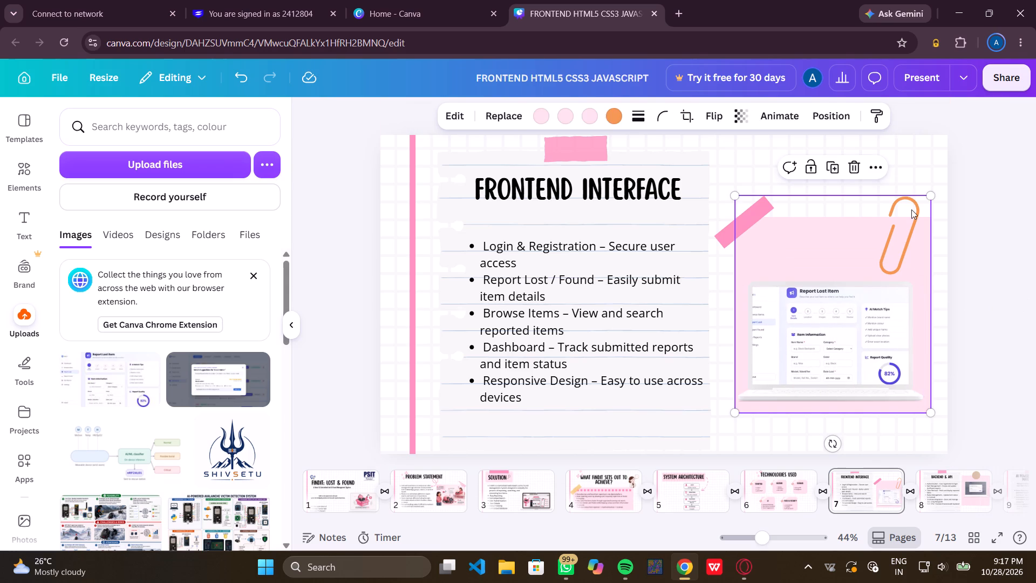
{"action": "left_click_drag", "start_coordinate": [932, 194], "coordinate": [948, 159]}
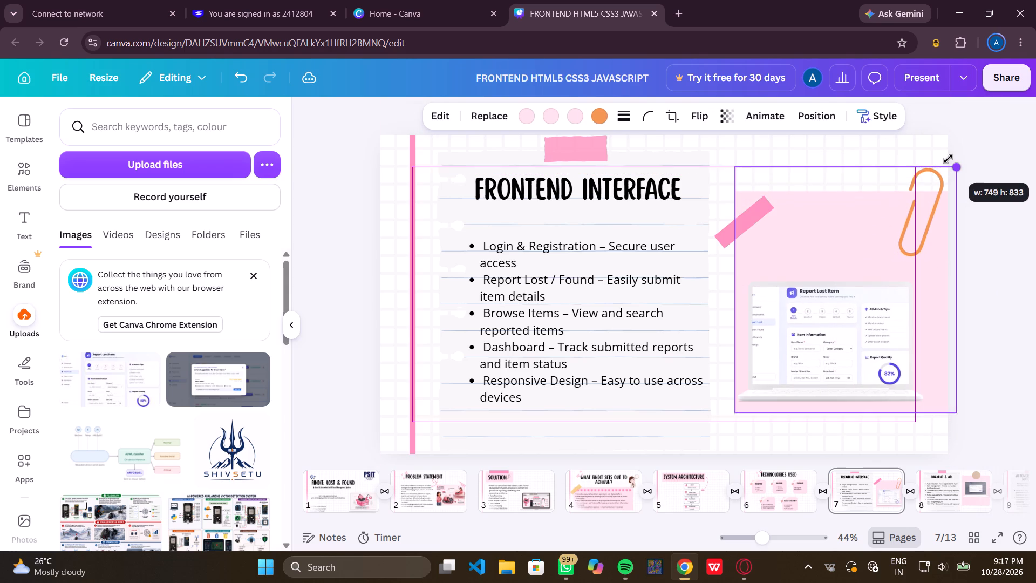
{"action": "left_click_drag", "start_coordinate": [948, 159], "coordinate": [952, 155]}
{"action": "left_click_drag", "start_coordinate": [894, 214], "coordinate": [881, 211]}
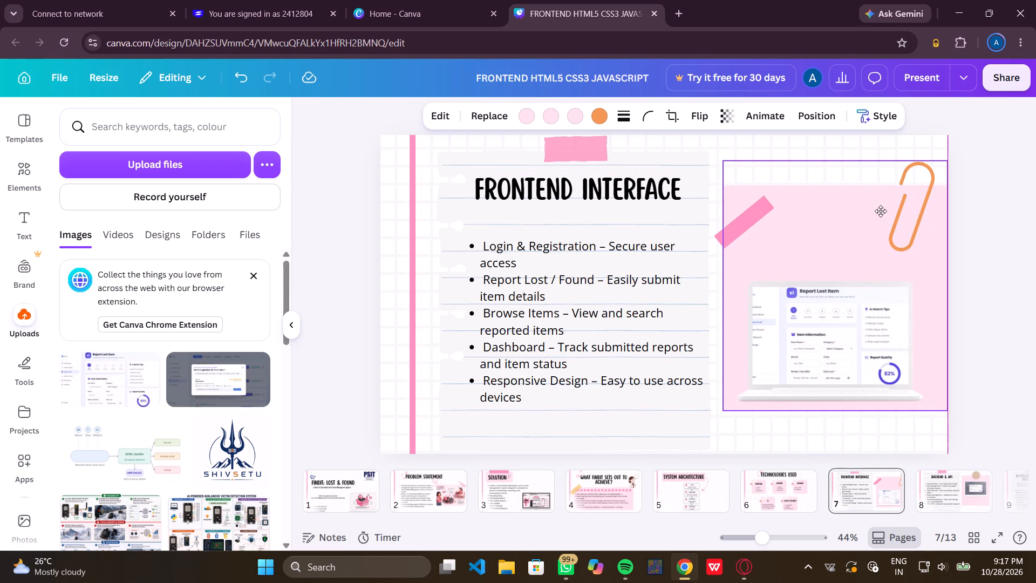
{"action": "left_click_drag", "start_coordinate": [881, 211], "coordinate": [877, 211]}
{"action": "left_click_drag", "start_coordinate": [756, 205], "coordinate": [624, 222]}
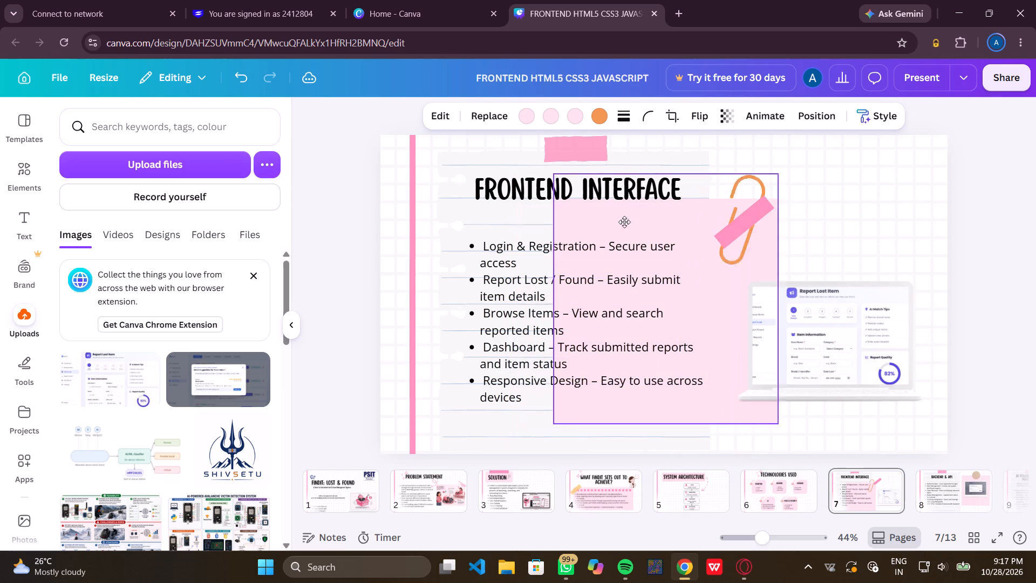
{"action": "left_click_drag", "start_coordinate": [624, 222], "coordinate": [754, 208]}
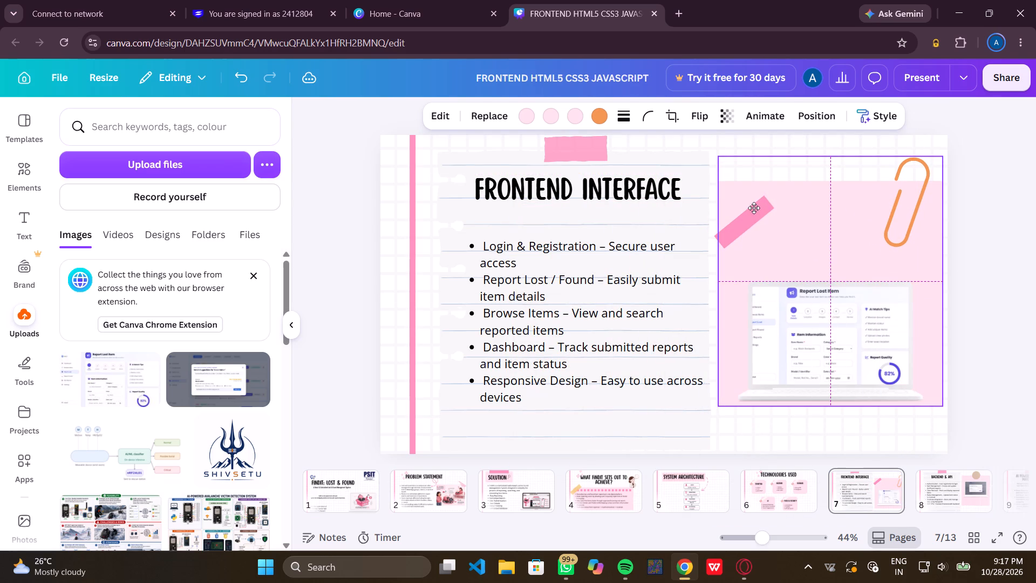
{"action": "left_click_drag", "start_coordinate": [754, 208], "coordinate": [753, 214]}
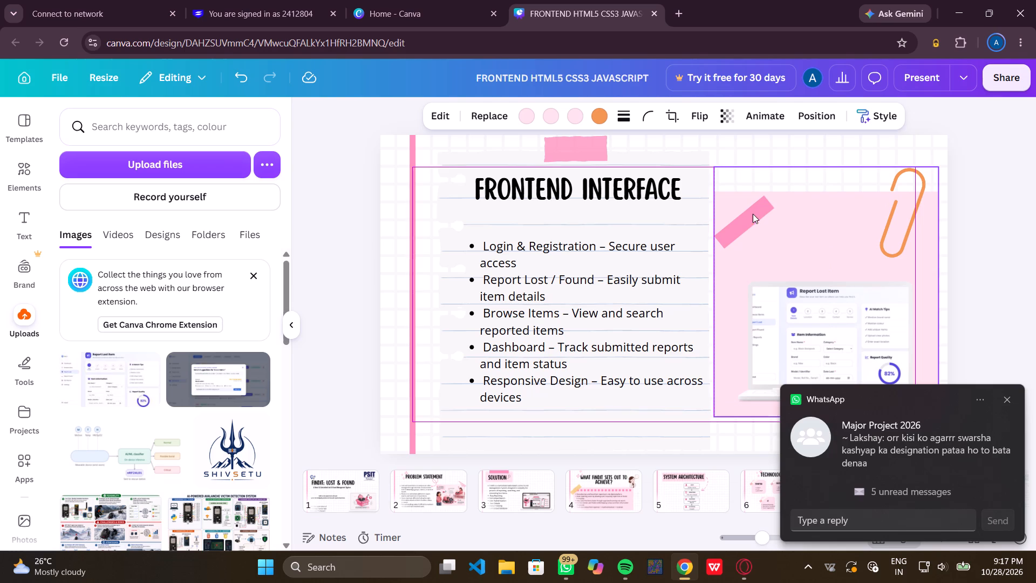
{"action": "left_click_drag", "start_coordinate": [939, 165], "coordinate": [933, 181]}
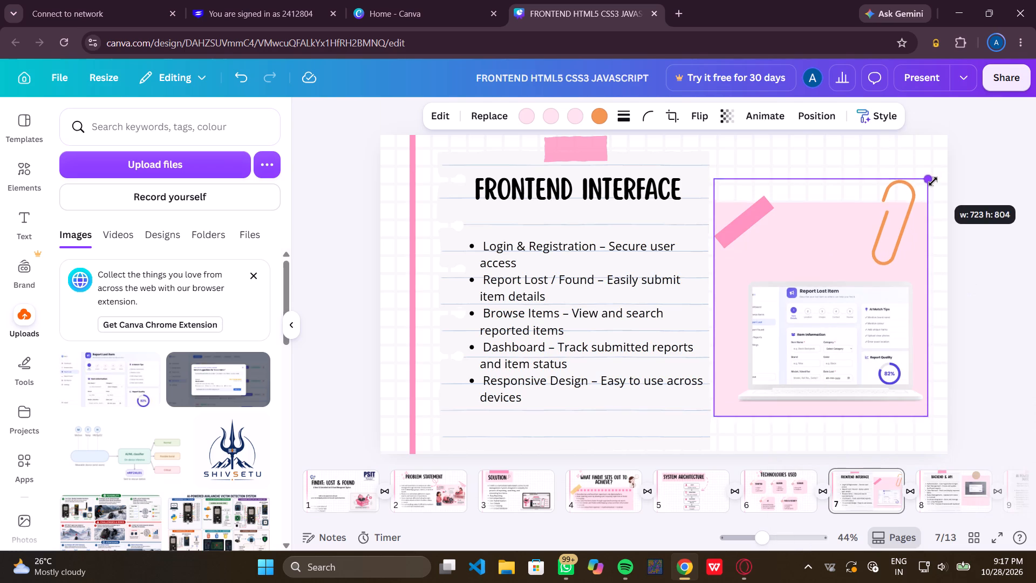
{"action": "left_click_drag", "start_coordinate": [933, 181], "coordinate": [933, 182]}
{"action": "left_click_drag", "start_coordinate": [880, 203], "coordinate": [892, 199]}
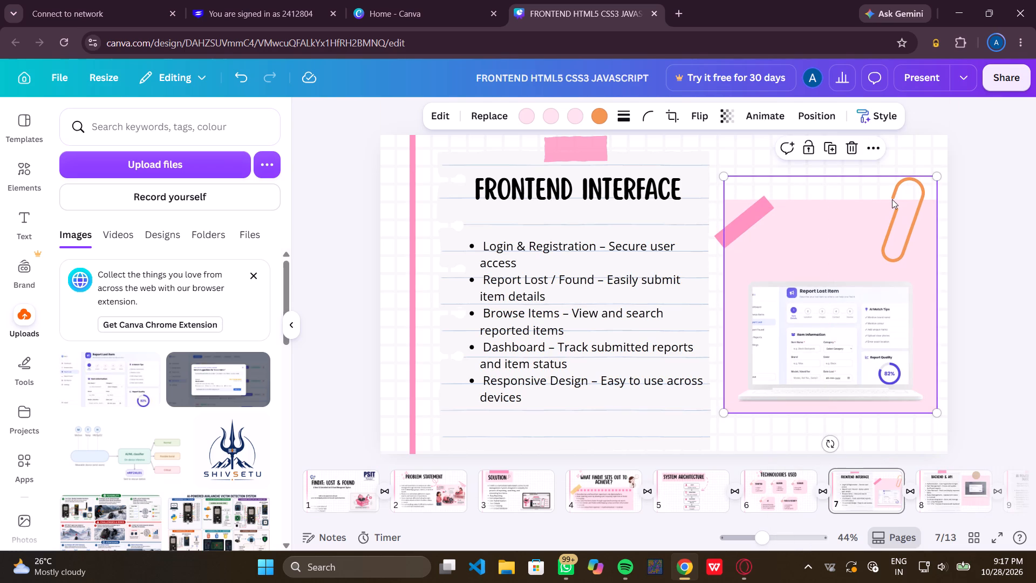
{"action": "left_click", "coordinate": [745, 224]}
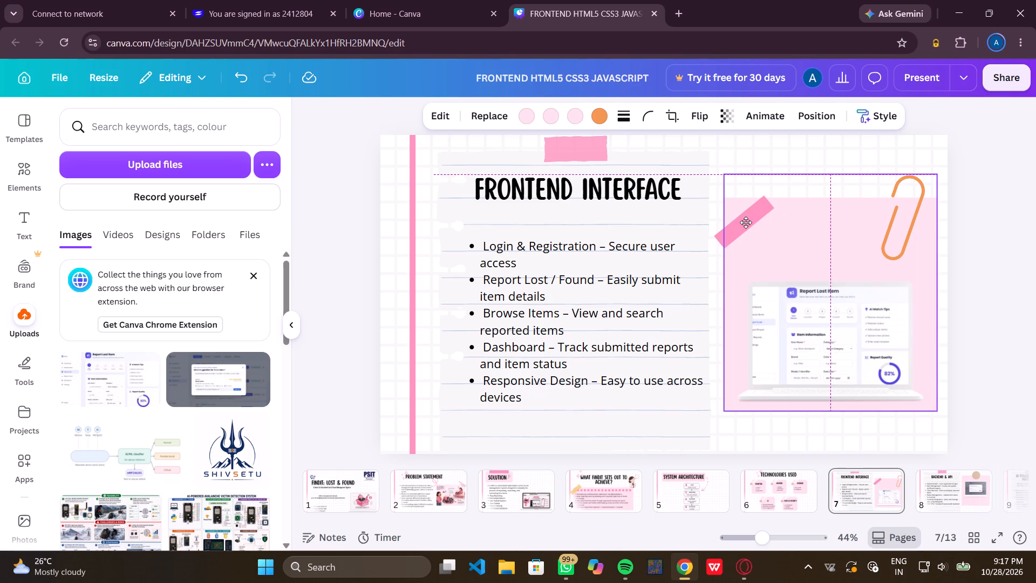
Move the diagonal pink tape strip up onto the upper-left corner of the enlarged pink note.
{"action": "left_click", "coordinate": [751, 220]}
{"action": "left_click_drag", "start_coordinate": [751, 220], "coordinate": [747, 204]}
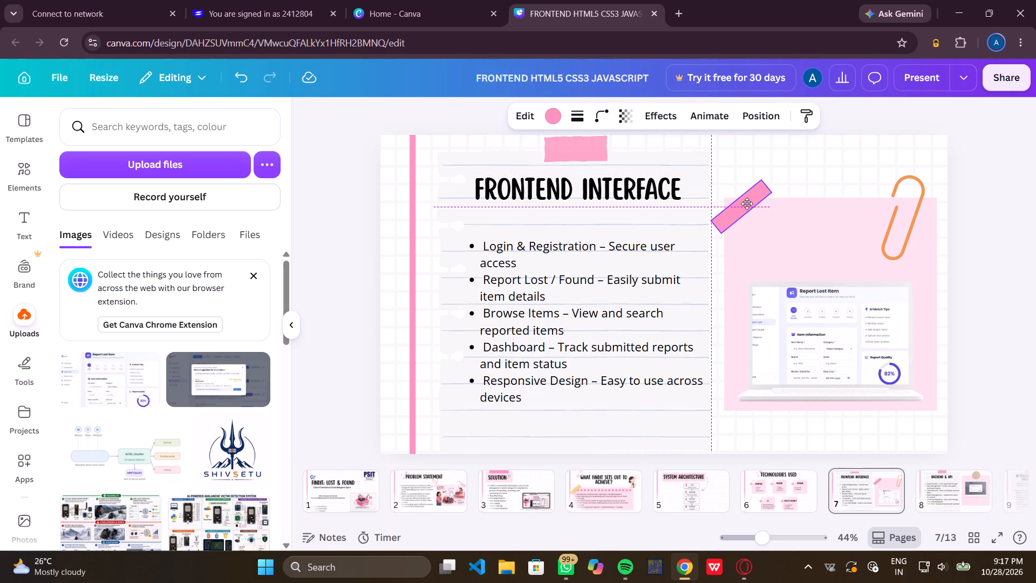
{"action": "left_click_drag", "start_coordinate": [747, 204], "coordinate": [749, 202]}
{"action": "left_click", "coordinate": [966, 184]}
Move the laptop mockup up to the middle of the pink note, keeping it horizontally centred on the note.
{"action": "left_click_drag", "start_coordinate": [853, 304], "coordinate": [851, 276]}
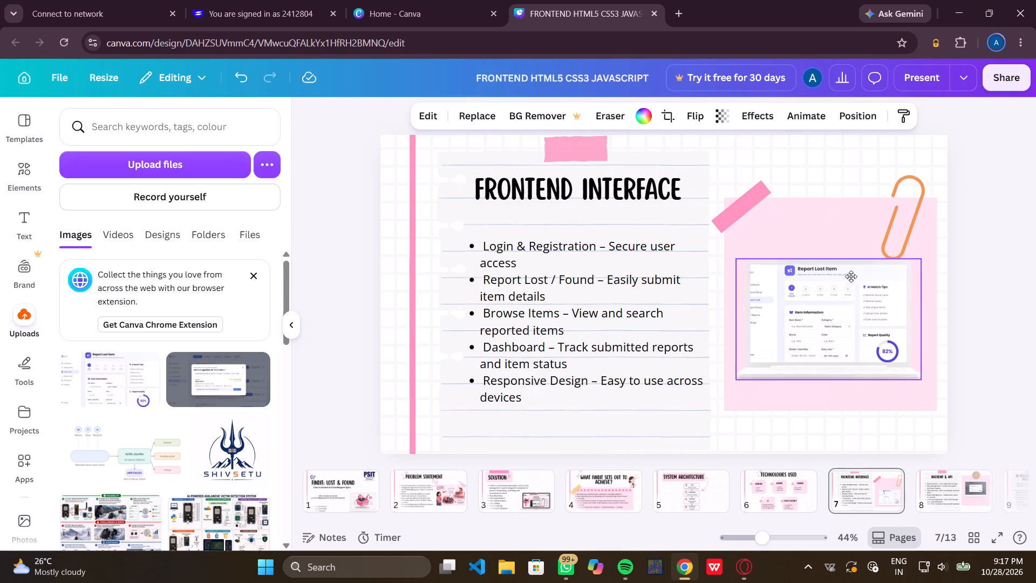
{"action": "left_click_drag", "start_coordinate": [851, 276], "coordinate": [854, 260]}
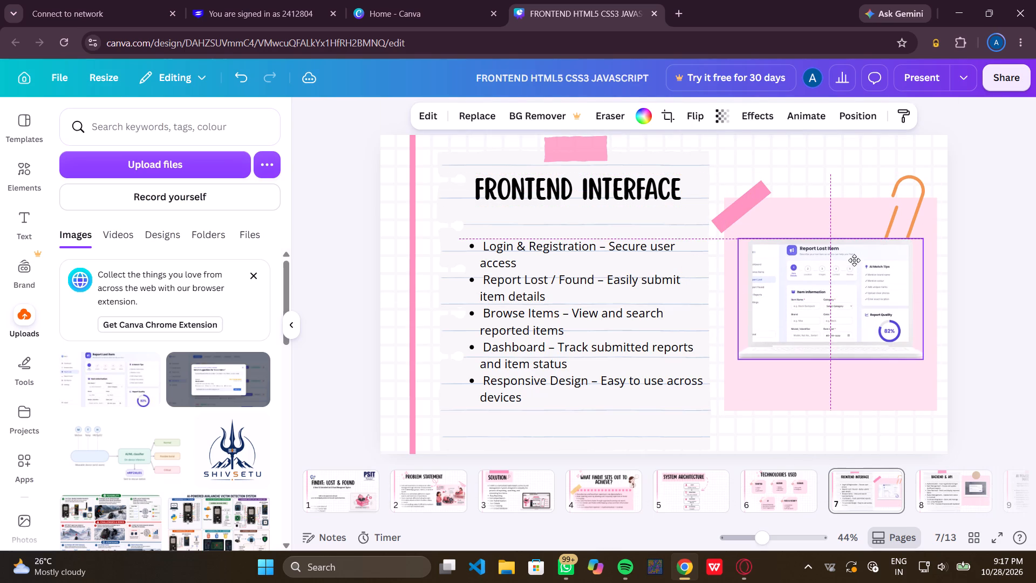
{"action": "left_click_drag", "start_coordinate": [854, 260], "coordinate": [854, 249]}
{"action": "left_click", "coordinate": [996, 291]}
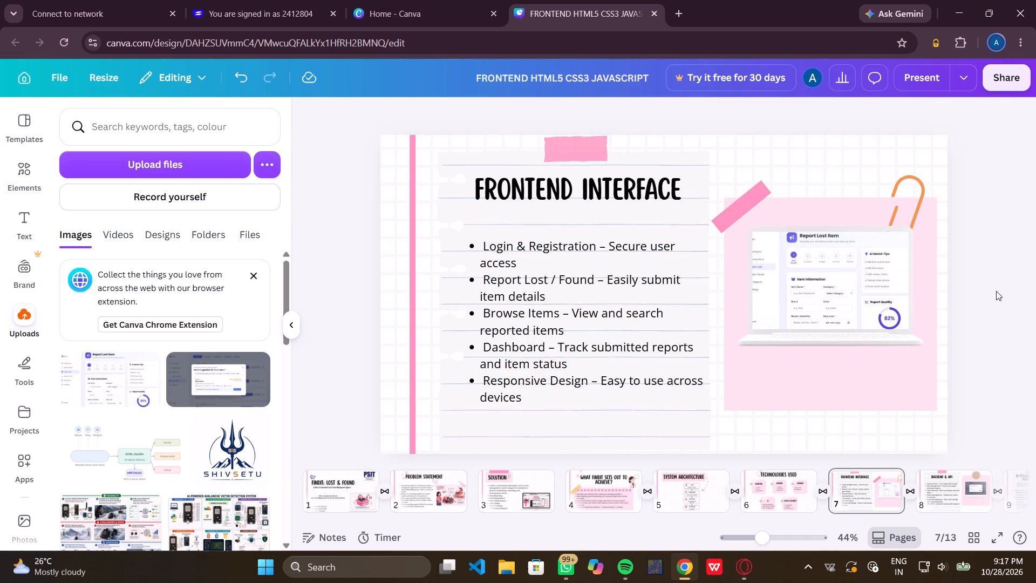
Enlarge the laptop mockup slightly on the Frontend Interface slide and reposition it over the pink card.
{"action": "left_click", "coordinate": [855, 306]}
{"action": "left_click_drag", "start_coordinate": [922, 343], "coordinate": [931, 356]}
{"action": "left_click", "coordinate": [893, 318]}
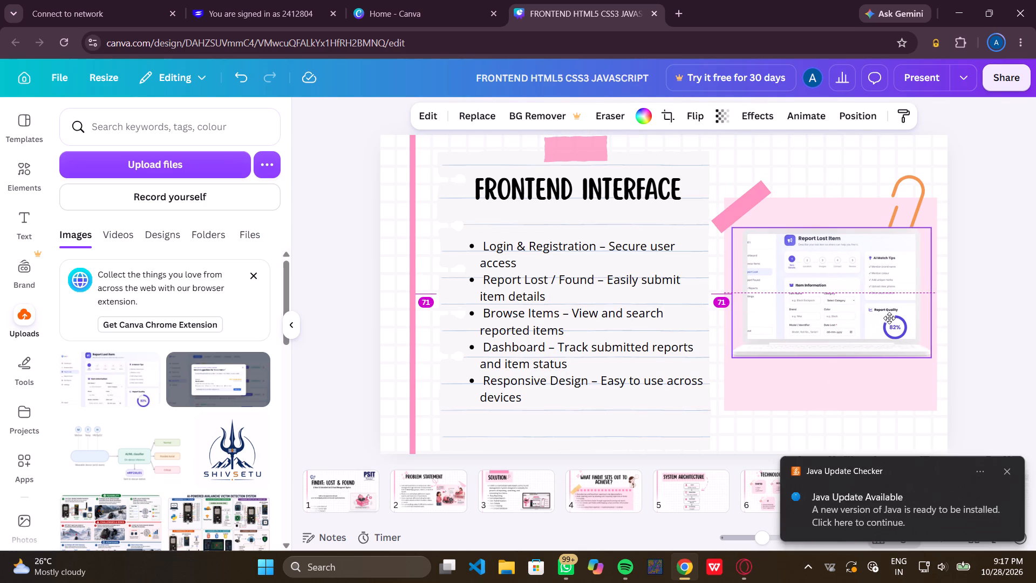
{"action": "left_click", "coordinate": [1019, 321]}
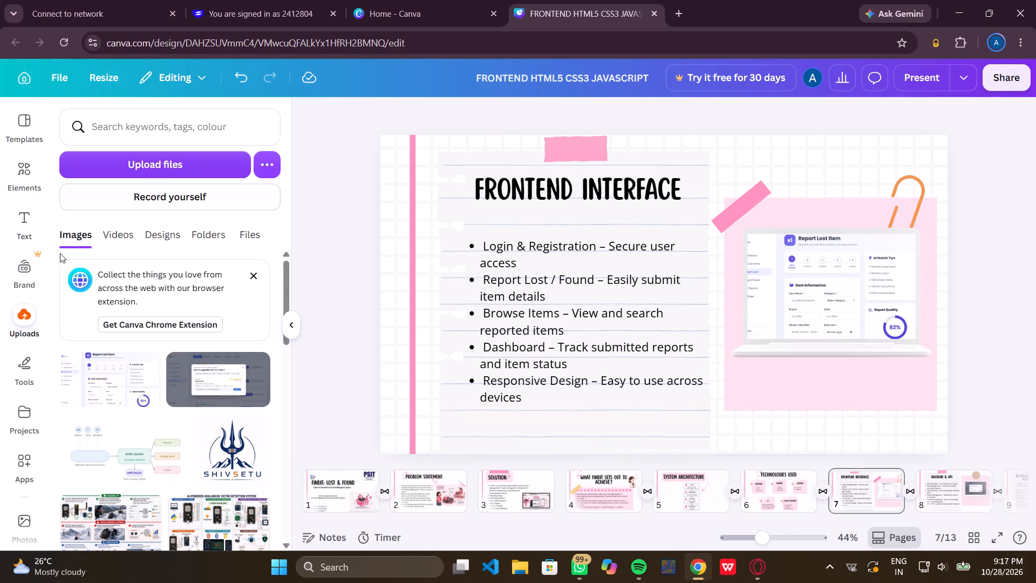
Browse the frame elements, examining the Devices collection and then the Basic shapes collection for a suitable image frame.
{"action": "left_click", "coordinate": [17, 167]}
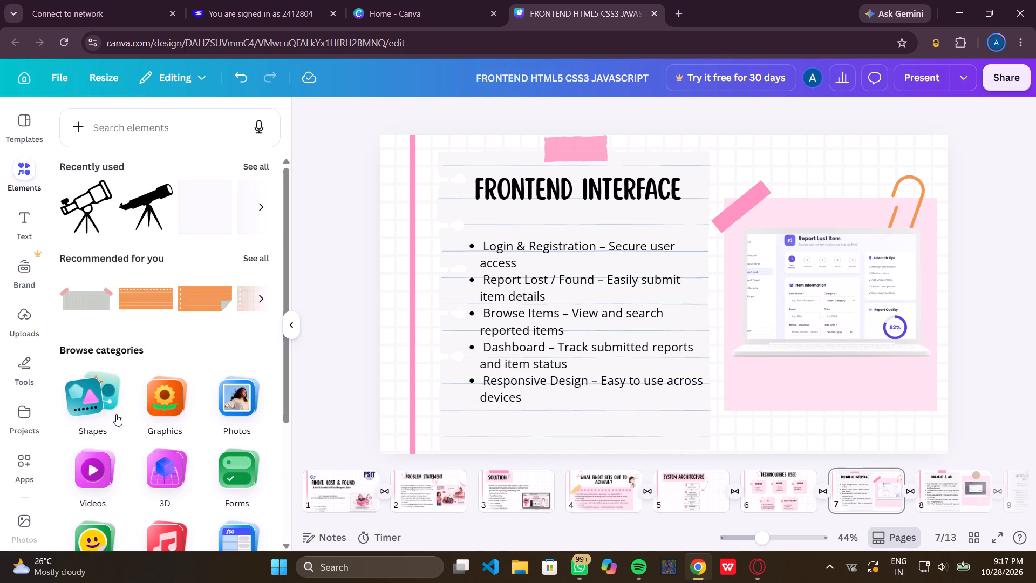
{"action": "scroll", "coordinate": [156, 414], "scroll_direction": "down", "scroll_amount": 3}
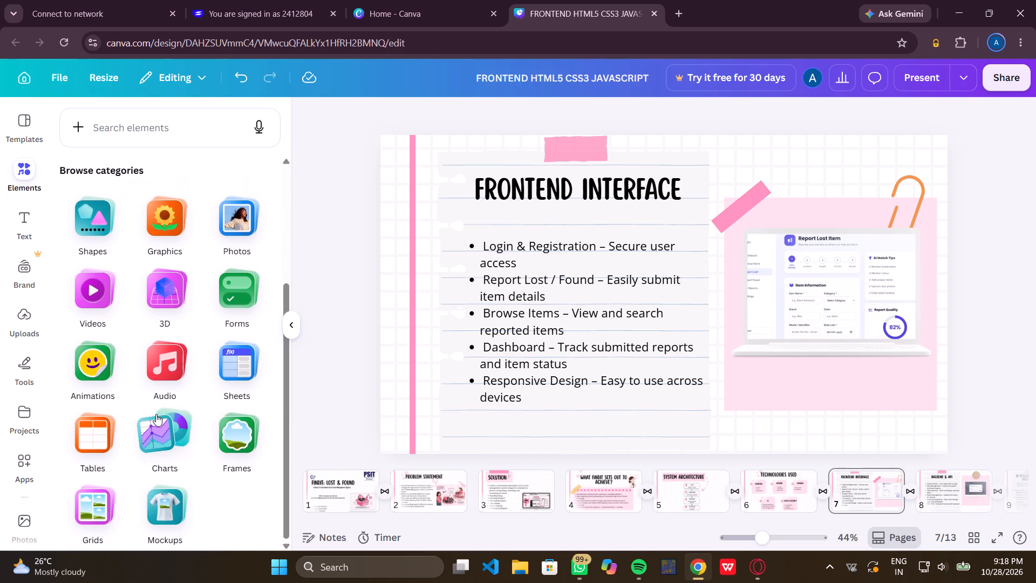
{"action": "left_click", "coordinate": [229, 423]}
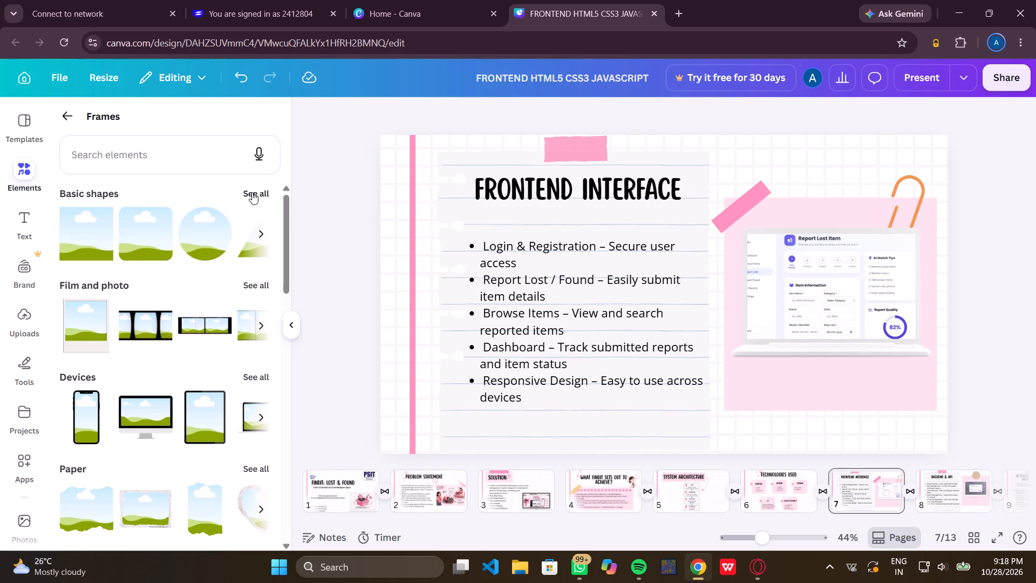
{"action": "left_click", "coordinate": [243, 379]}
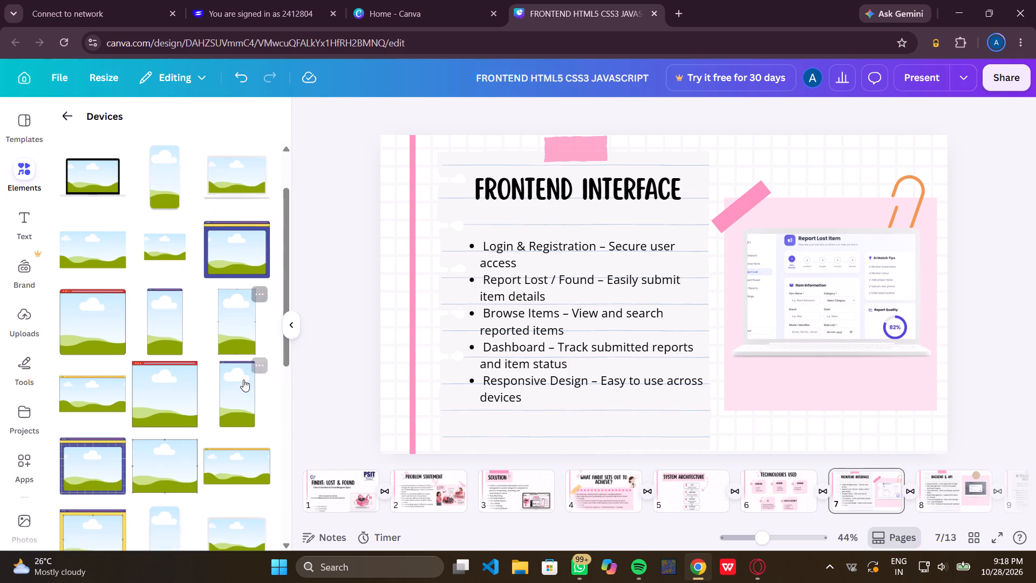
{"action": "scroll", "coordinate": [243, 379], "scroll_direction": "down", "scroll_amount": 1}
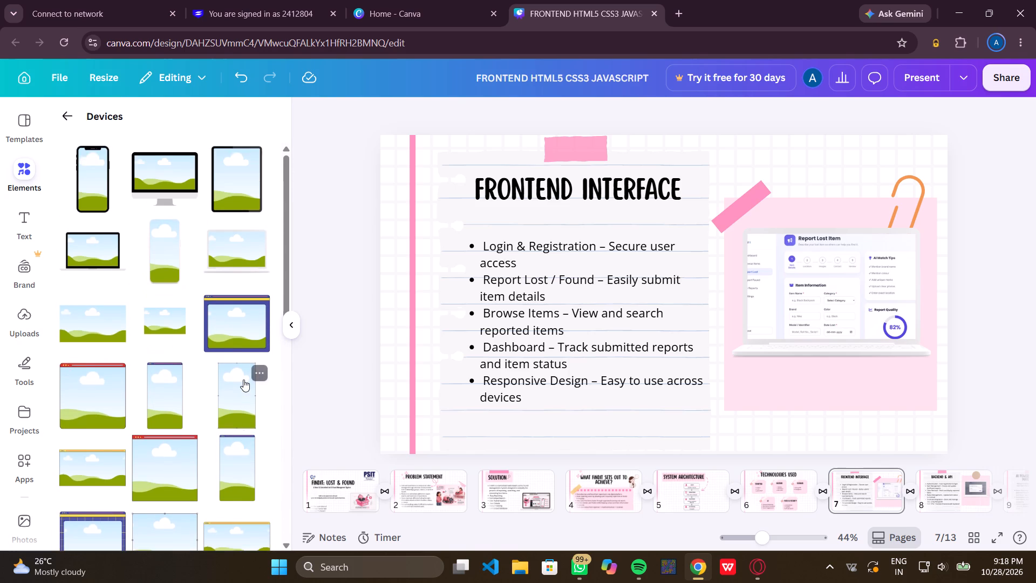
{"action": "scroll", "coordinate": [243, 379], "scroll_direction": "down", "scroll_amount": 3}
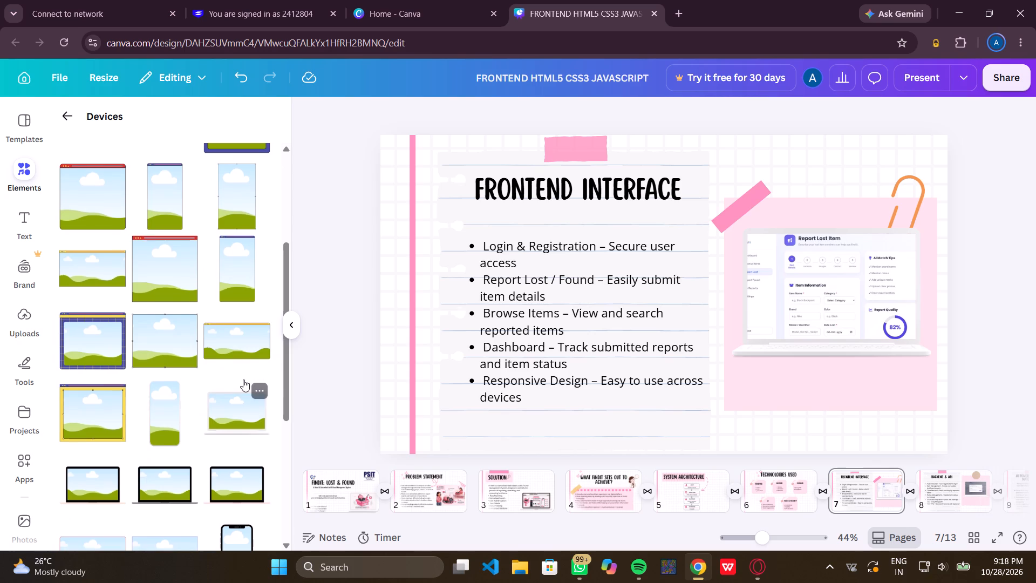
{"action": "scroll", "coordinate": [243, 379], "scroll_direction": "down", "scroll_amount": 6}
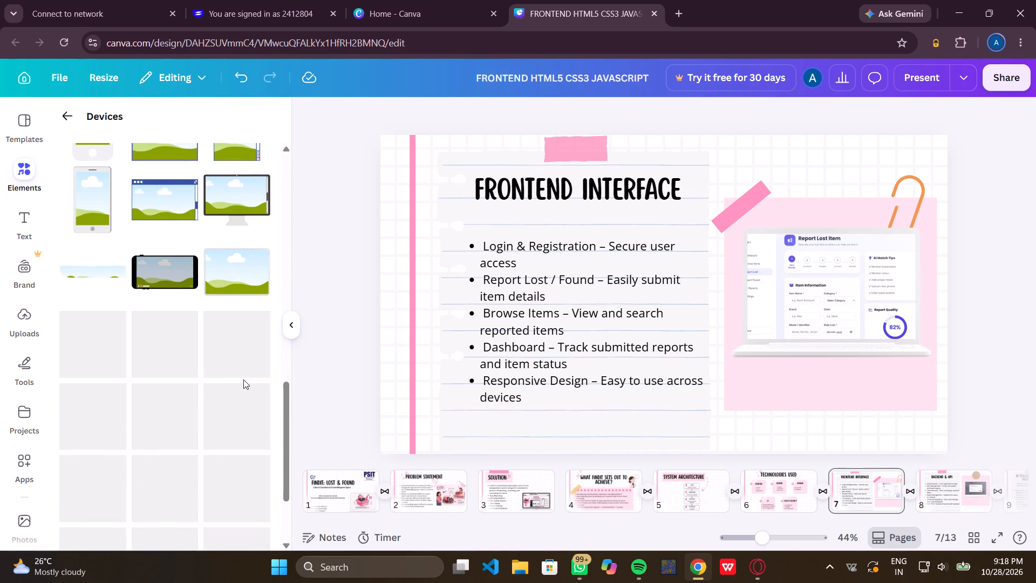
{"action": "scroll", "coordinate": [243, 379], "scroll_direction": "down", "scroll_amount": 2}
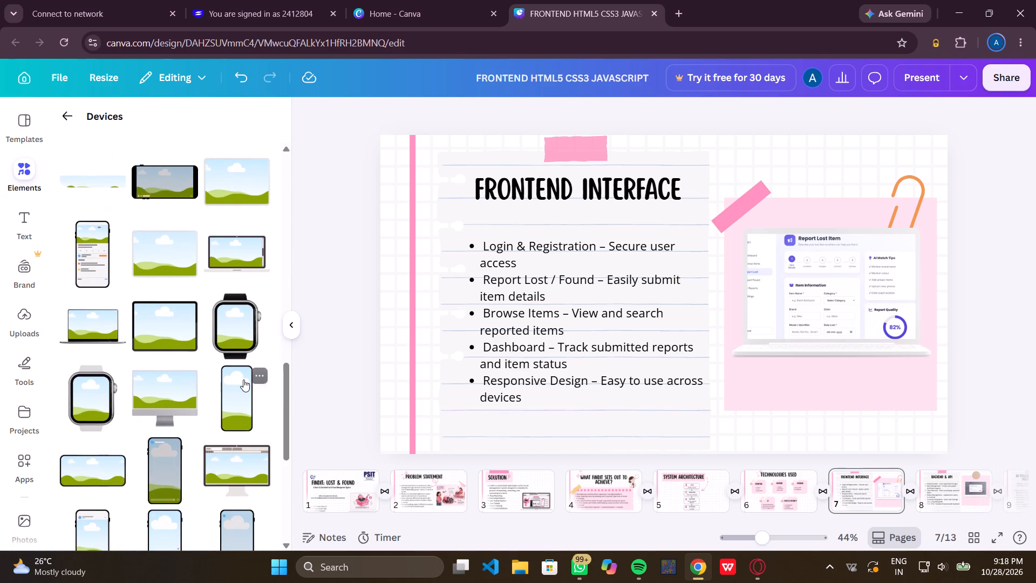
{"action": "scroll", "coordinate": [243, 379], "scroll_direction": "down", "scroll_amount": 3}
{"action": "scroll", "coordinate": [243, 379], "scroll_direction": "up", "scroll_amount": 1}
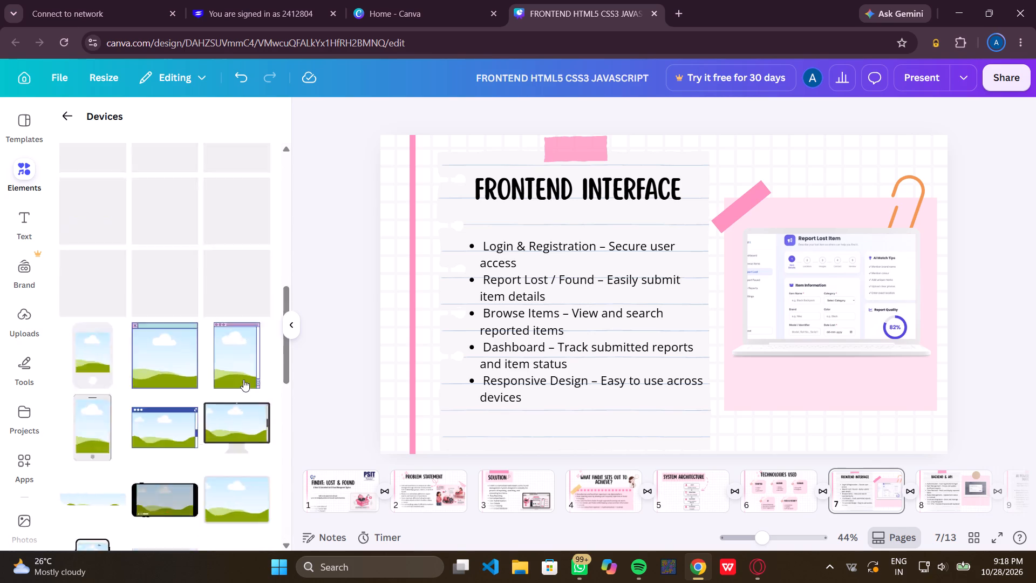
{"action": "left_click", "coordinate": [75, 123]}
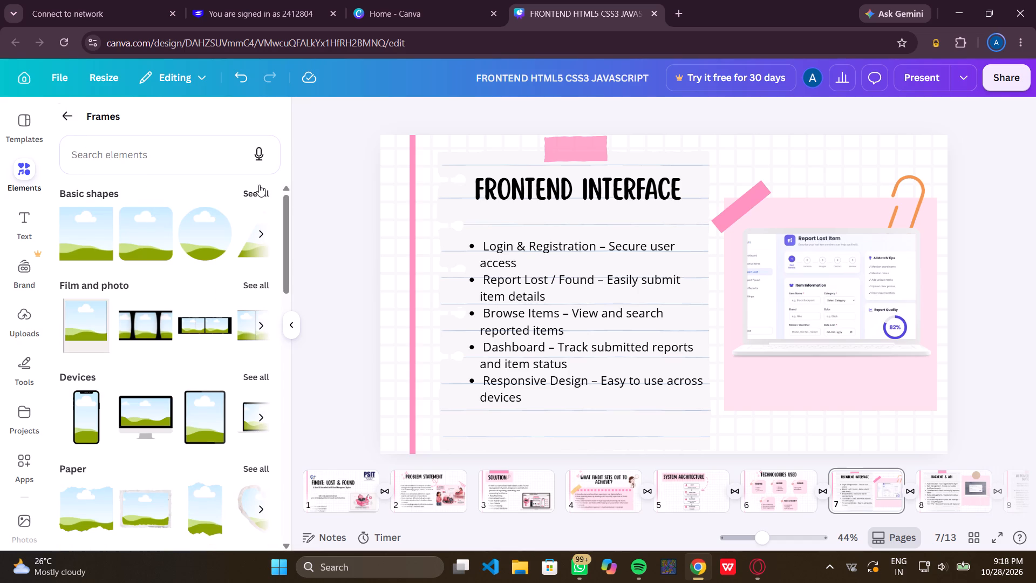
{"action": "left_click", "coordinate": [259, 185]}
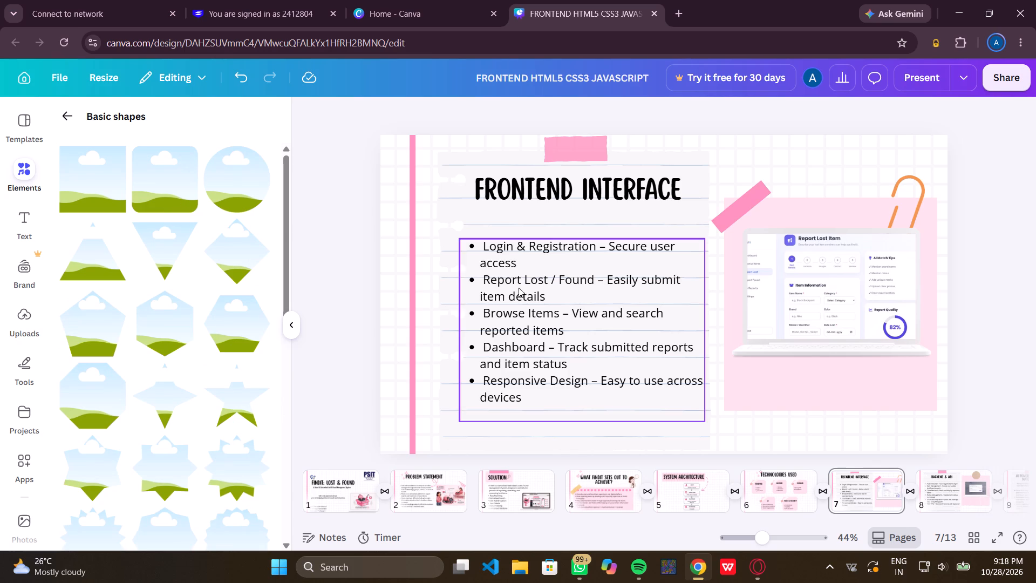
Capture a rectangular screenshot of the whole Database Management slide on page 10 with Snipping Tool.
{"action": "left_click", "coordinate": [969, 484]}
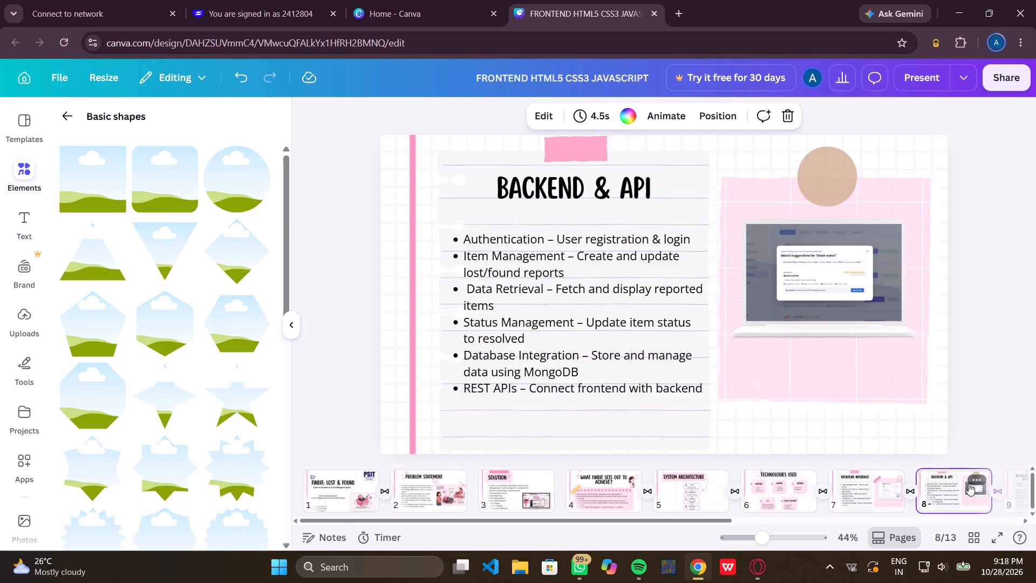
{"action": "scroll", "coordinate": [969, 484], "scroll_direction": "left", "scroll_amount": 3}
{"action": "left_click", "coordinate": [832, 492]}
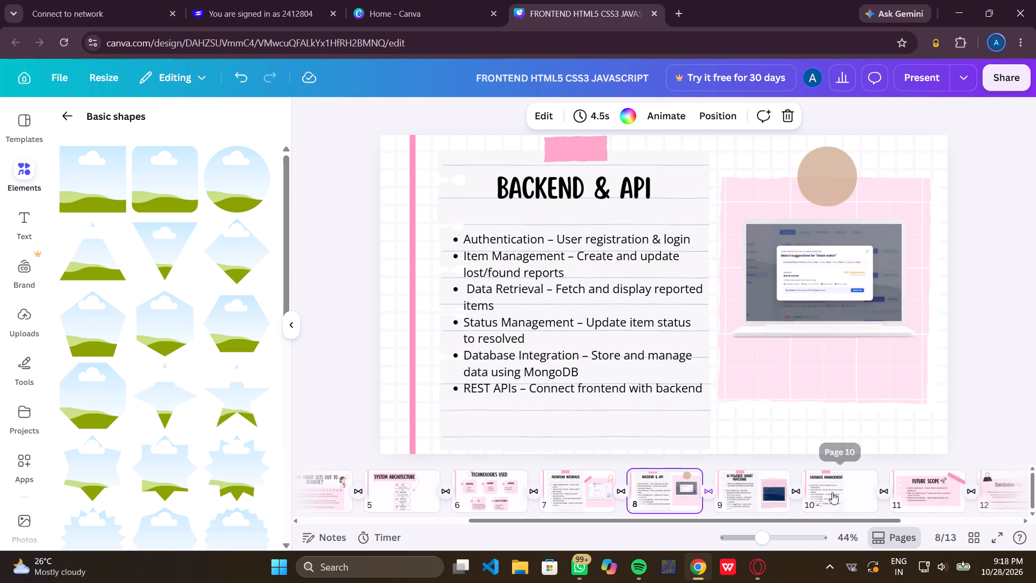
{"action": "left_click", "coordinate": [764, 263]}
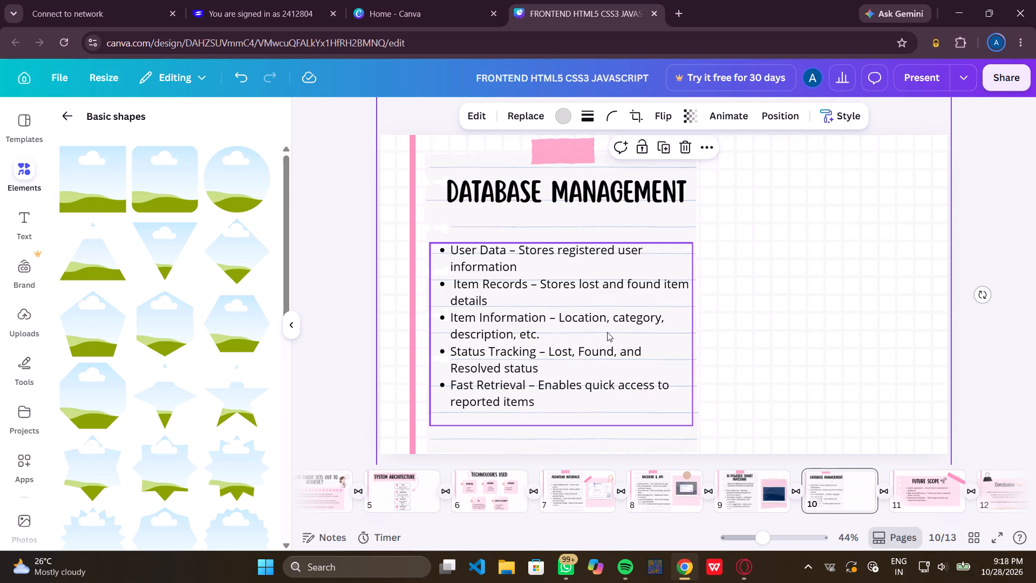
{"action": "left_click", "coordinate": [809, 245]}
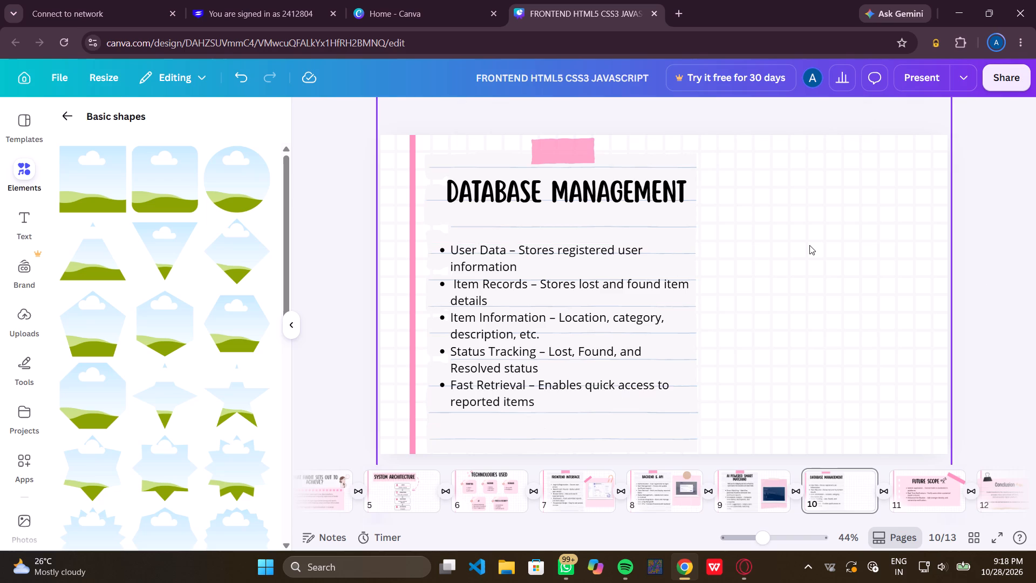
{"action": "key", "text": "shift+super+s"}
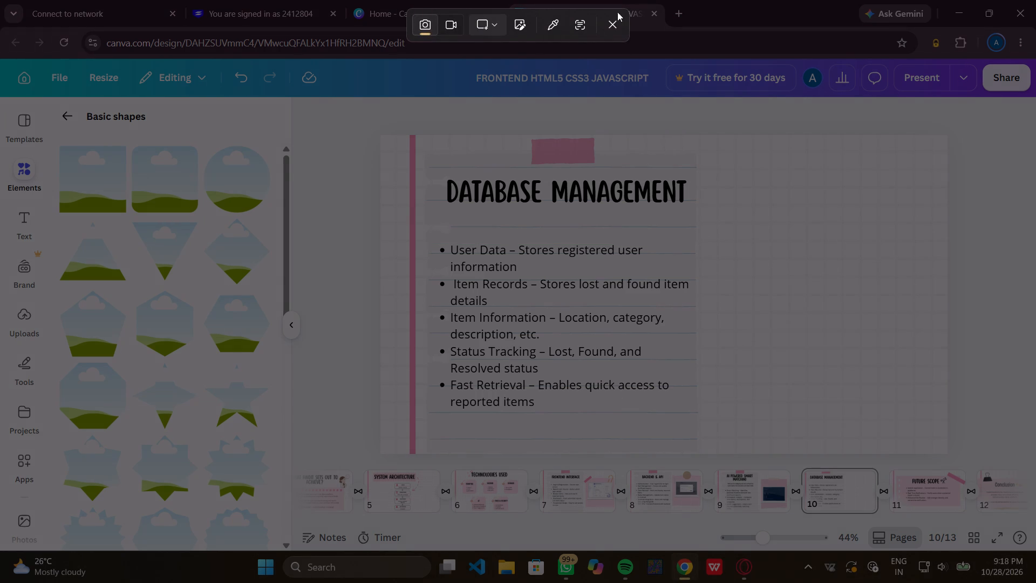
{"action": "left_click", "coordinate": [613, 23]}
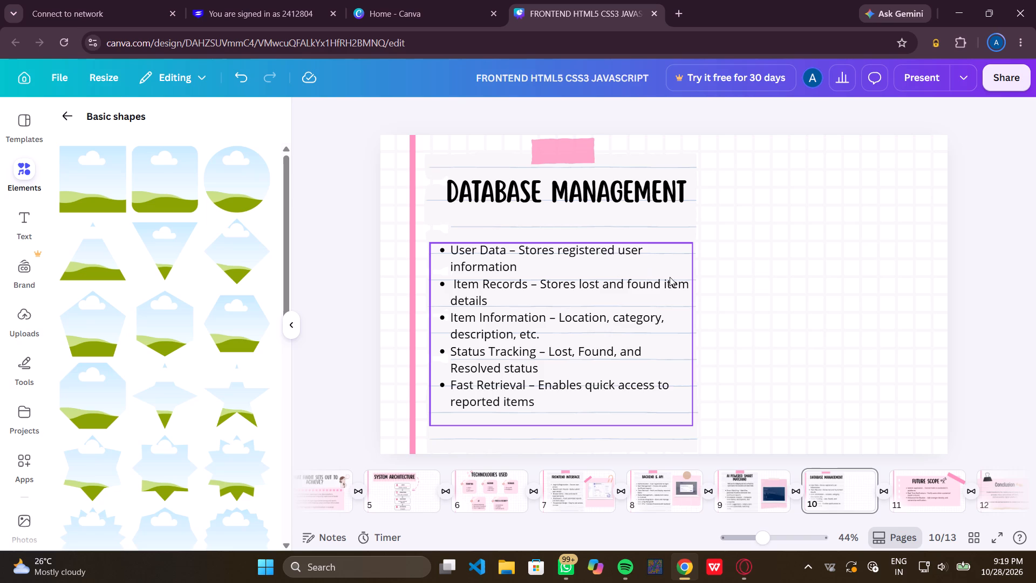
{"action": "left_click", "coordinate": [713, 246]}
{"action": "key", "text": "shift+super+s"}
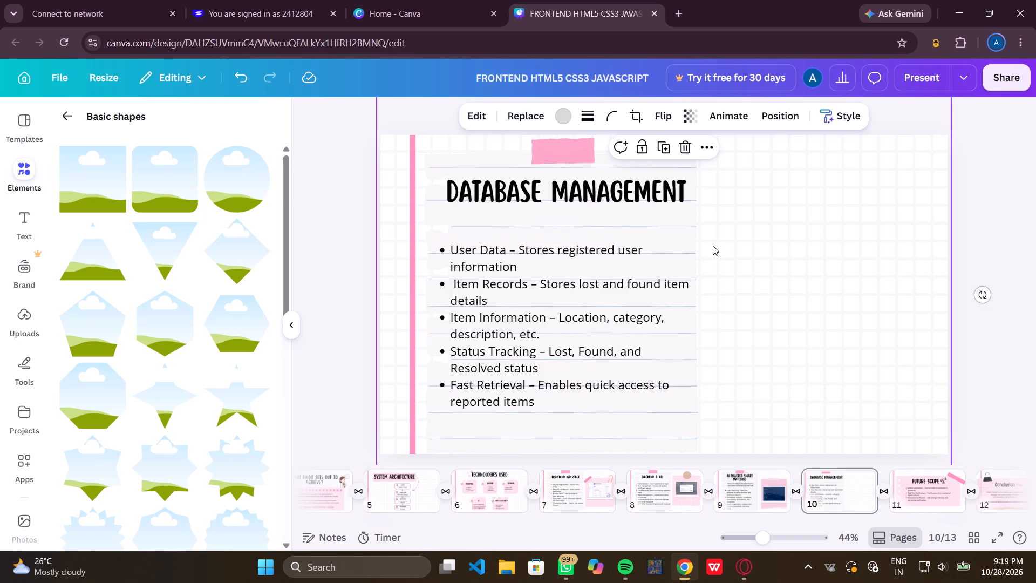
{"action": "left_click_drag", "start_coordinate": [378, 141], "coordinate": [728, 392]}
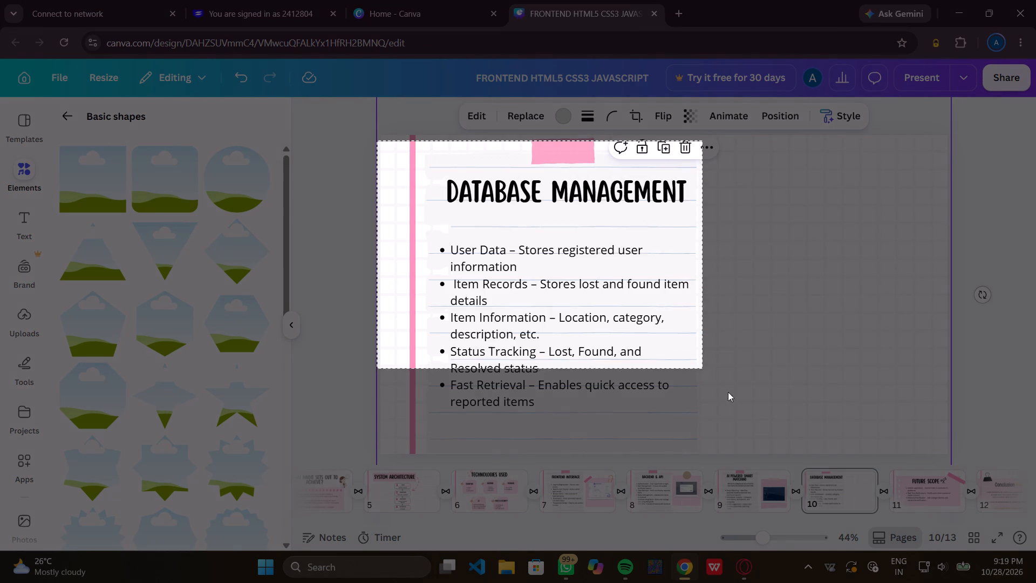
{"action": "left_click_drag", "start_coordinate": [728, 392], "coordinate": [949, 456]}
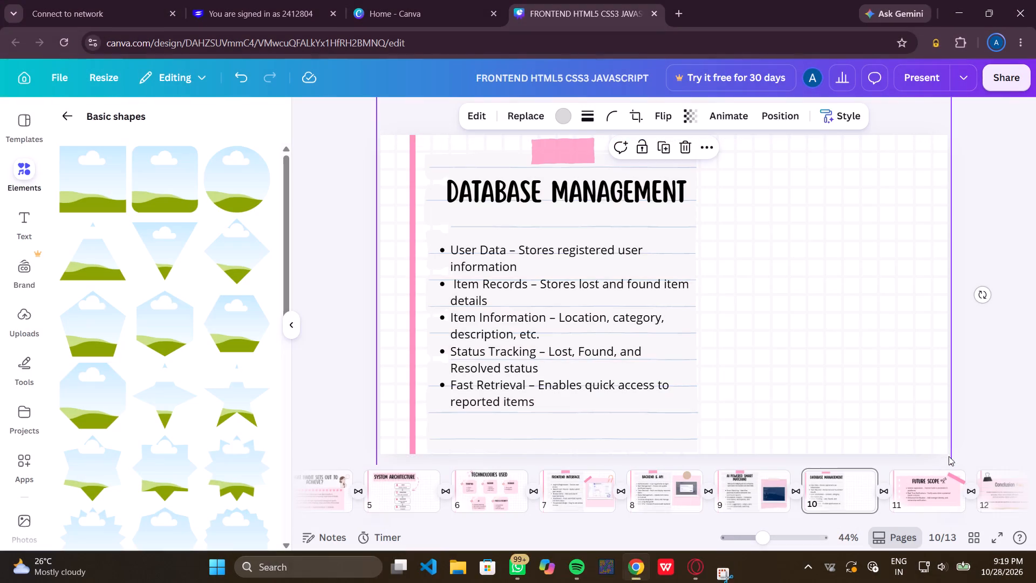
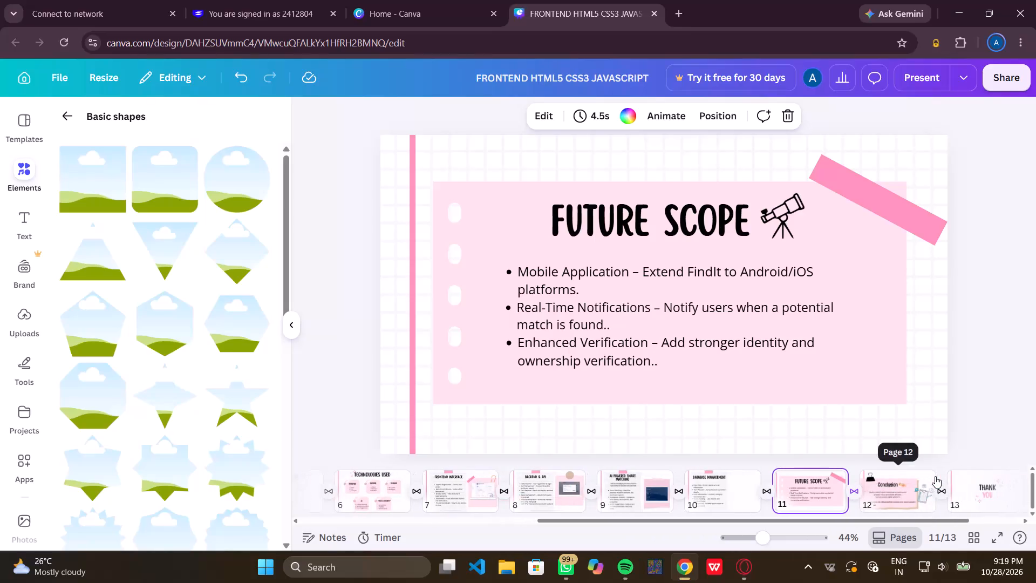
Review the Frontend Interface, Solution, Problem Statement and title slides, examining their mockup images and text layout.
{"action": "scroll", "coordinate": [935, 476], "scroll_direction": "right", "scroll_amount": 2}
{"action": "left_click", "coordinate": [621, 499]}
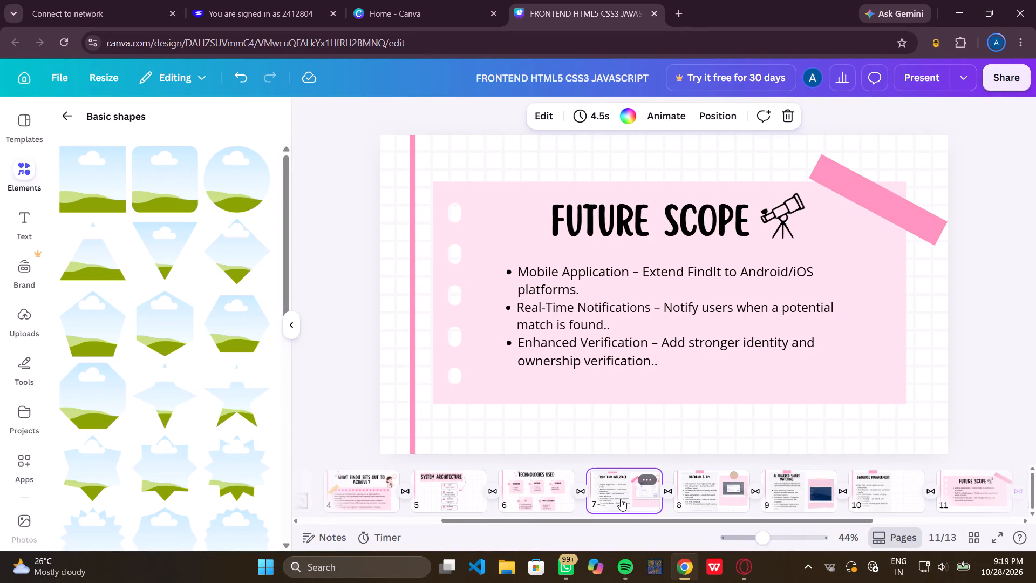
{"action": "scroll", "coordinate": [448, 490], "scroll_direction": "right", "scroll_amount": 2}
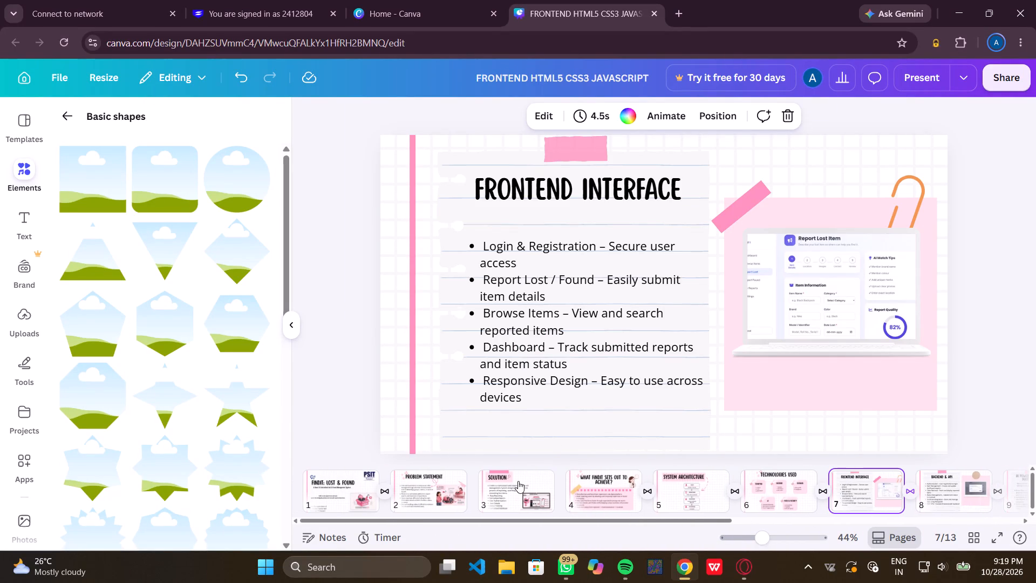
{"action": "left_click", "coordinate": [518, 481]}
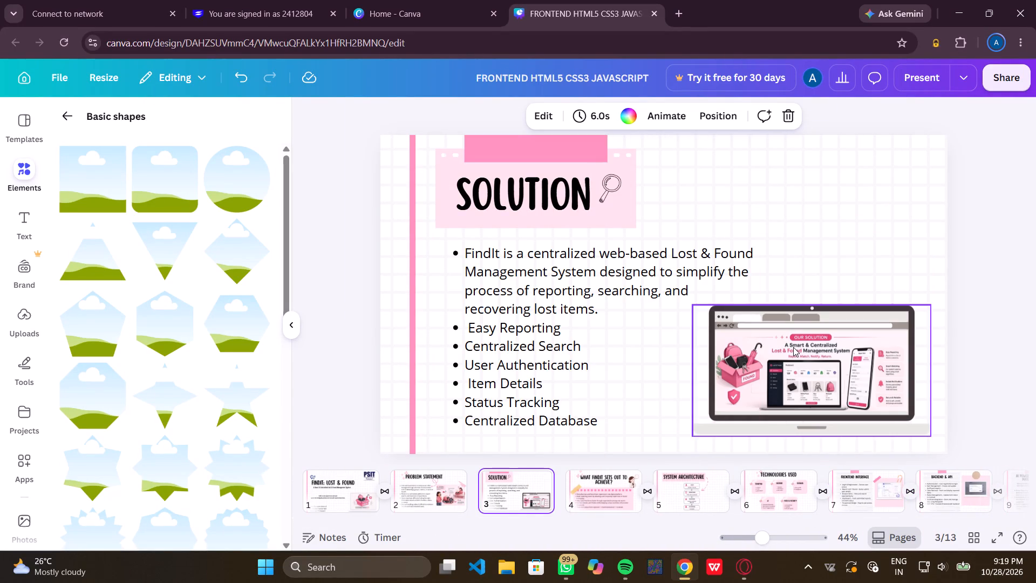
{"action": "left_click", "coordinate": [793, 347]}
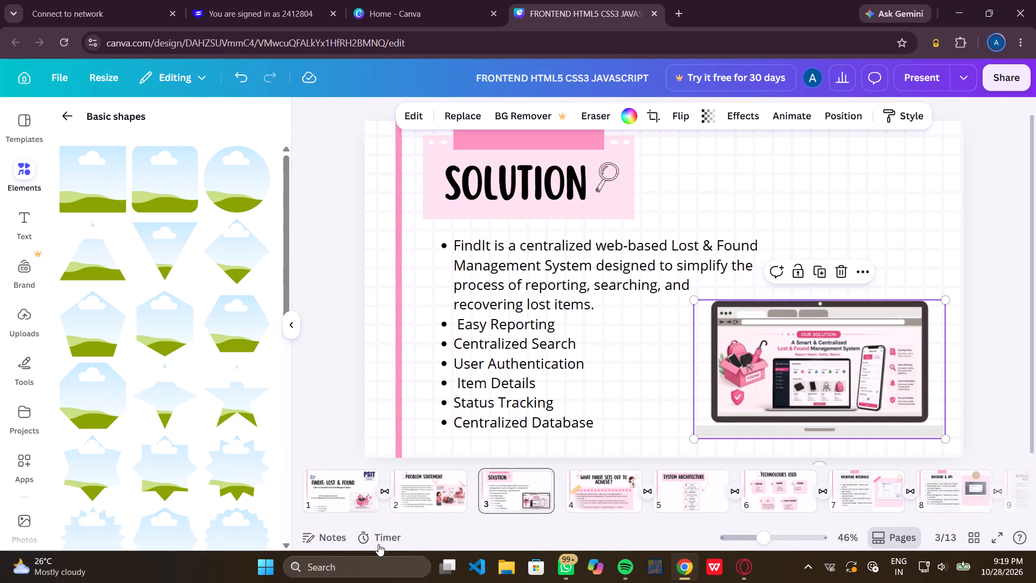
{"action": "left_click", "coordinate": [464, 499]}
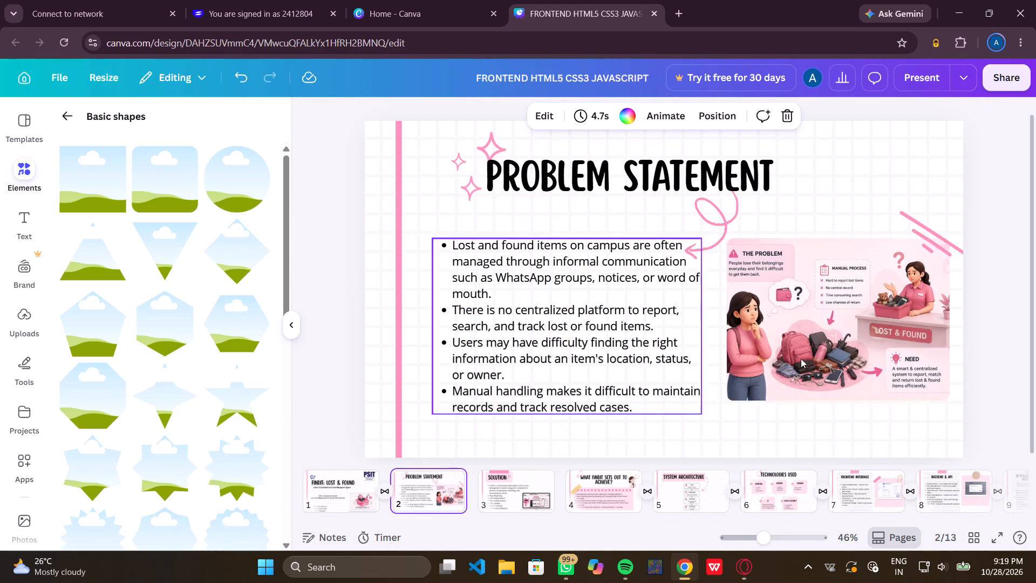
{"action": "left_click", "coordinate": [505, 490]}
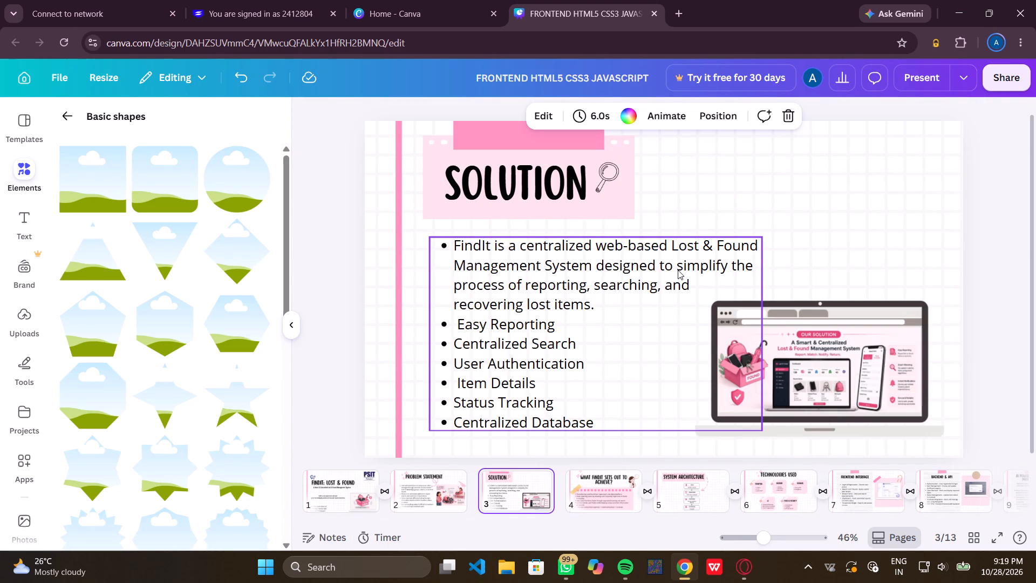
{"action": "left_click", "coordinate": [676, 270]}
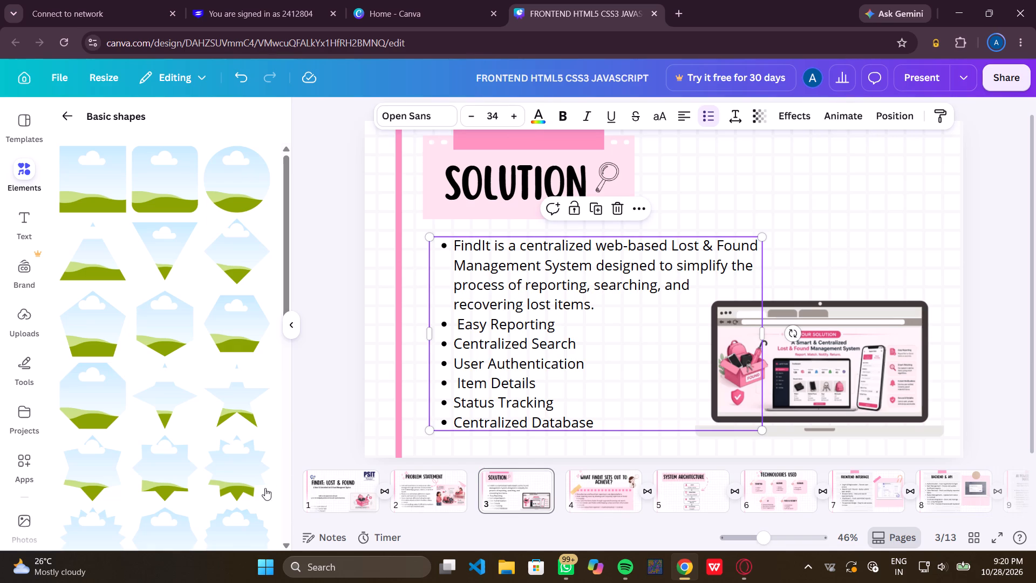
{"action": "left_click", "coordinate": [361, 483]}
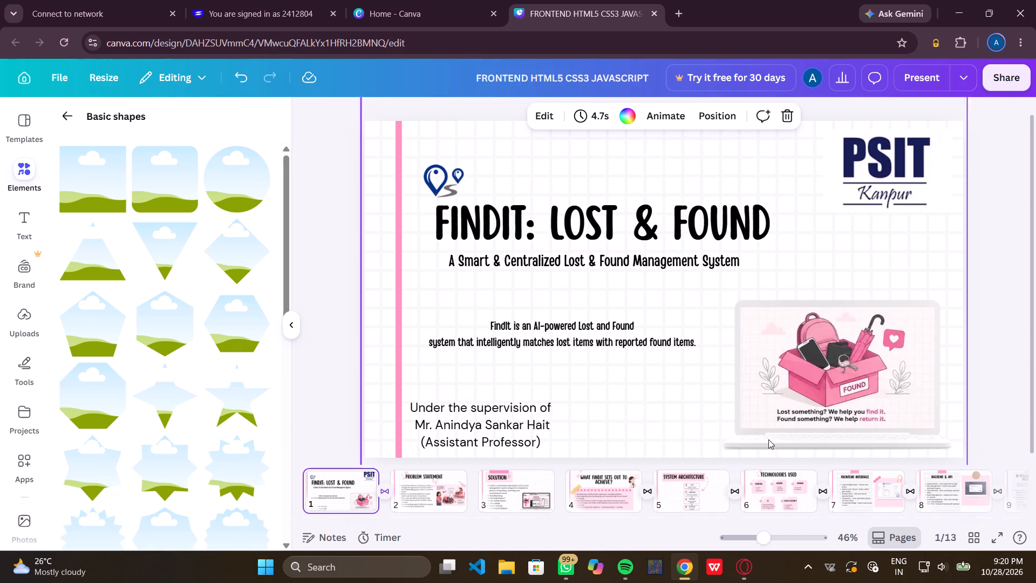
{"action": "left_click", "coordinate": [845, 408]}
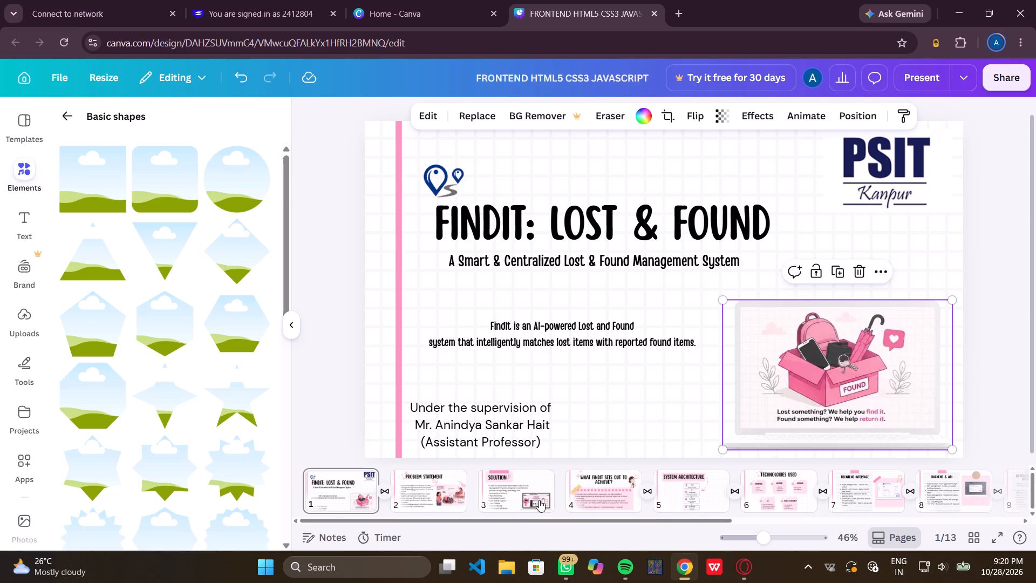
Switch to Visual Studio Code and open the Find It project folder from Documents.
{"action": "left_click", "coordinate": [479, 564]}
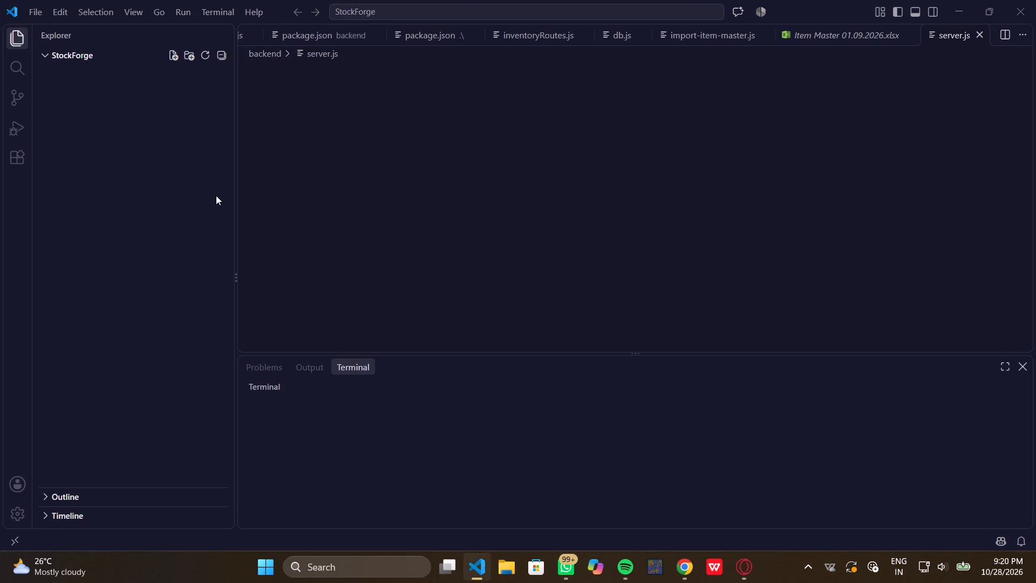
{"action": "left_click", "coordinate": [45, 12]}
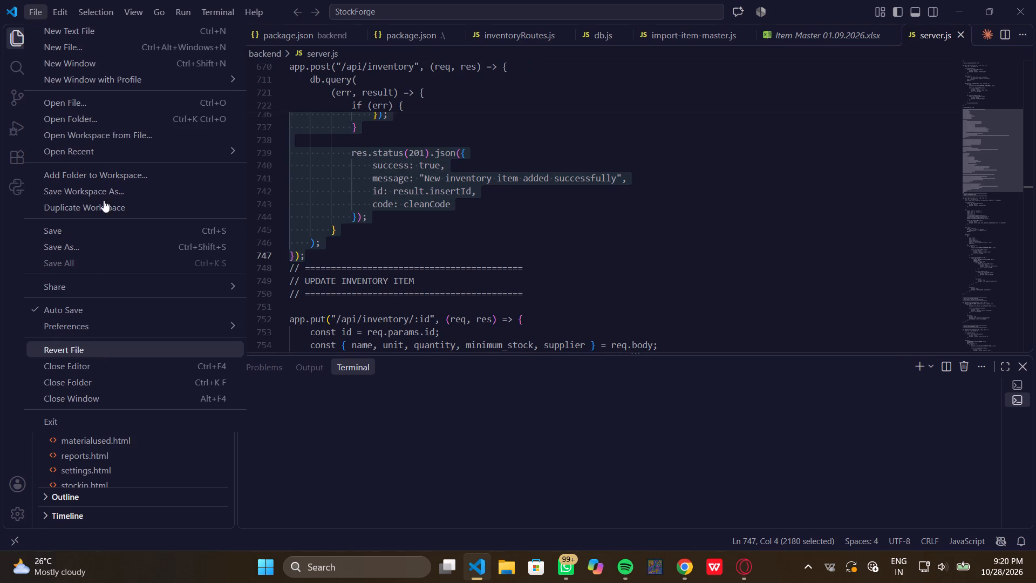
{"action": "left_click", "coordinate": [107, 115]}
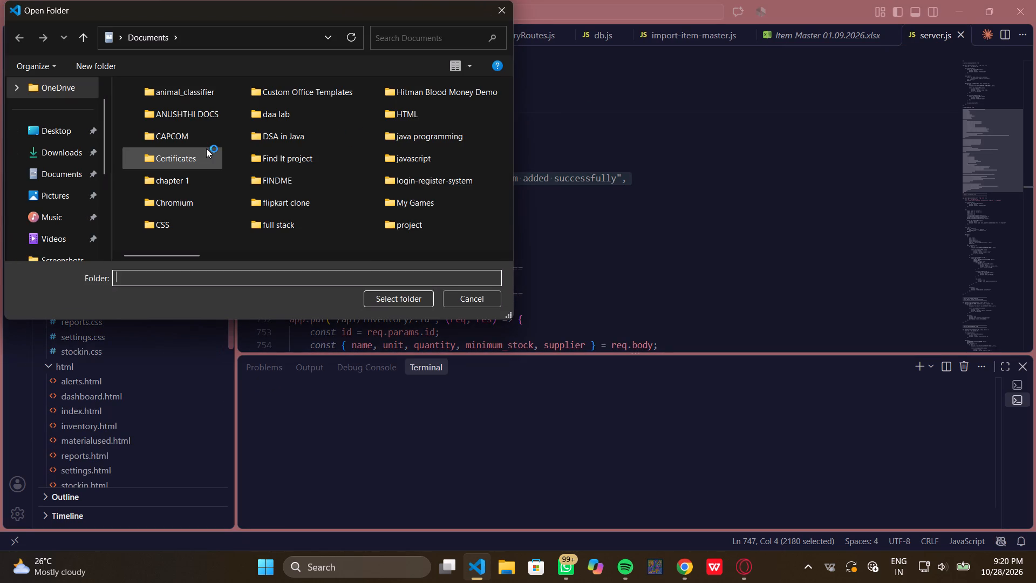
{"action": "scroll", "coordinate": [350, 172], "scroll_direction": "up", "scroll_amount": 2}
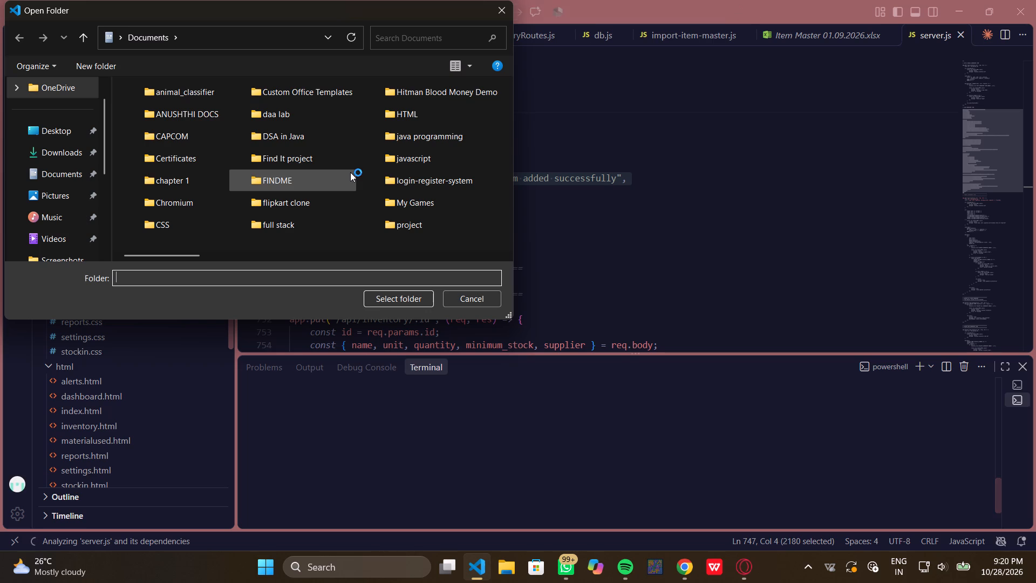
{"action": "scroll", "coordinate": [350, 172], "scroll_direction": "down", "scroll_amount": 1}
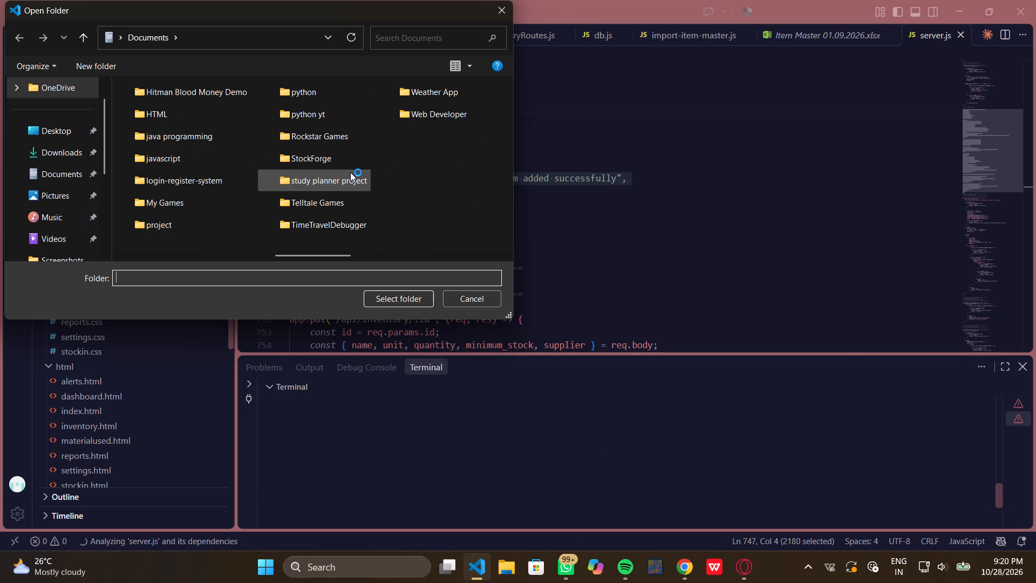
{"action": "scroll", "coordinate": [350, 172], "scroll_direction": "up", "scroll_amount": 2}
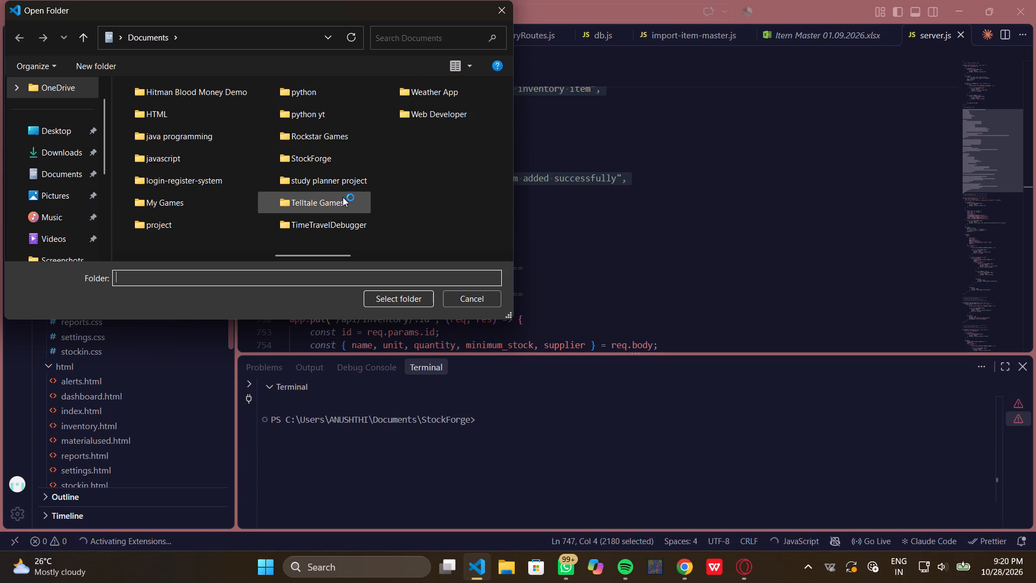
{"action": "scroll", "coordinate": [343, 197], "scroll_direction": "up", "scroll_amount": 1}
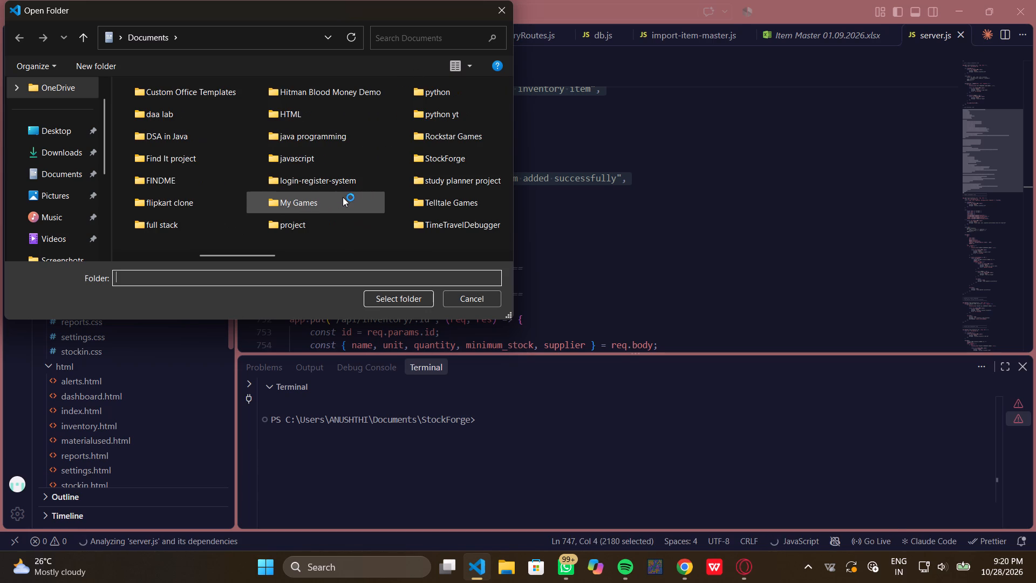
{"action": "scroll", "coordinate": [343, 197], "scroll_direction": "up", "scroll_amount": 1}
{"action": "left_click", "coordinate": [205, 162]}
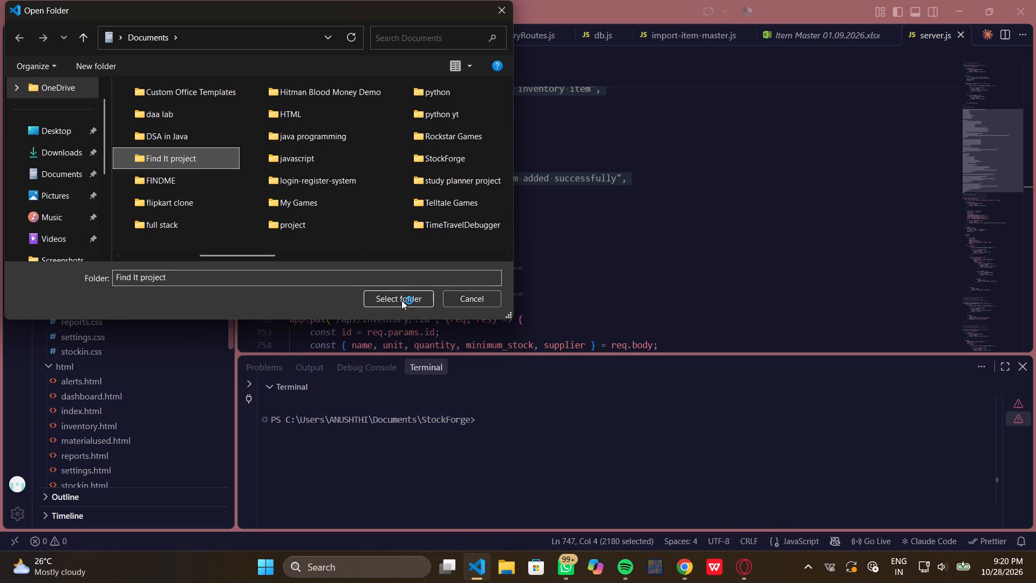
{"action": "left_click", "coordinate": [401, 300]}
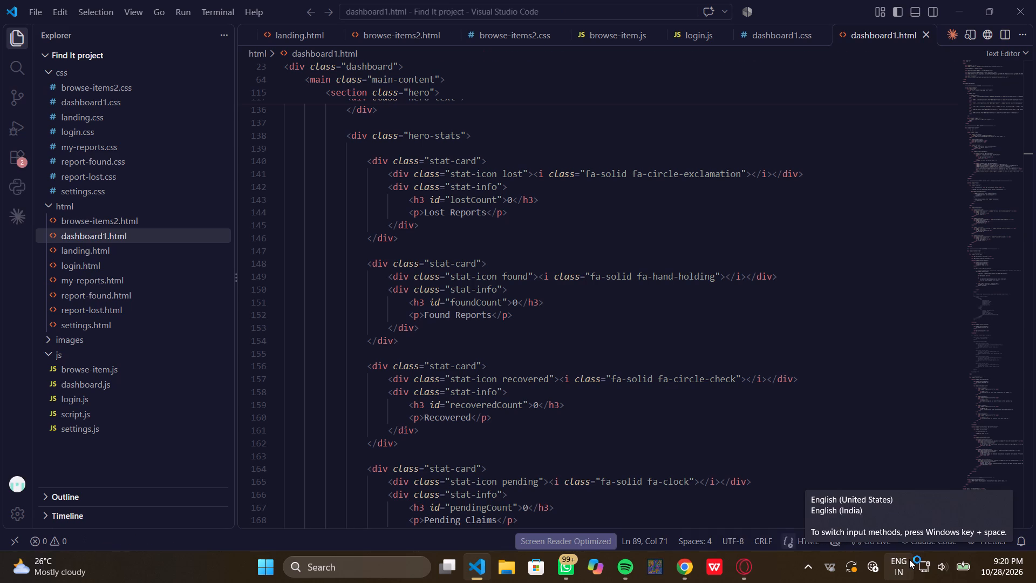
Launch the Find It project's dashboard1.html page with Live Server.
{"action": "left_click", "coordinate": [848, 546]}
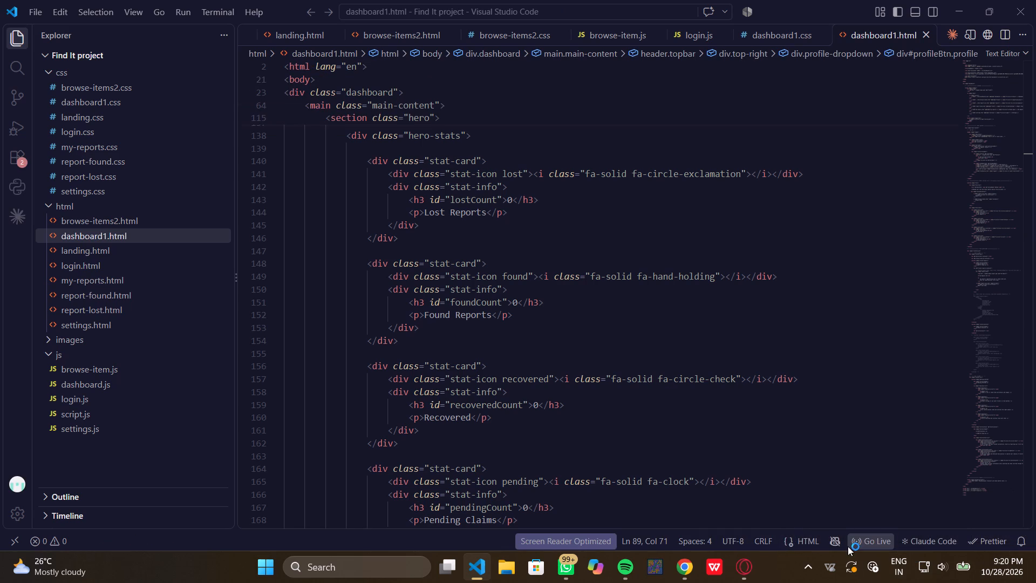
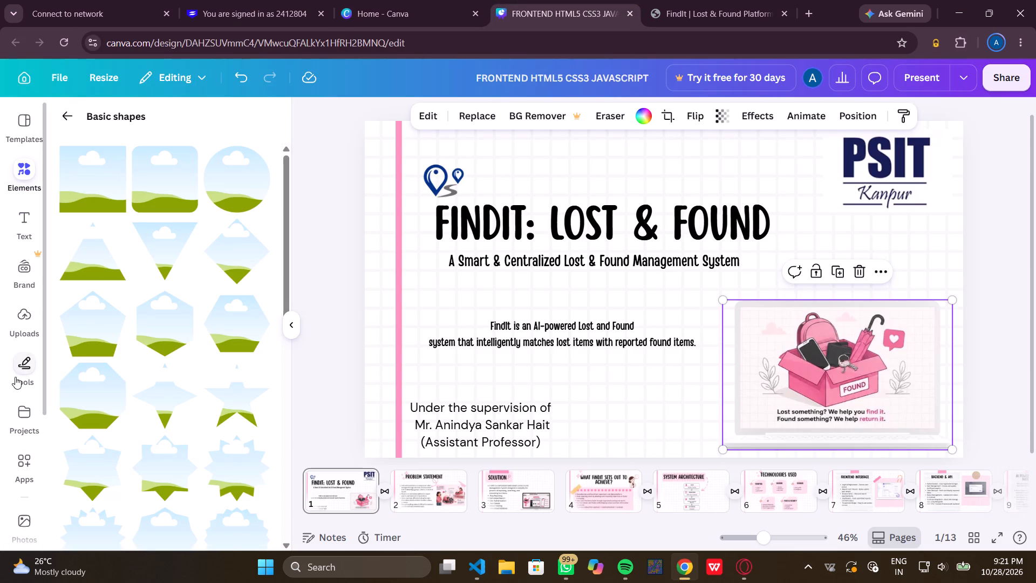
{"action": "left_click", "coordinate": [31, 301]}
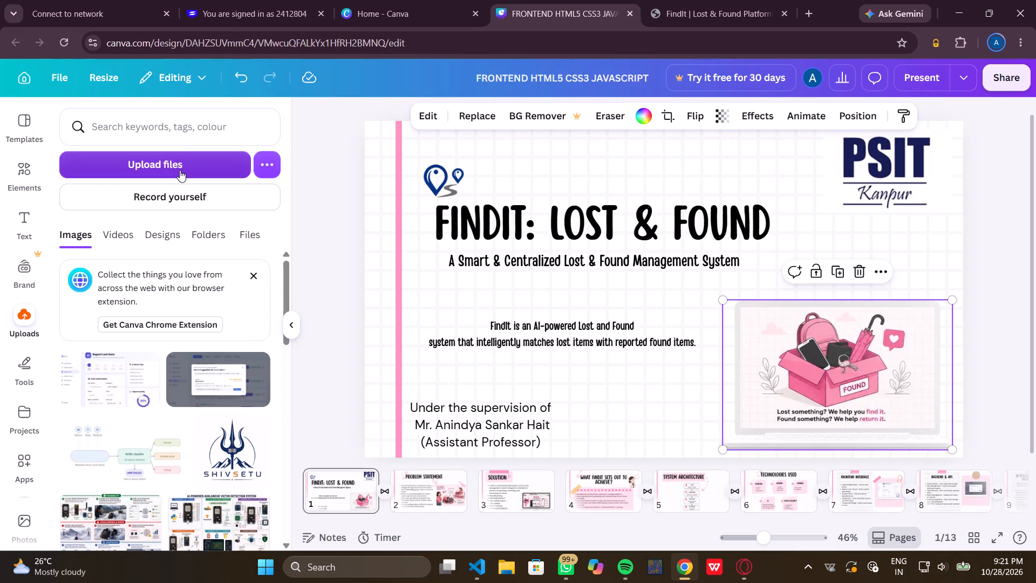
{"action": "left_click", "coordinate": [180, 170]}
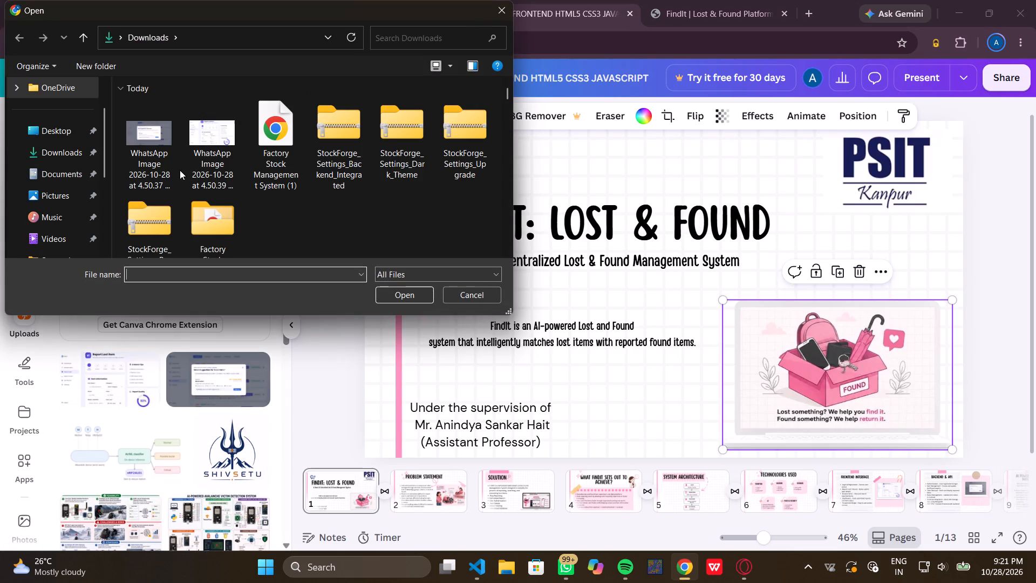
{"action": "scroll", "coordinate": [64, 153], "scroll_direction": "up", "scroll_amount": 3}
{"action": "scroll", "coordinate": [63, 141], "scroll_direction": "down", "scroll_amount": 1}
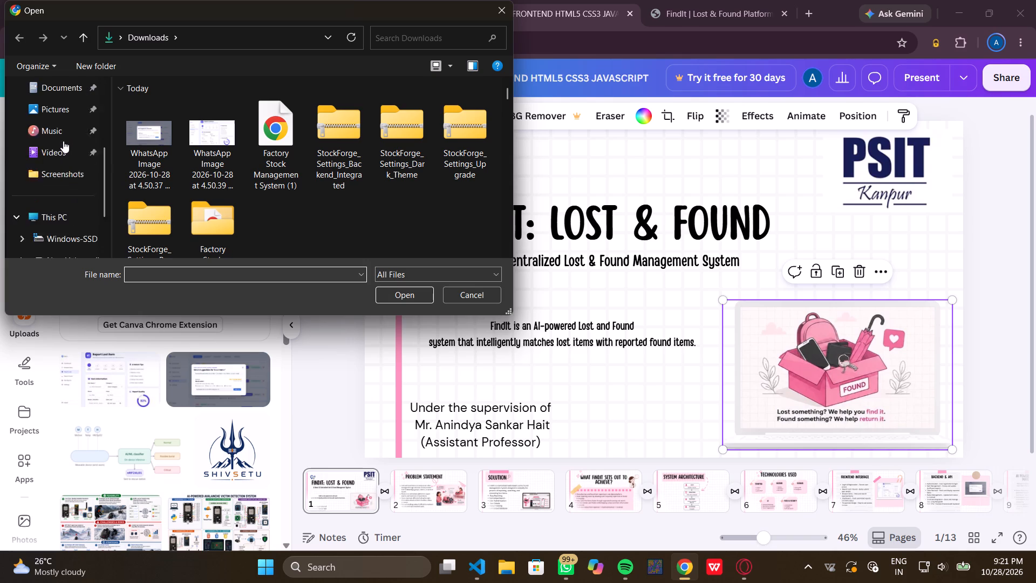
{"action": "scroll", "coordinate": [63, 141], "scroll_direction": "down", "scroll_amount": 1}
{"action": "scroll", "coordinate": [63, 141], "scroll_direction": "up", "scroll_amount": 6}
{"action": "left_click", "coordinate": [61, 247]}
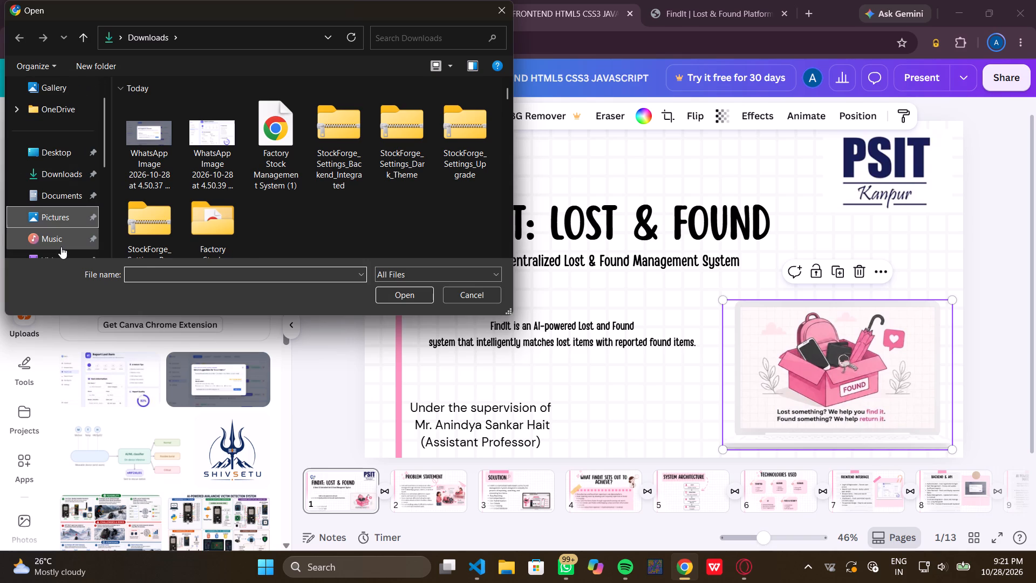
{"action": "double_click", "coordinate": [236, 119]}
{"action": "scroll", "coordinate": [236, 119], "scroll_direction": "down", "scroll_amount": 14}
{"action": "scroll", "coordinate": [236, 119], "scroll_direction": "down", "scroll_amount": 18}
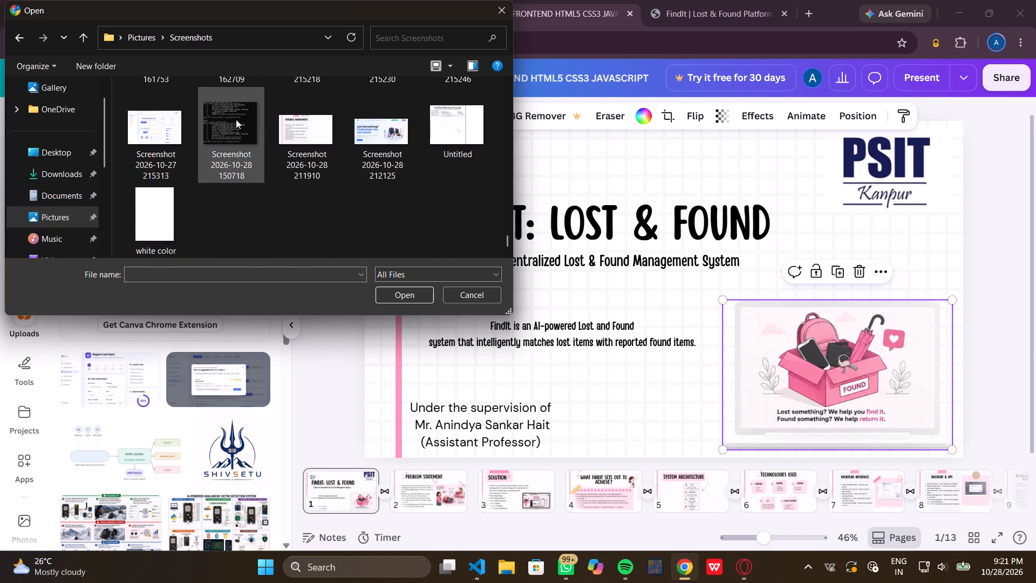
{"action": "left_click", "coordinate": [400, 130]}
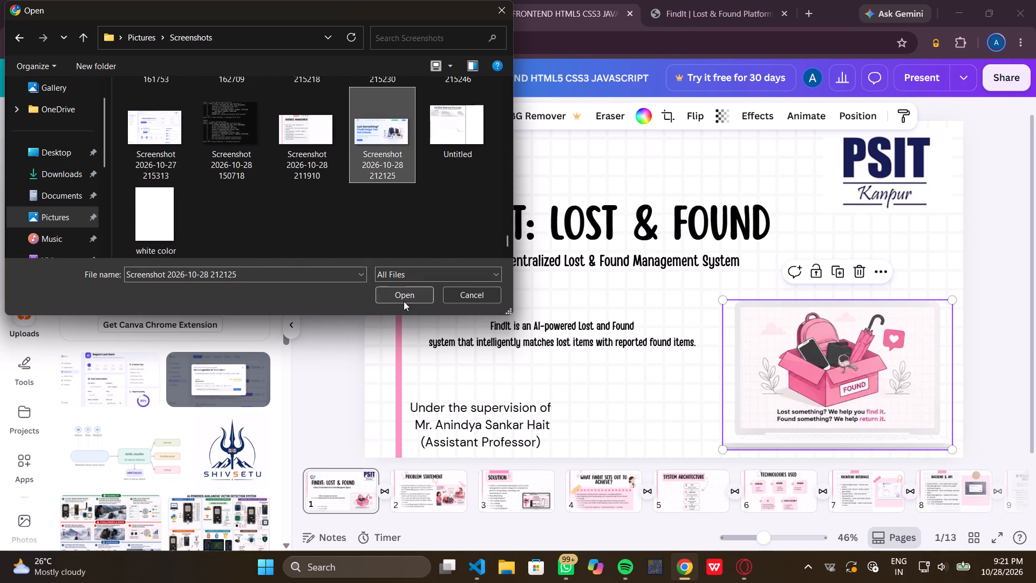
{"action": "left_click", "coordinate": [403, 302]}
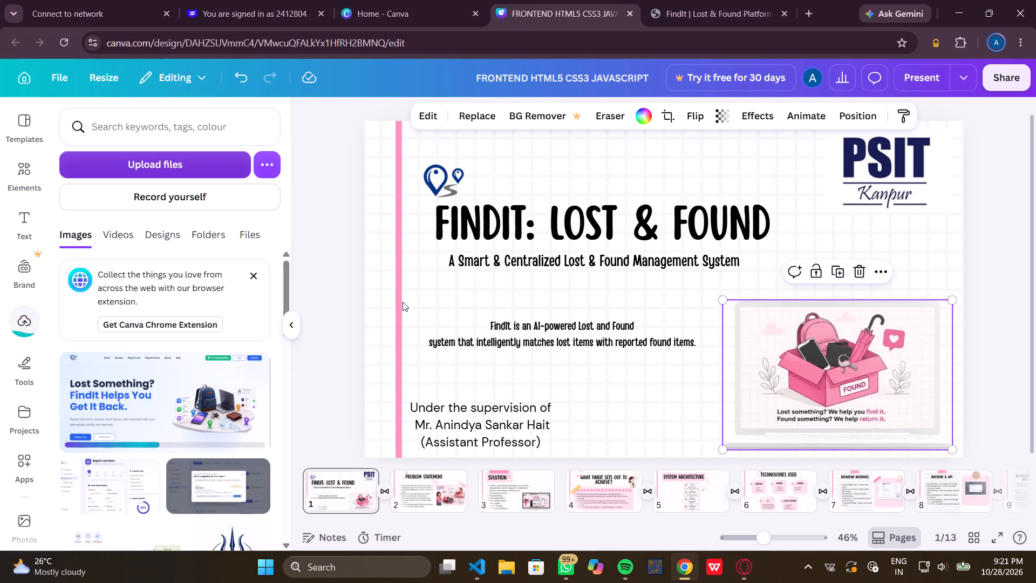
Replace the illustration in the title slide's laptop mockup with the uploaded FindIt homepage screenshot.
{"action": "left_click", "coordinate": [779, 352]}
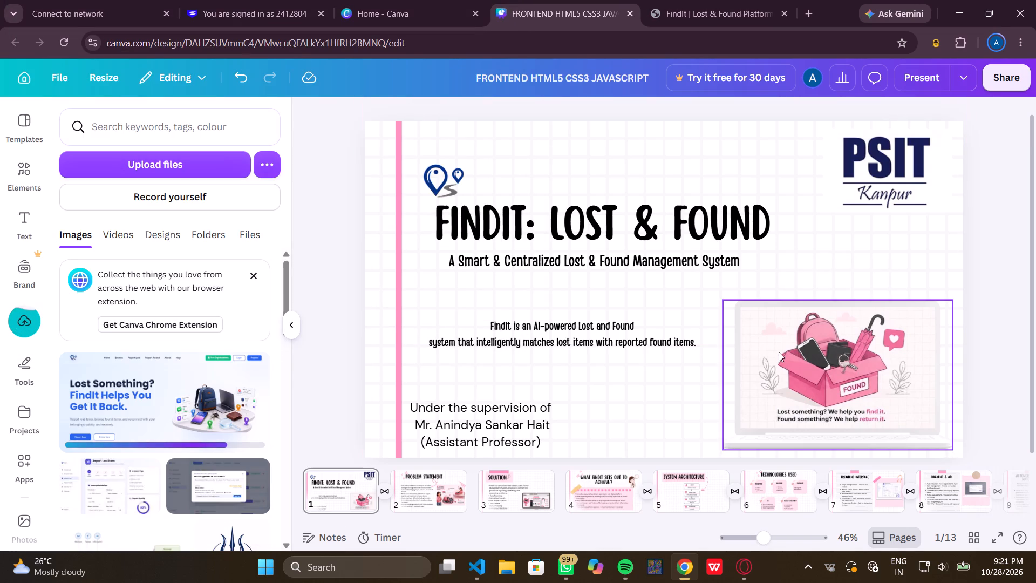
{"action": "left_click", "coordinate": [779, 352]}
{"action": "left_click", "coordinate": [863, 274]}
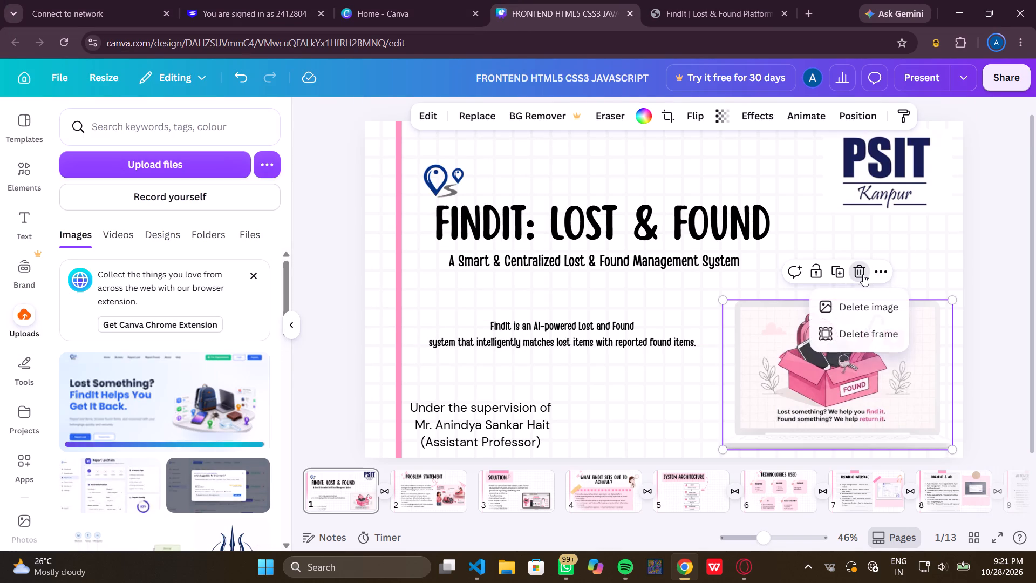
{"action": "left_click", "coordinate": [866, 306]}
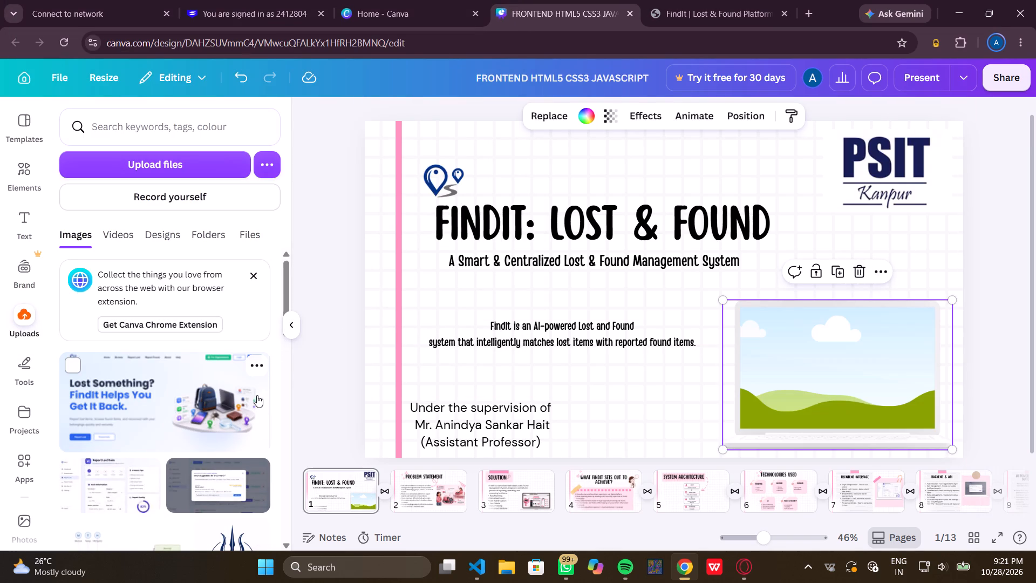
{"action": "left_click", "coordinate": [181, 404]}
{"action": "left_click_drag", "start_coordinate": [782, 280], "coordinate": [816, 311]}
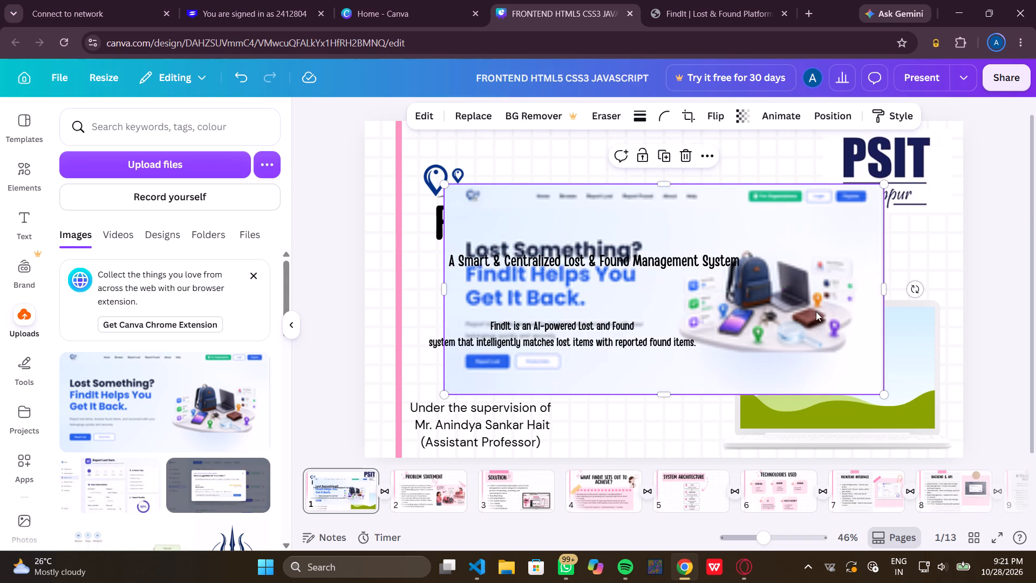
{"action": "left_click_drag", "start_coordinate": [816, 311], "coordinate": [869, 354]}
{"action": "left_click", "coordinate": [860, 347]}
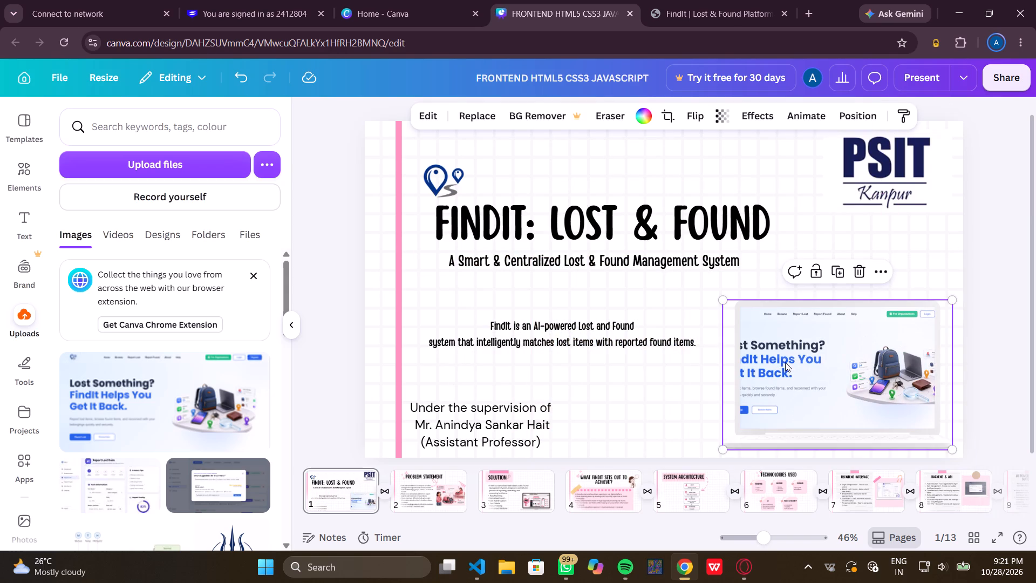
Delete the laptop mockup frame and its screenshot from the title slide.
{"action": "left_click", "coordinate": [765, 360]}
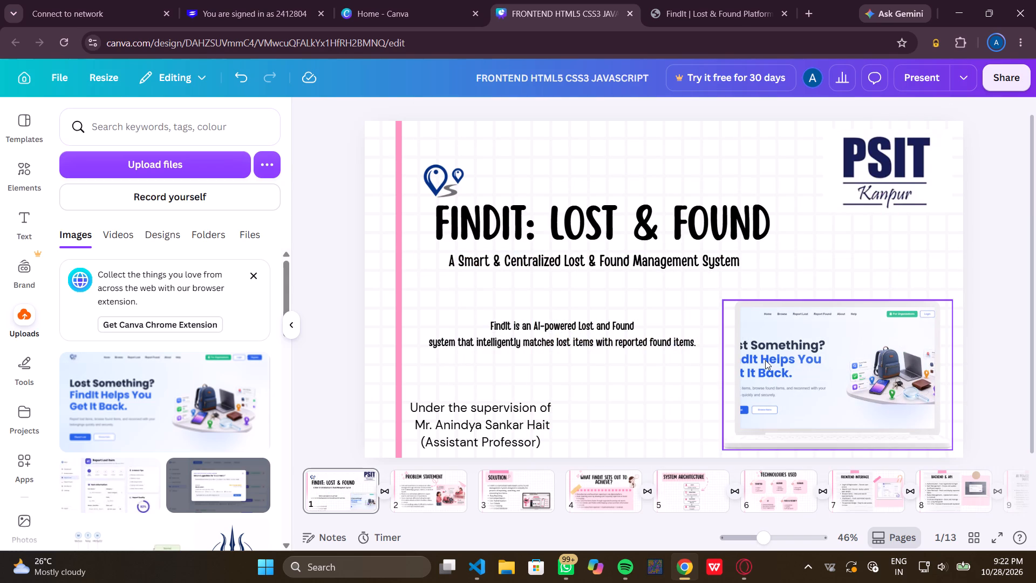
{"action": "left_click", "coordinate": [772, 343]}
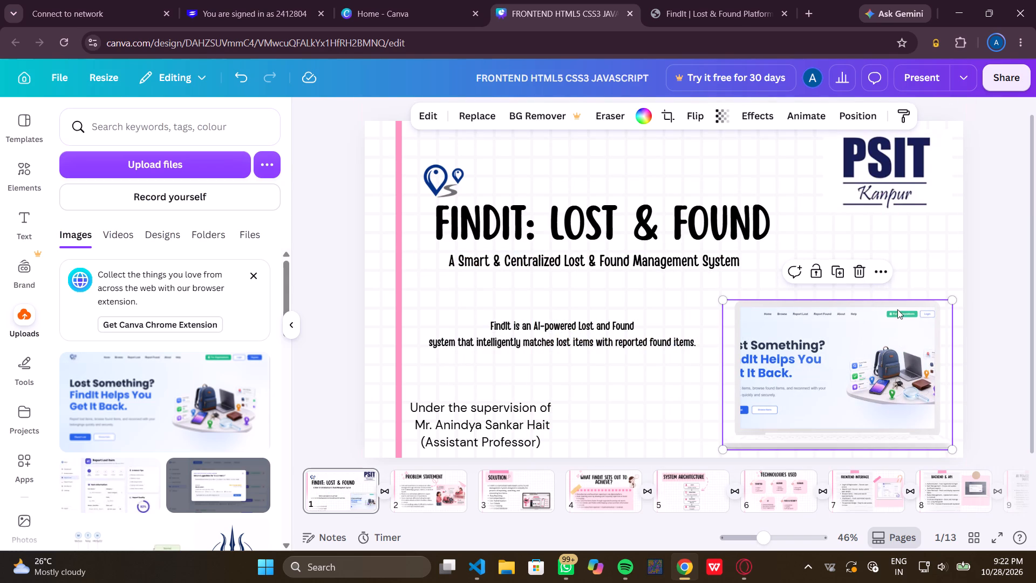
{"action": "left_click", "coordinate": [951, 300]}
{"action": "left_click", "coordinate": [860, 269]}
{"action": "left_click", "coordinate": [863, 329]}
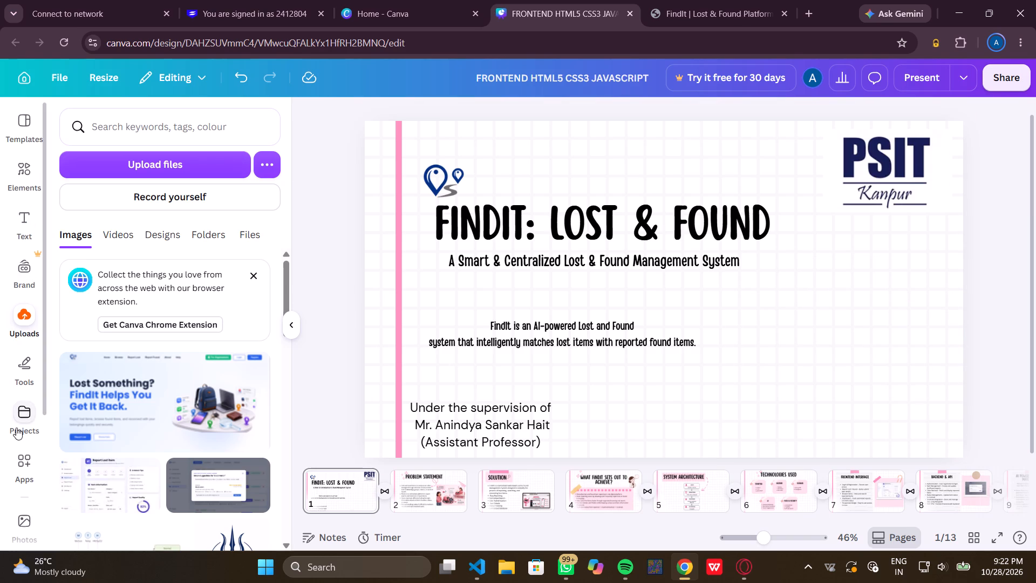
Add a Square Frame to the title slide and place it below the PSIT logo, beside the description text.
{"action": "left_click", "coordinate": [25, 182]}
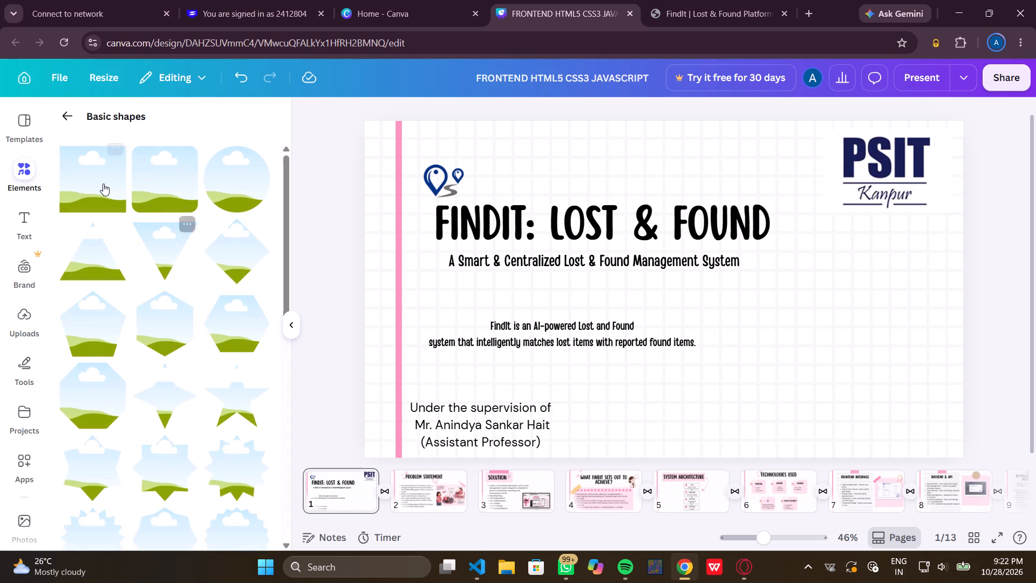
{"action": "left_click", "coordinate": [112, 157]}
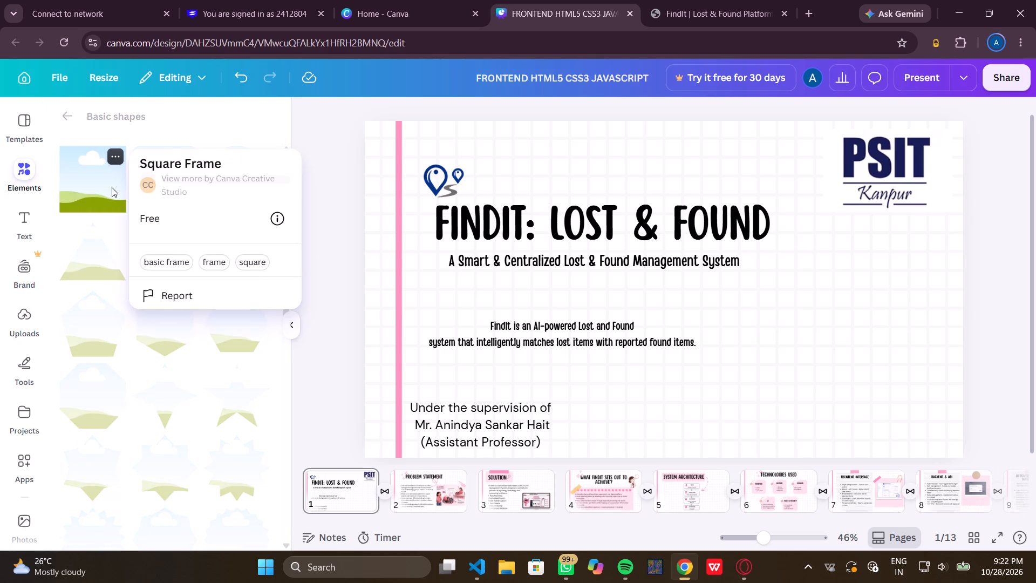
{"action": "left_click", "coordinate": [104, 186]}
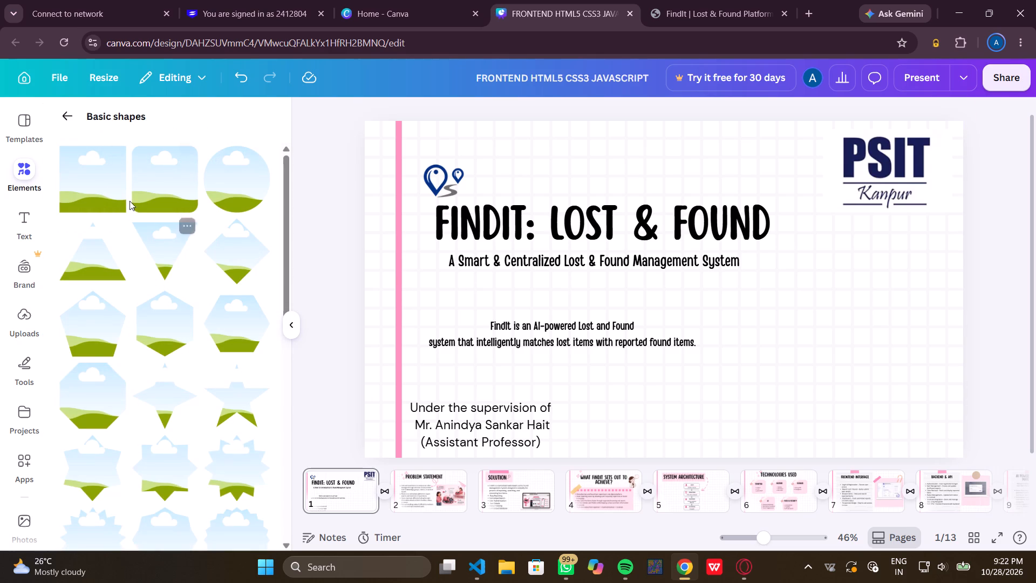
{"action": "left_click", "coordinate": [91, 184]}
{"action": "left_click_drag", "start_coordinate": [682, 299], "coordinate": [748, 316]}
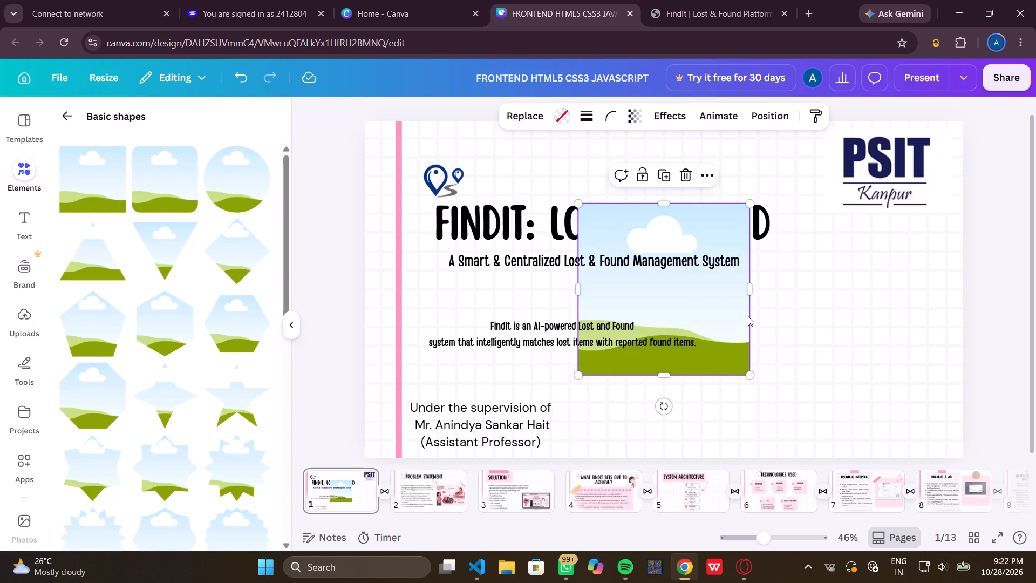
{"action": "left_click_drag", "start_coordinate": [748, 316], "coordinate": [865, 365]}
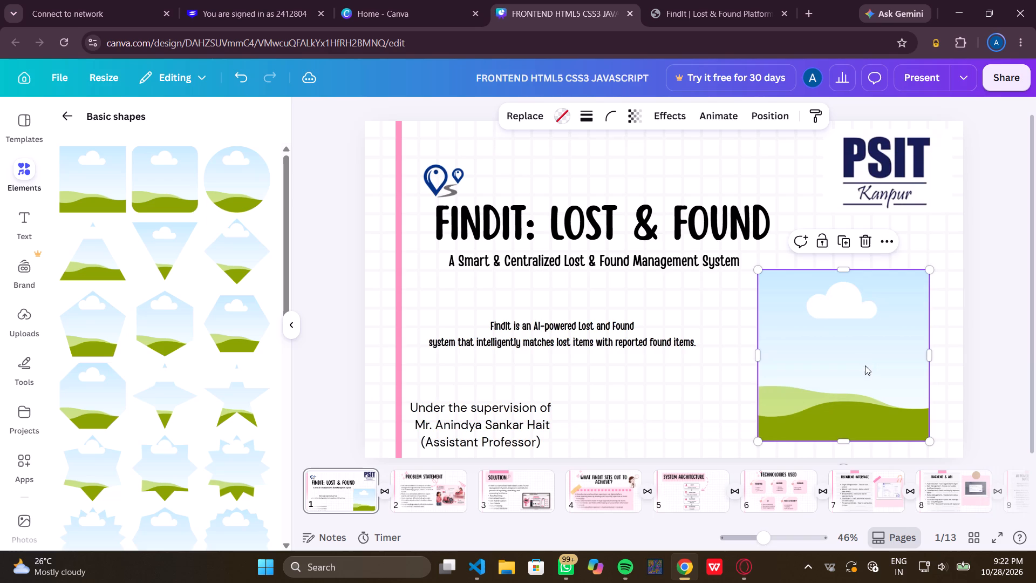
Fill the square frame with the FindIt homepage screenshot and widen the frame until the page's full width shows.
{"action": "left_click", "coordinate": [30, 319]}
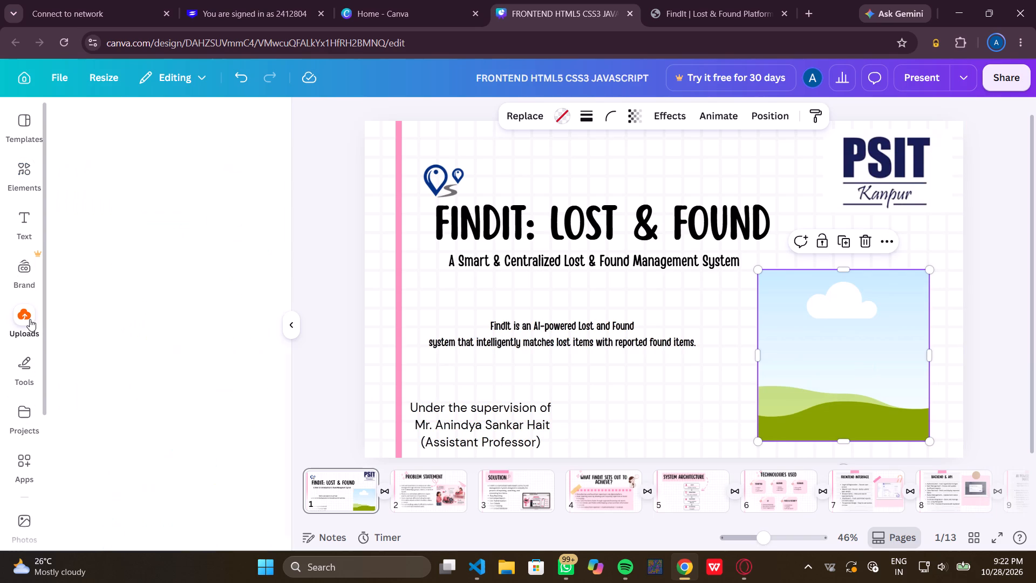
{"action": "left_click", "coordinate": [177, 417]}
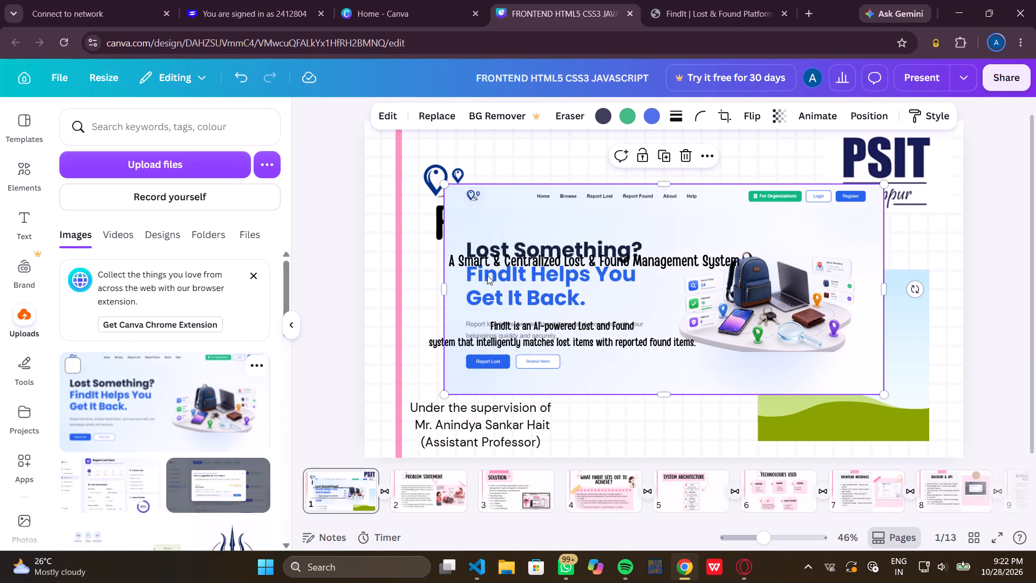
{"action": "left_click_drag", "start_coordinate": [757, 313], "coordinate": [805, 349]}
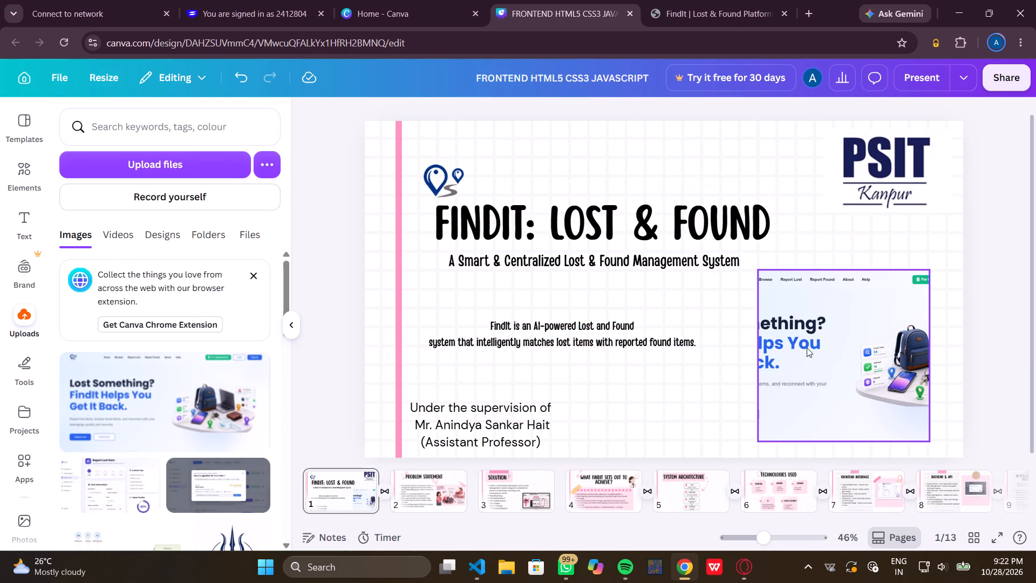
{"action": "left_click", "coordinate": [786, 350]}
{"action": "left_click_drag", "start_coordinate": [758, 356], "coordinate": [619, 357]}
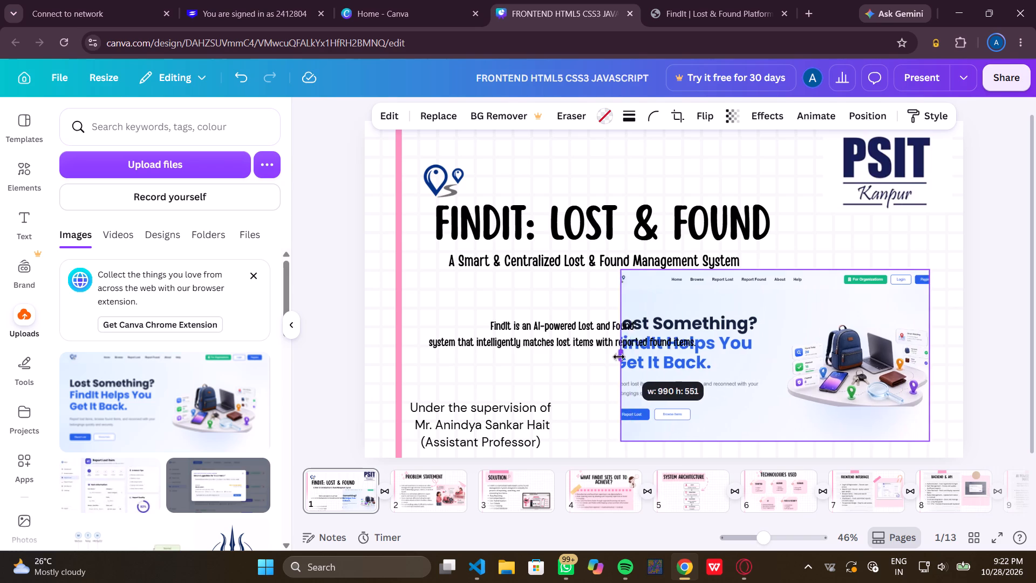
{"action": "left_click_drag", "start_coordinate": [619, 357], "coordinate": [569, 360]}
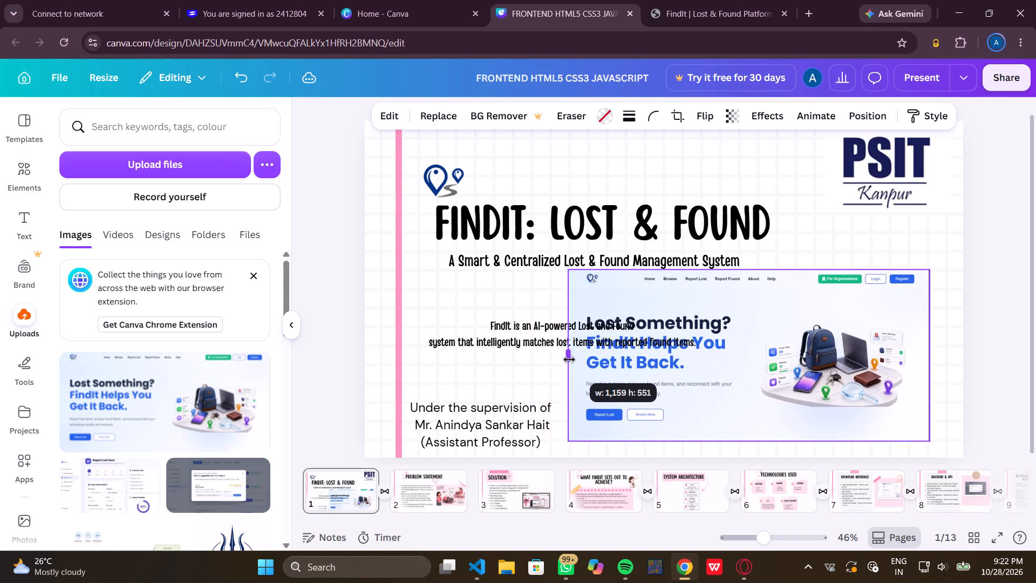
{"action": "left_click_drag", "start_coordinate": [569, 360], "coordinate": [580, 360]}
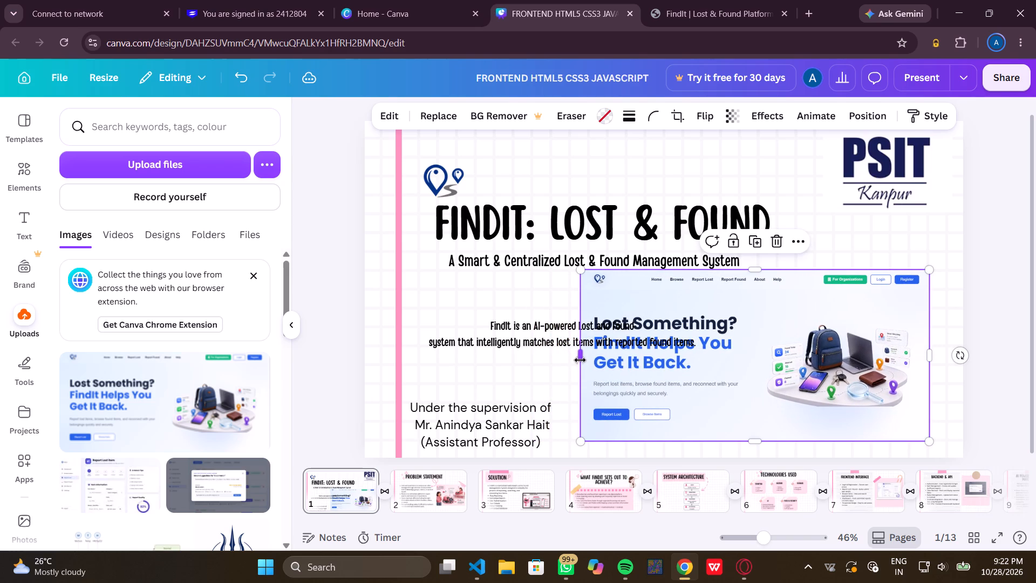
Scale the framed homepage screenshot down to about 764 by 375 and position it below the PSIT logo, clear of the description text.
{"action": "left_click_drag", "start_coordinate": [929, 442], "coordinate": [926, 440]}
{"action": "left_click_drag", "start_coordinate": [926, 440], "coordinate": [822, 364]}
{"action": "left_click_drag", "start_coordinate": [750, 331], "coordinate": [765, 338]}
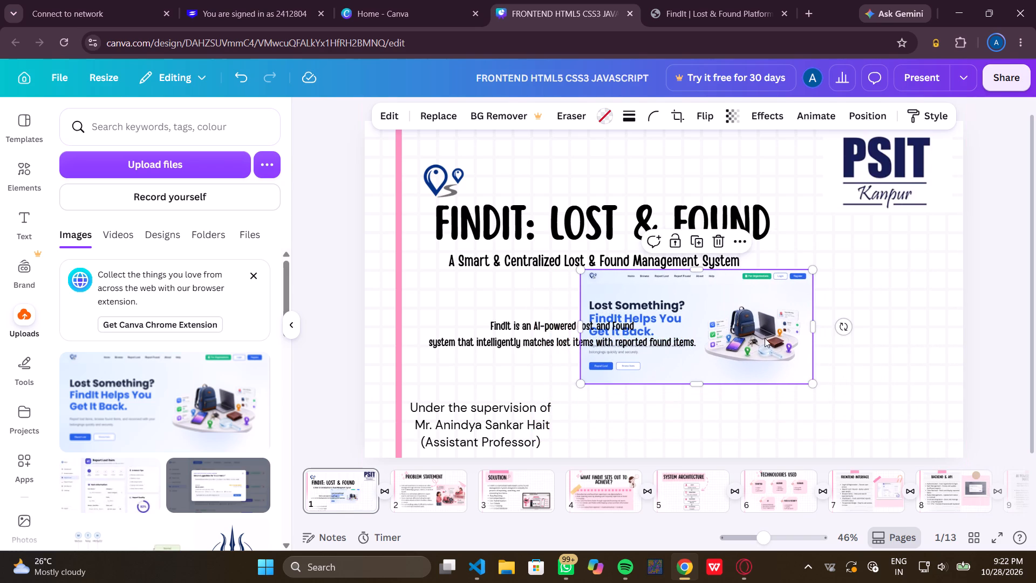
{"action": "left_click_drag", "start_coordinate": [765, 338], "coordinate": [884, 369]}
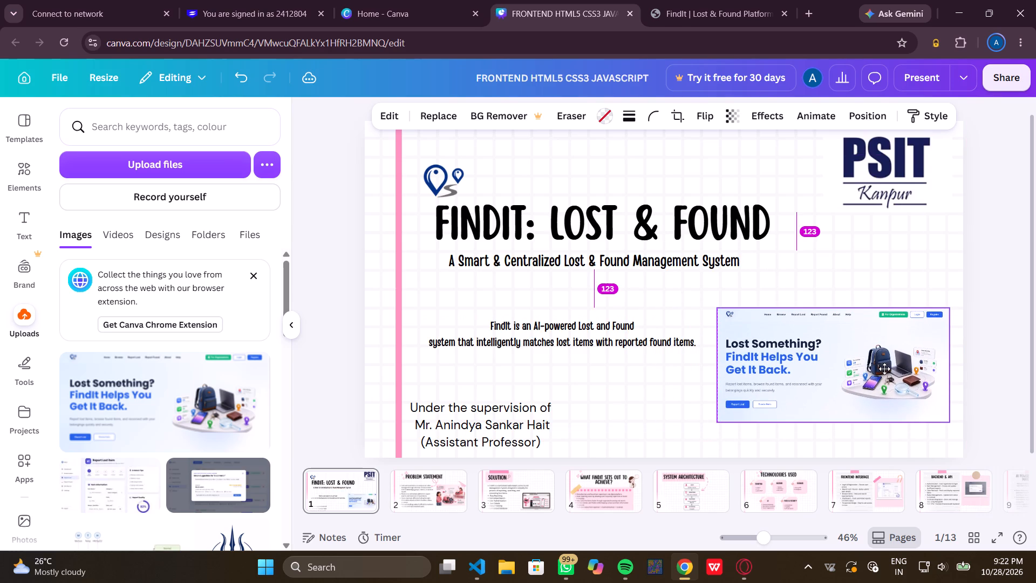
{"action": "left_click_drag", "start_coordinate": [884, 369], "coordinate": [882, 371]}
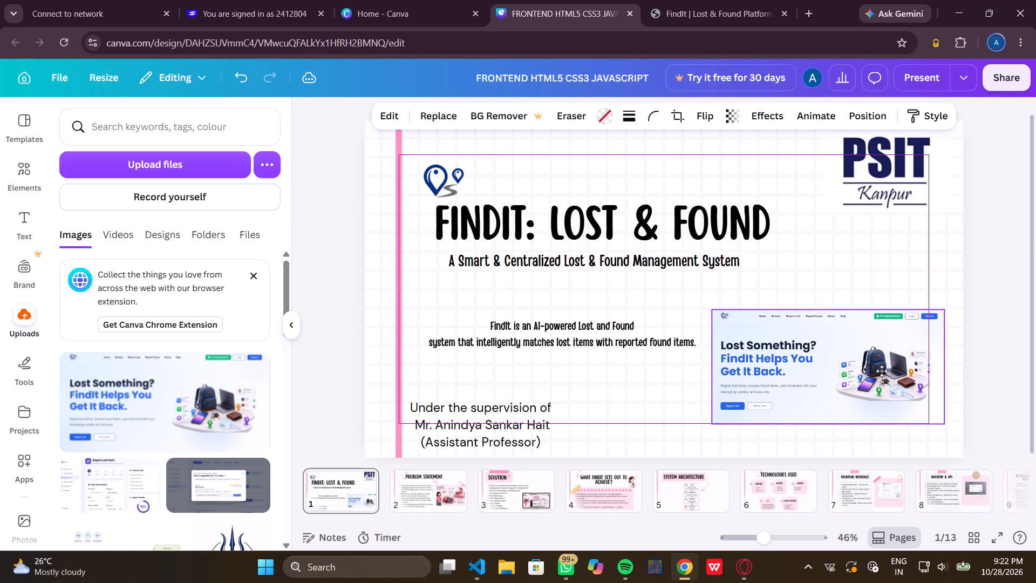
{"action": "left_click_drag", "start_coordinate": [882, 371], "coordinate": [882, 370]}
{"action": "left_click_drag", "start_coordinate": [943, 421], "coordinate": [948, 425]}
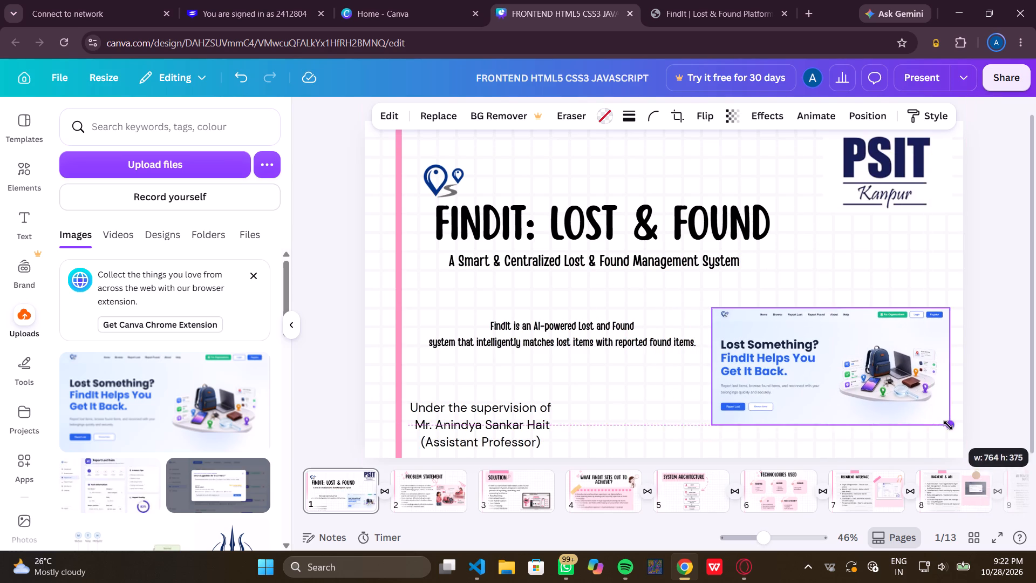
{"action": "left_click_drag", "start_coordinate": [948, 425], "coordinate": [949, 427]}
{"action": "left_click_drag", "start_coordinate": [912, 393], "coordinate": [908, 392]}
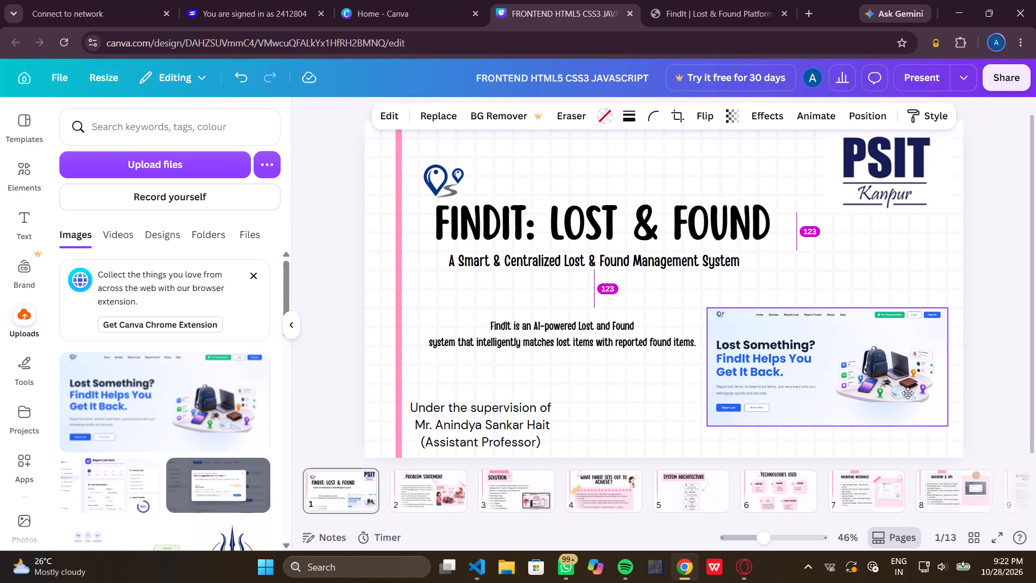
{"action": "left_click_drag", "start_coordinate": [908, 392], "coordinate": [908, 388]}
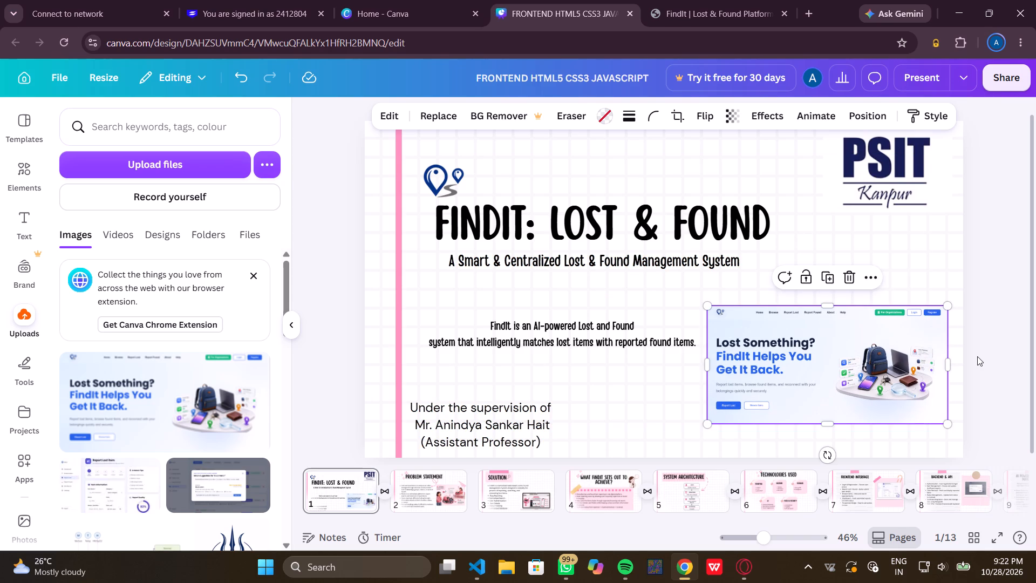
{"action": "left_click", "coordinate": [977, 356]}
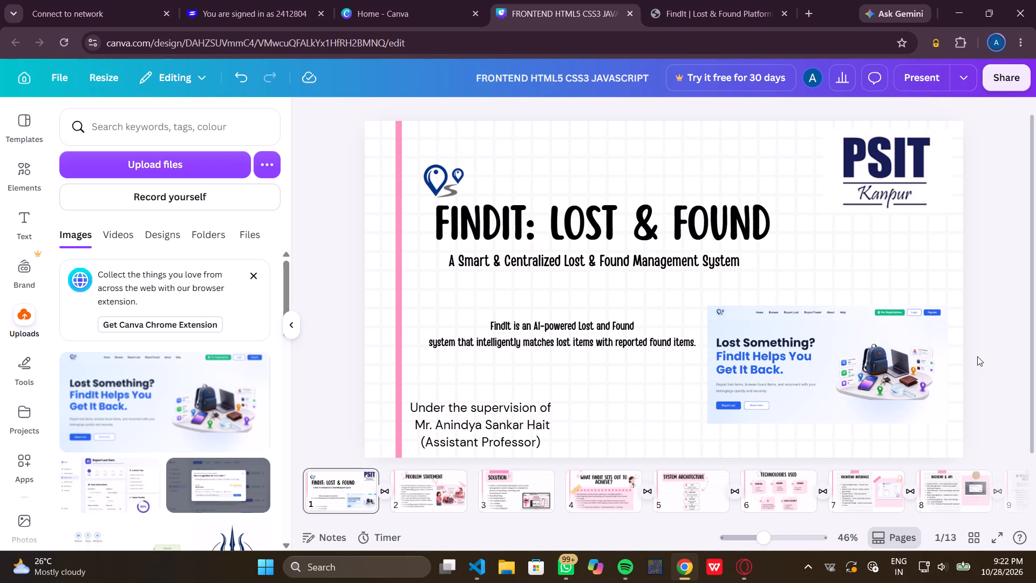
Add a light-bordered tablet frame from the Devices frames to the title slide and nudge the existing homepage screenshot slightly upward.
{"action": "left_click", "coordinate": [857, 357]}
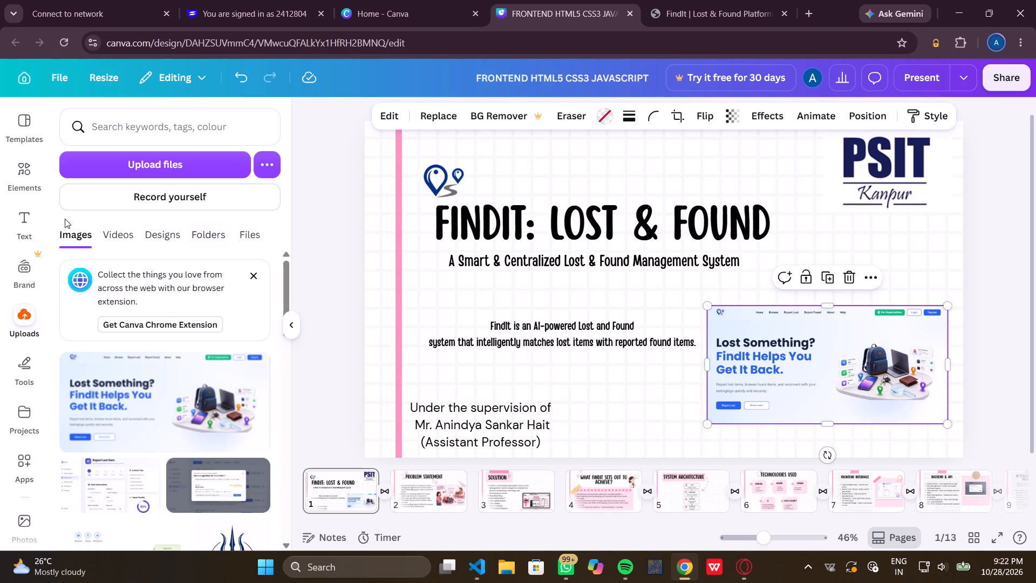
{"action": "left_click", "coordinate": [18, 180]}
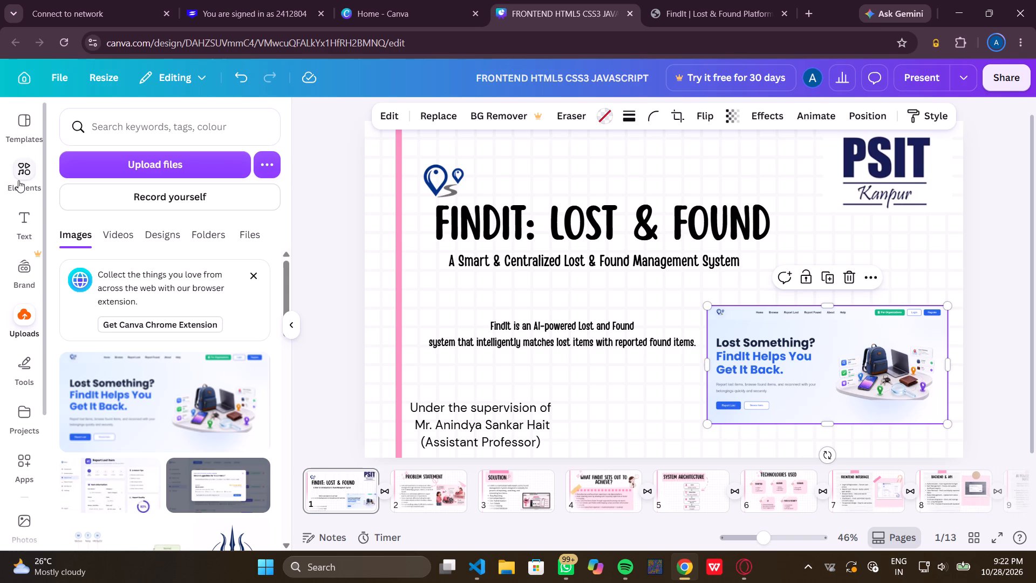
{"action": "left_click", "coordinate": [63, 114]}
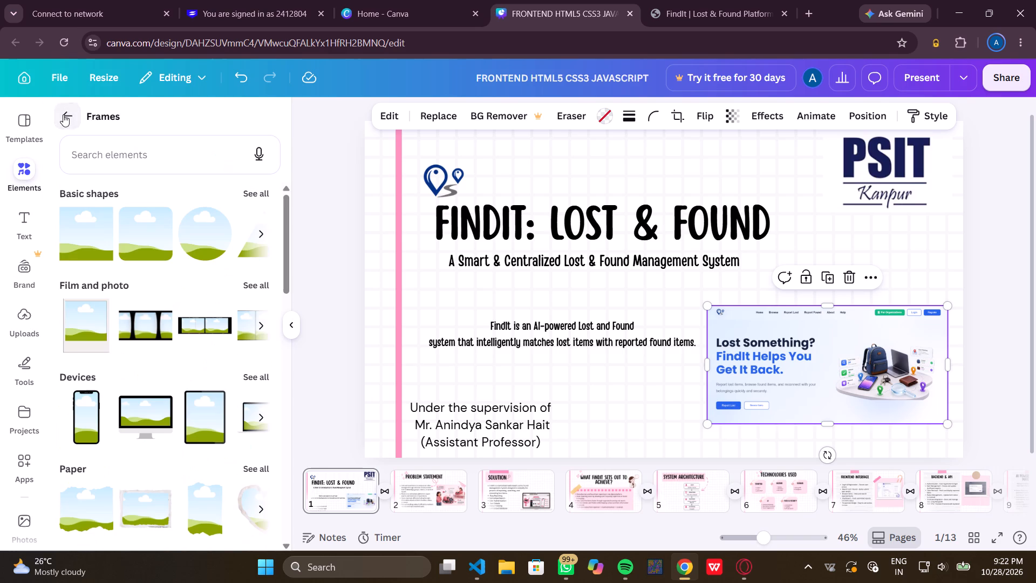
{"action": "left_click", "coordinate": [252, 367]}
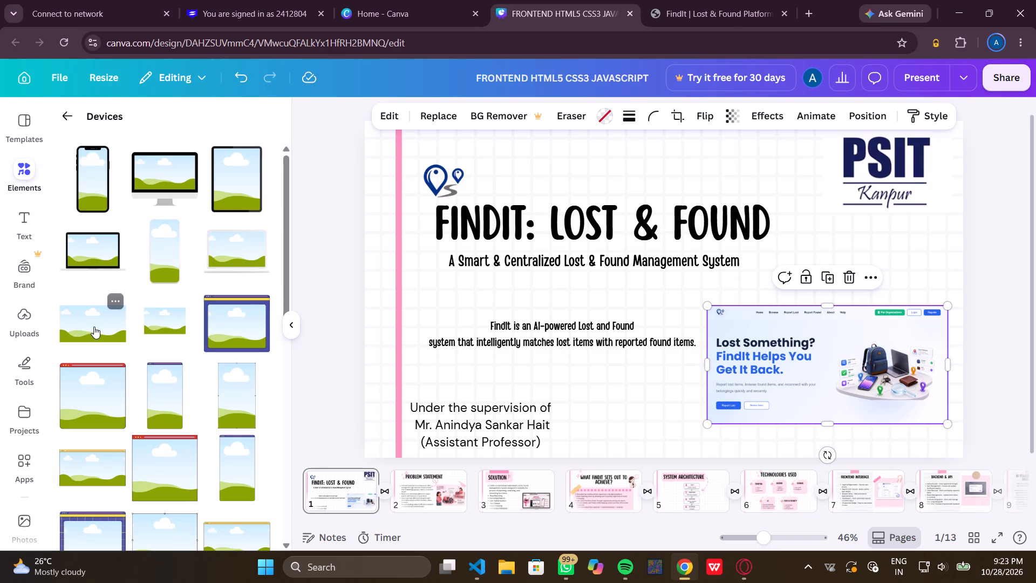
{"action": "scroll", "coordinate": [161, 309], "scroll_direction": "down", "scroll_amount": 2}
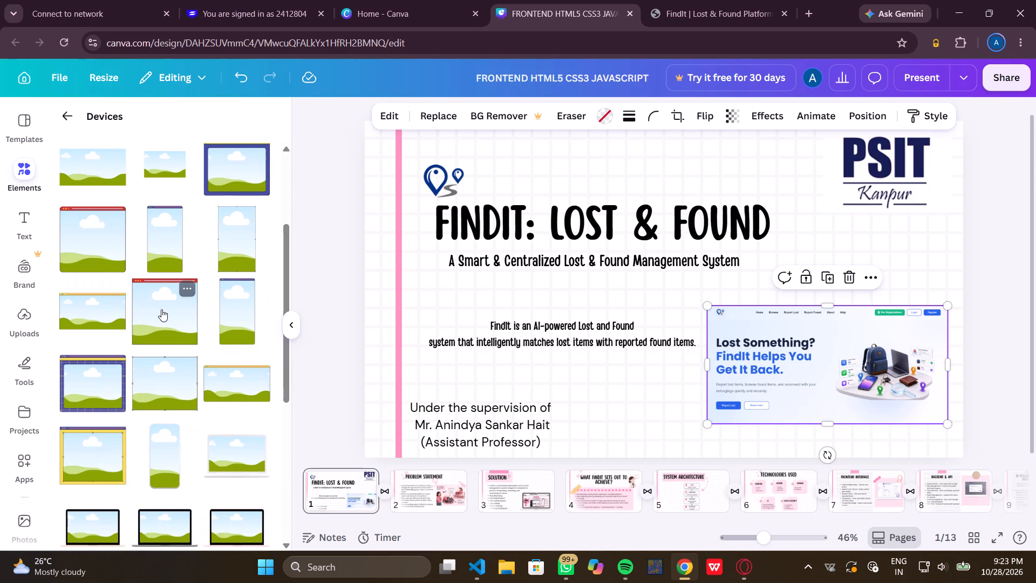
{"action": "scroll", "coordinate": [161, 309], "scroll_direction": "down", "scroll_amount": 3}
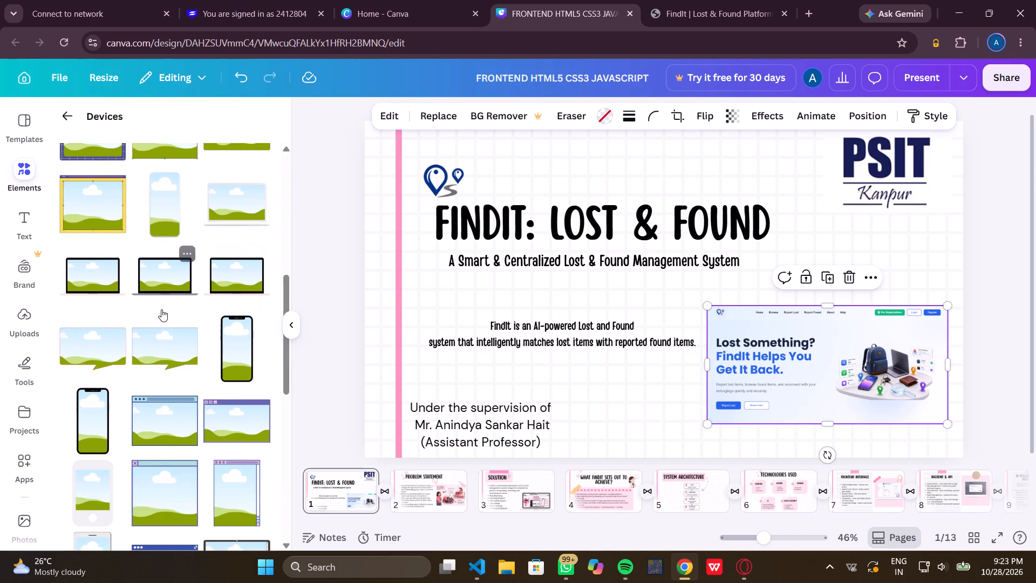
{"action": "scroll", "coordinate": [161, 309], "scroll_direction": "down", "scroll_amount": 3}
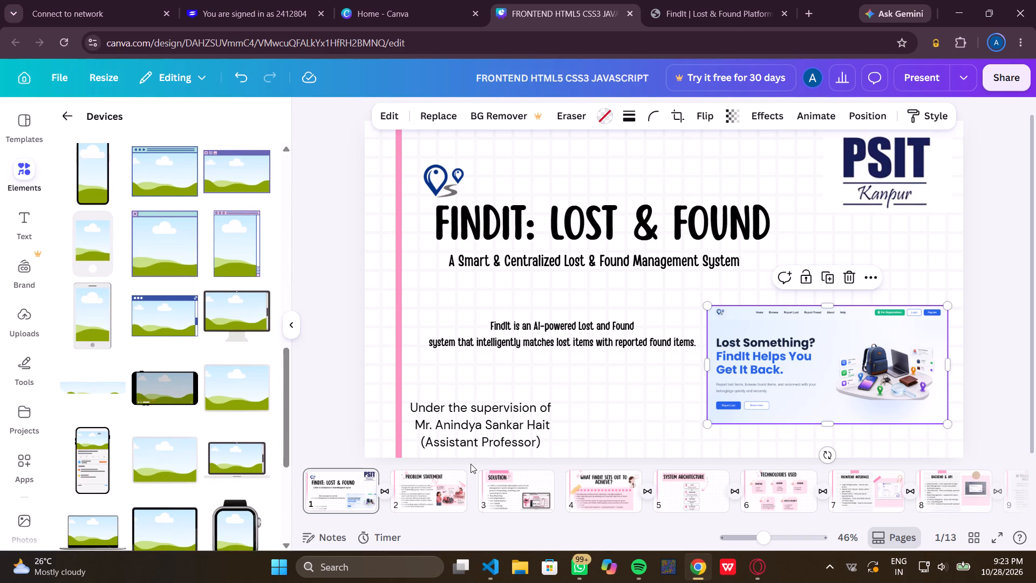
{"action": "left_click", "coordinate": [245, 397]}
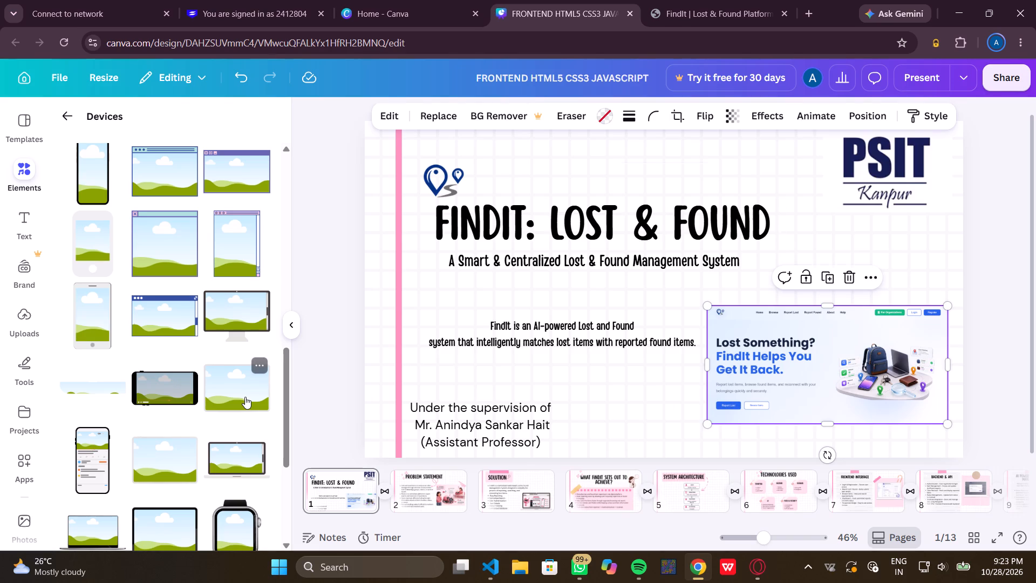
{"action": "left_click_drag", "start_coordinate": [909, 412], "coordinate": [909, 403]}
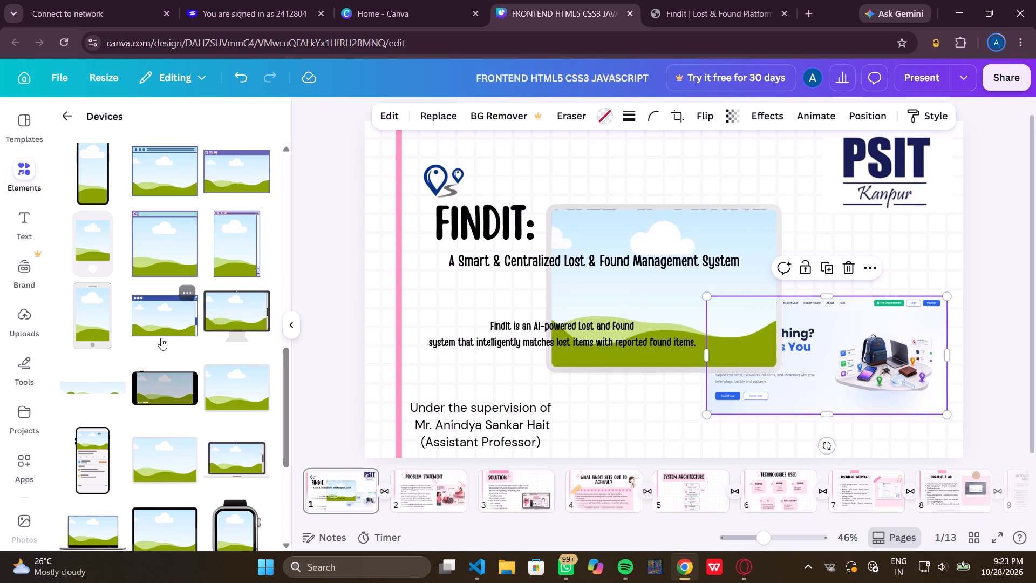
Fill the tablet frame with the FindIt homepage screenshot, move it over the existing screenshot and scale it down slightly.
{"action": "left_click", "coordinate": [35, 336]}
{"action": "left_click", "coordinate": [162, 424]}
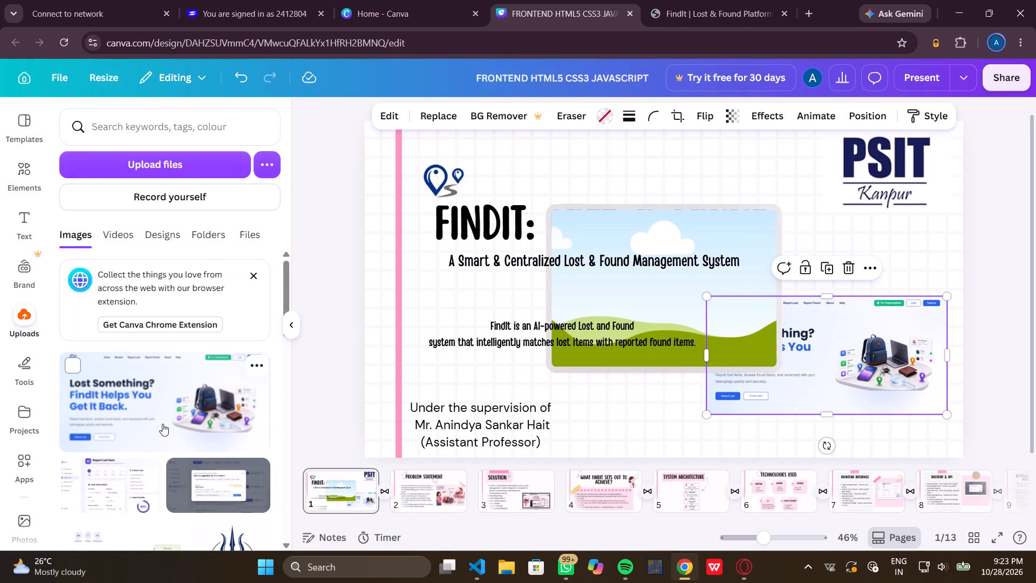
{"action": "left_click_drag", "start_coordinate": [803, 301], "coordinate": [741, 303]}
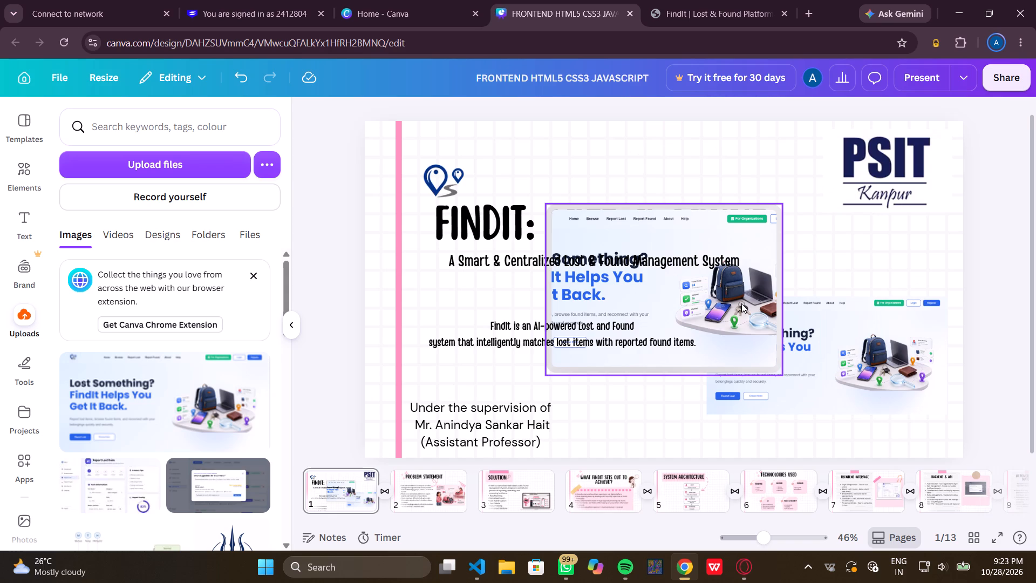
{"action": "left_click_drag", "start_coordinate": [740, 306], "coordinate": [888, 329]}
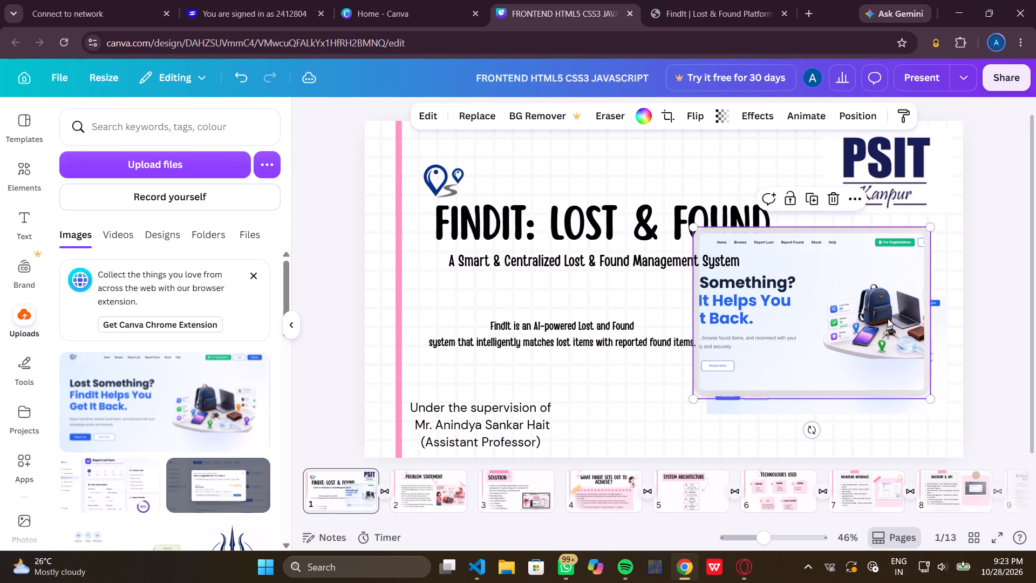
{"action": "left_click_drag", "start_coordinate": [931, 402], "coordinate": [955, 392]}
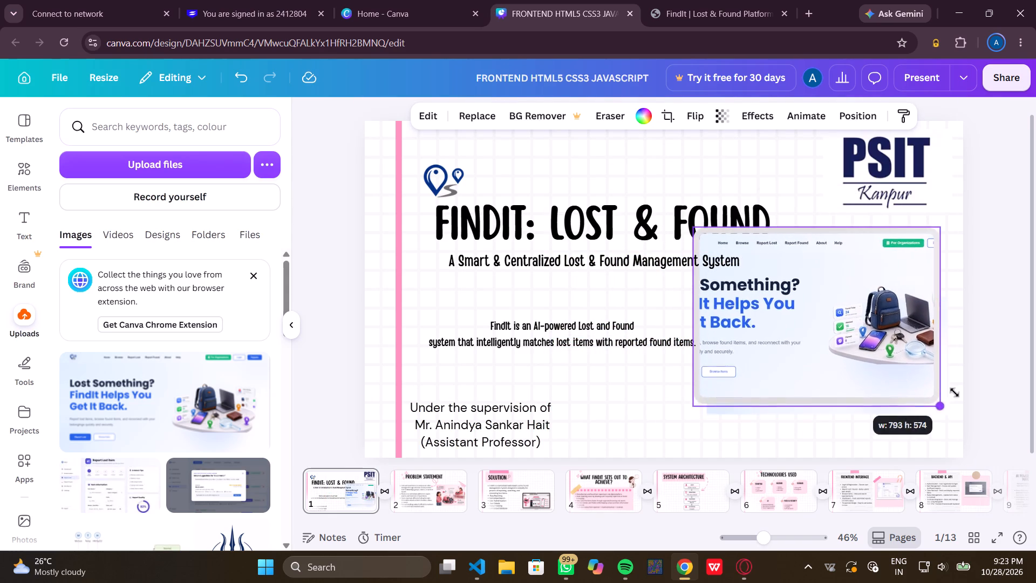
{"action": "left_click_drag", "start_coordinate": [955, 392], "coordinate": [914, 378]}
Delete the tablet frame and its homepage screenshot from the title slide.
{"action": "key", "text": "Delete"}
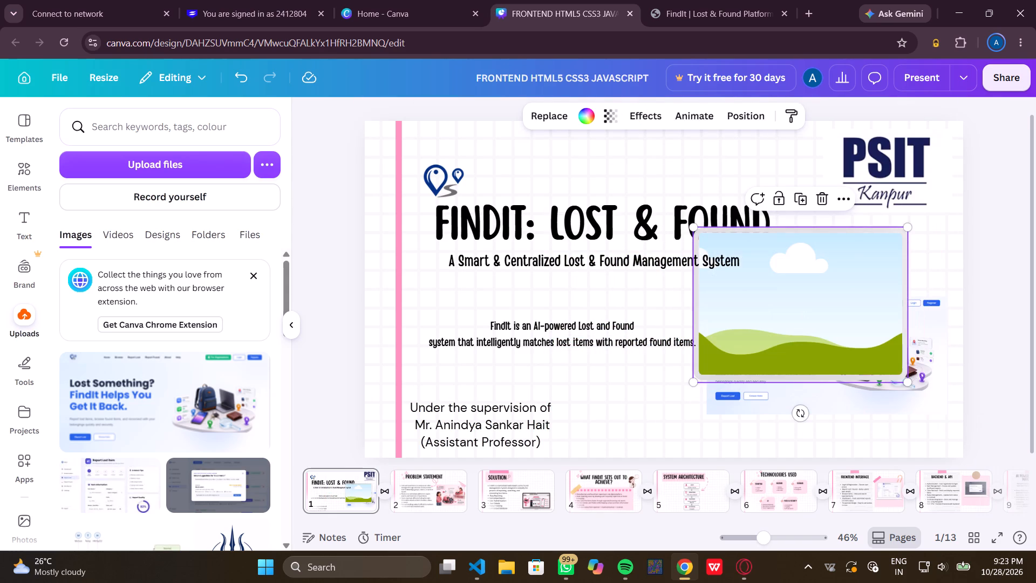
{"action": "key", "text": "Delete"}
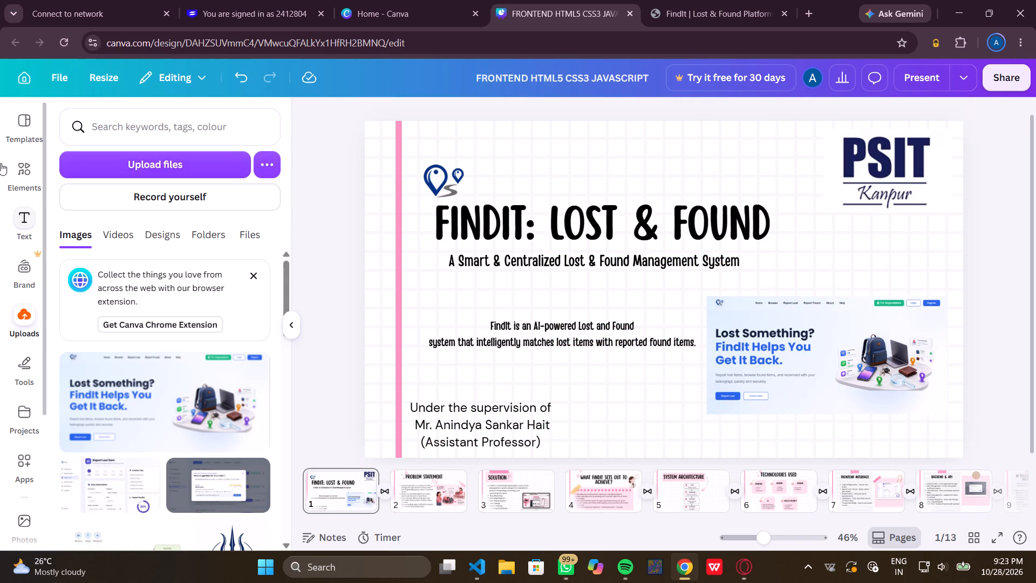
Add the desktop monitor frame with a browser tab bar from the Devices frames to the title slide.
{"action": "left_click", "coordinate": [15, 170]}
{"action": "scroll", "coordinate": [163, 342], "scroll_direction": "down", "scroll_amount": 2}
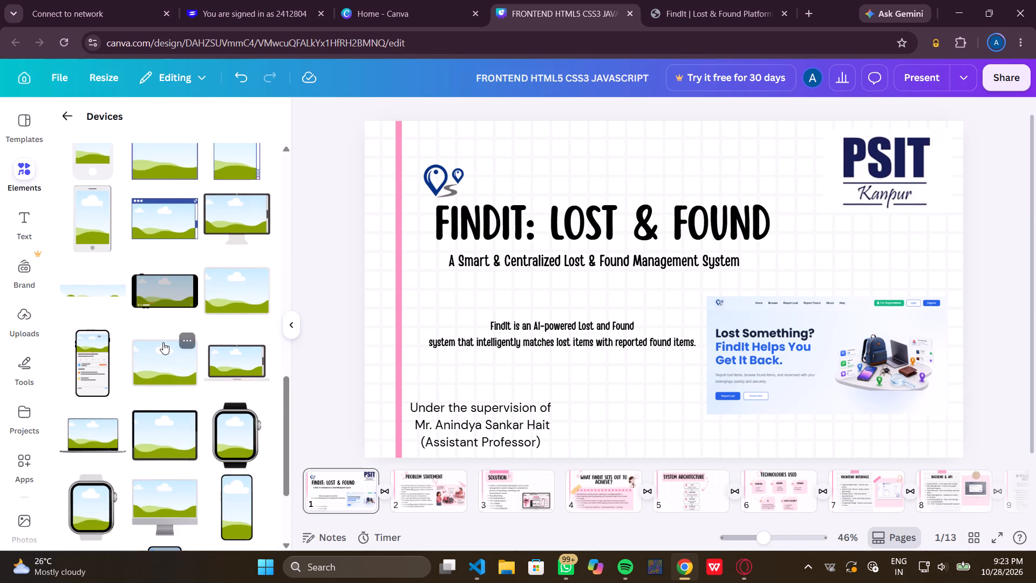
{"action": "scroll", "coordinate": [163, 342], "scroll_direction": "down", "scroll_amount": 3}
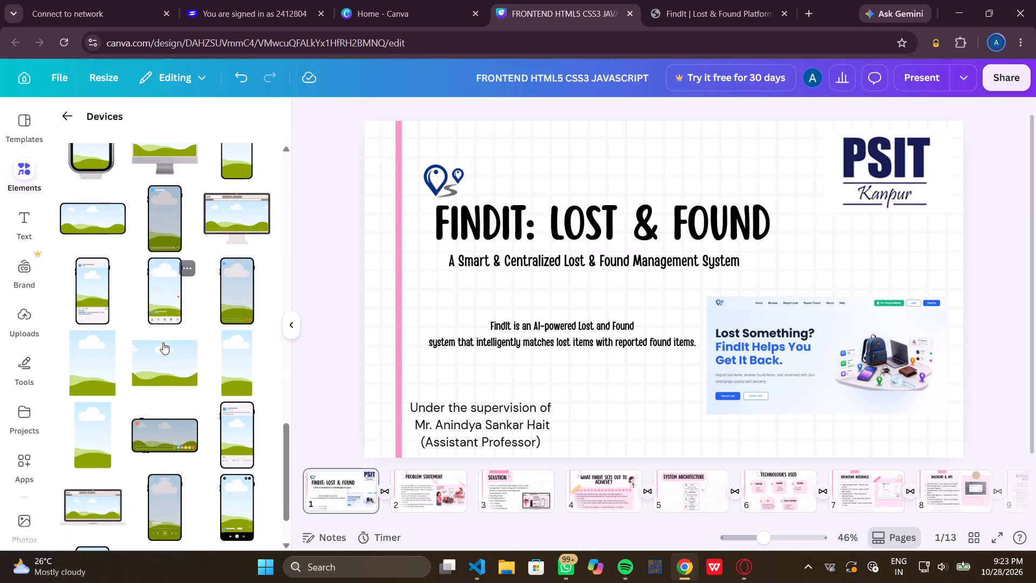
{"action": "scroll", "coordinate": [163, 342], "scroll_direction": "down", "scroll_amount": 2}
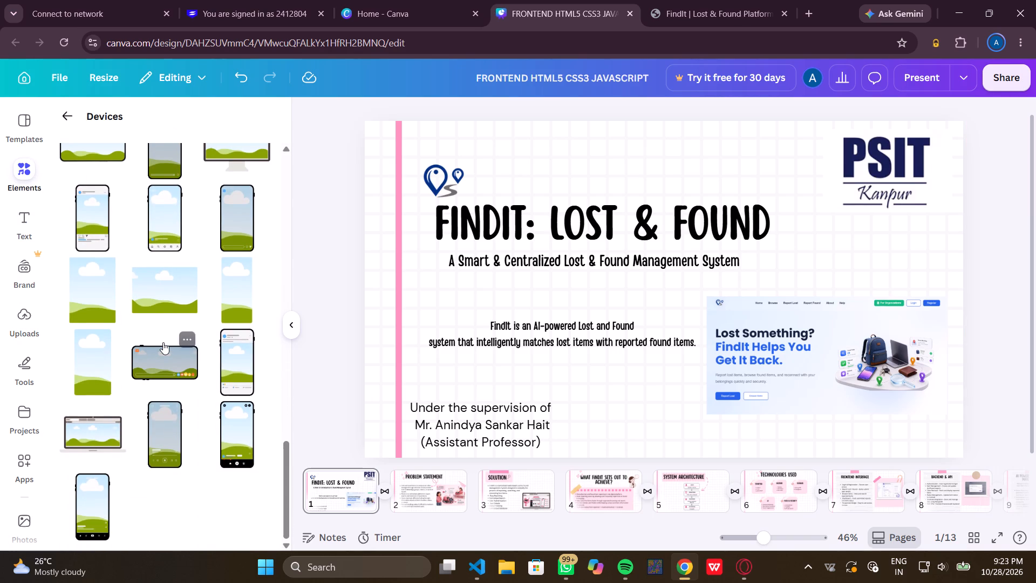
{"action": "scroll", "coordinate": [163, 342], "scroll_direction": "up", "scroll_amount": 1}
{"action": "scroll", "coordinate": [231, 222], "scroll_direction": "up", "scroll_amount": 1}
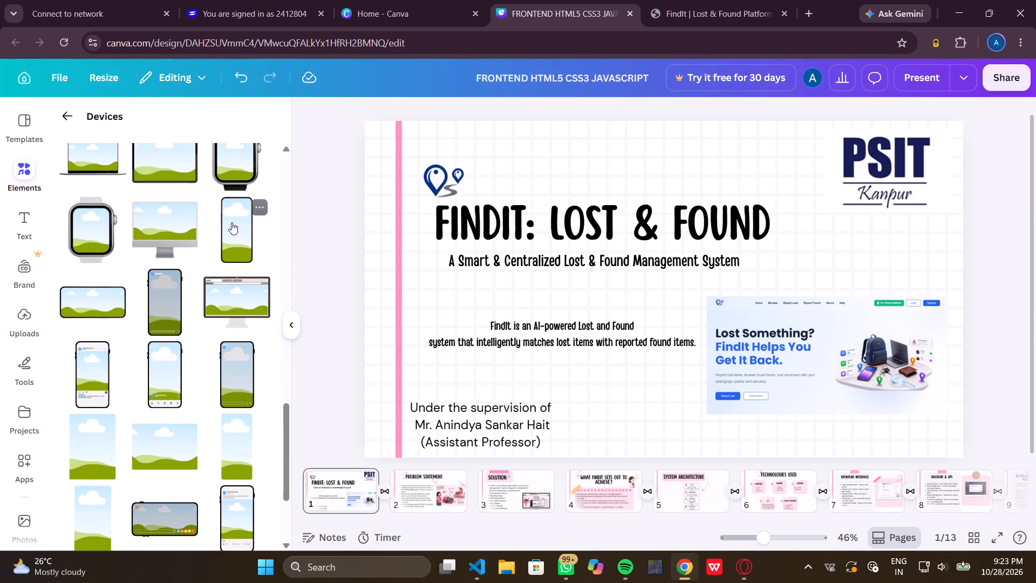
{"action": "scroll", "coordinate": [231, 222], "scroll_direction": "up", "scroll_amount": 1}
{"action": "left_click", "coordinate": [246, 351]}
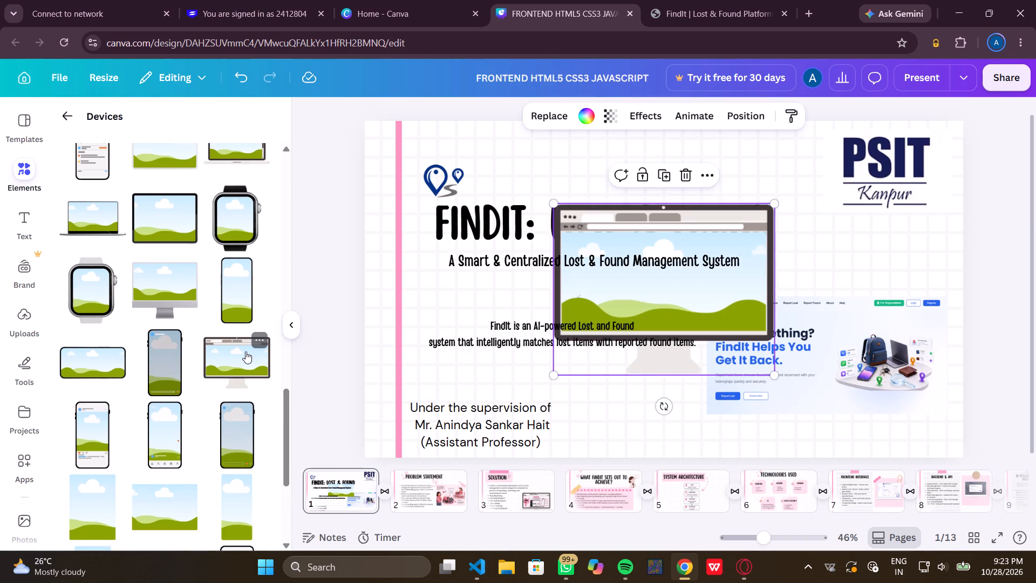
Fill the desktop monitor frame with the uploaded FindIt homepage screenshot.
{"action": "left_click", "coordinate": [19, 312]}
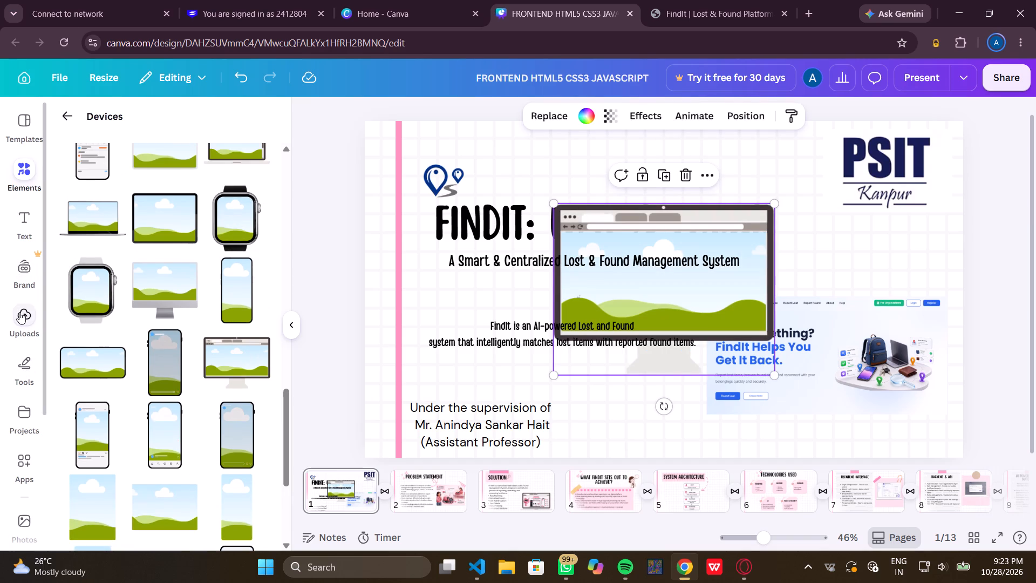
{"action": "left_click", "coordinate": [134, 429]}
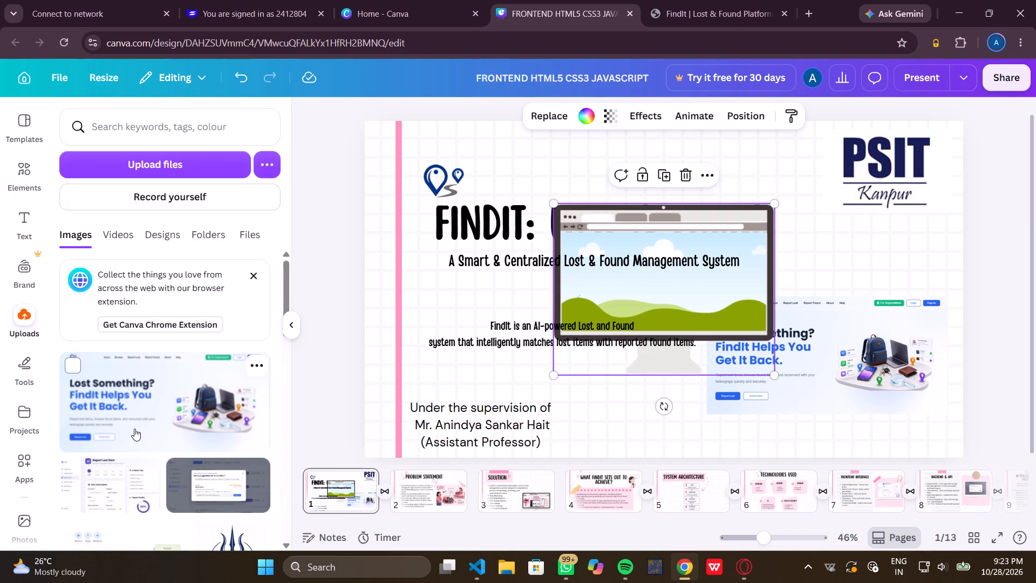
{"action": "left_click_drag", "start_coordinate": [731, 248], "coordinate": [739, 286]}
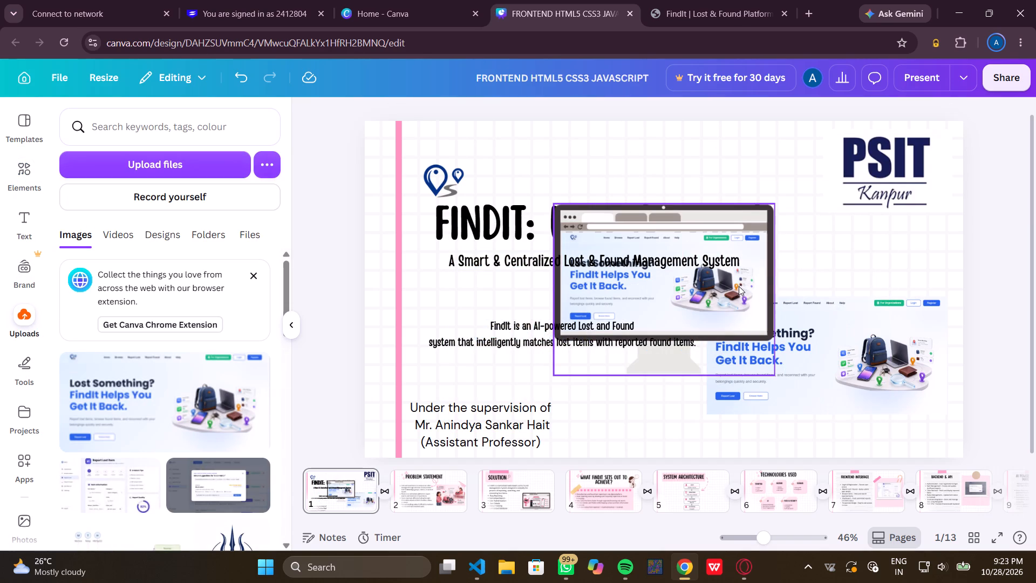
Delete the square-framed homepage screenshot below the PSIT logo, including its frame.
{"action": "left_click", "coordinate": [865, 324]}
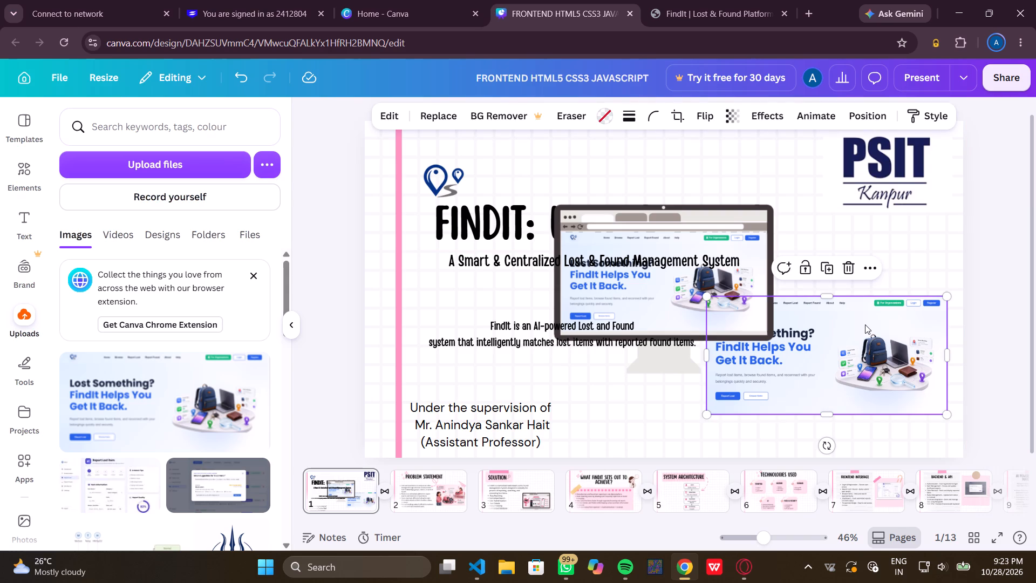
{"action": "key", "text": "Delete"}
{"action": "key", "text": "Delete"}
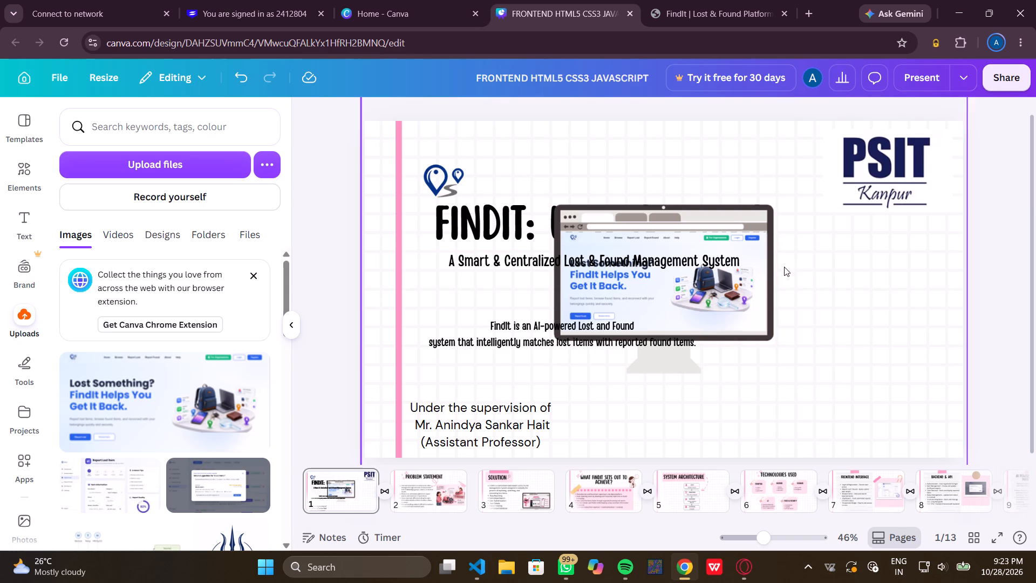
Move the monitor mockup below the PSIT logo and scale it down slightly, clear of the subtitle and description text.
{"action": "left_click_drag", "start_coordinate": [767, 277], "coordinate": [936, 344]}
{"action": "left_click", "coordinate": [1008, 354]}
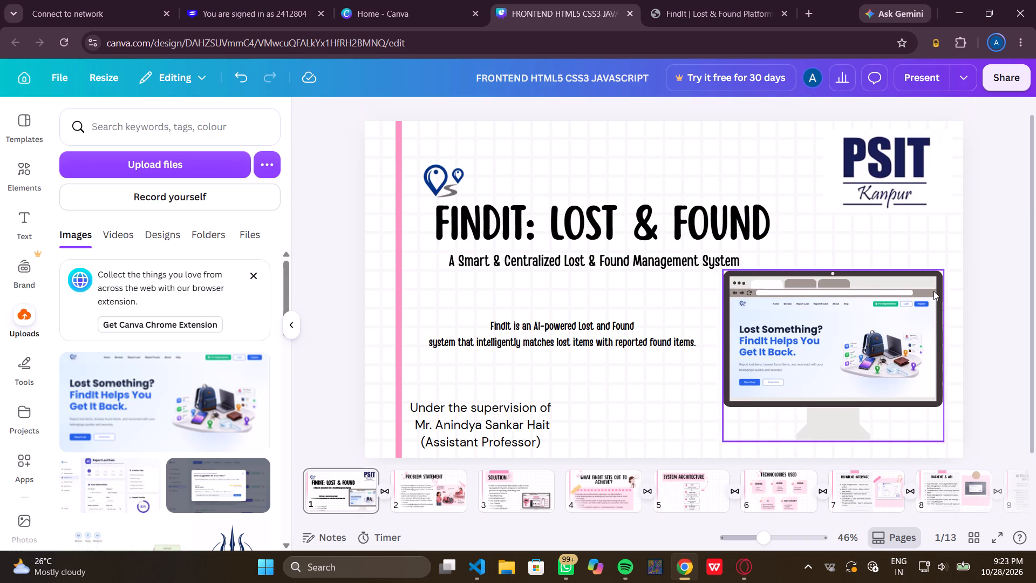
{"action": "left_click", "coordinate": [933, 291]}
{"action": "left_click_drag", "start_coordinate": [943, 267], "coordinate": [931, 282]}
{"action": "left_click", "coordinate": [985, 323]}
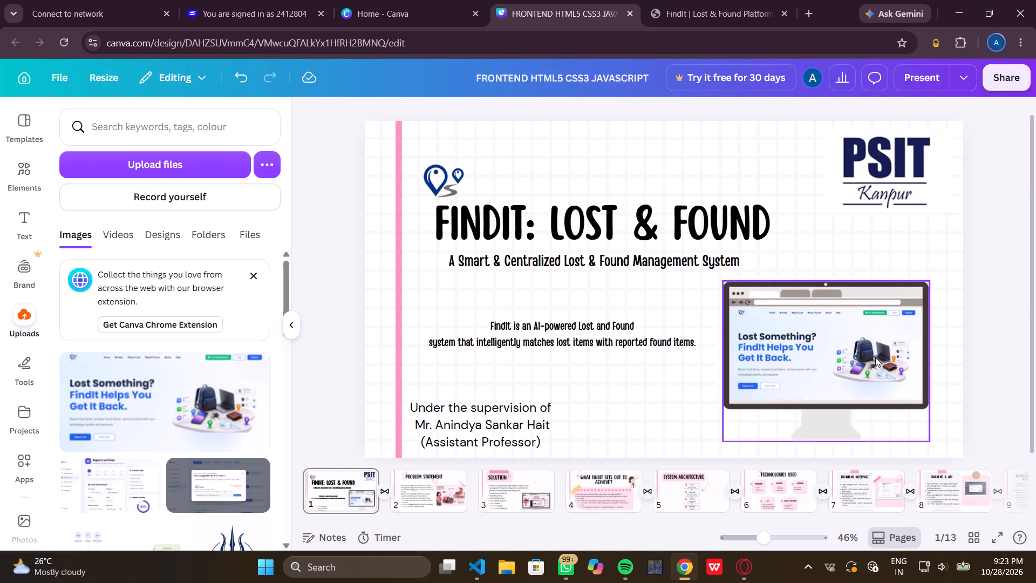
{"action": "left_click_drag", "start_coordinate": [874, 357], "coordinate": [880, 357]}
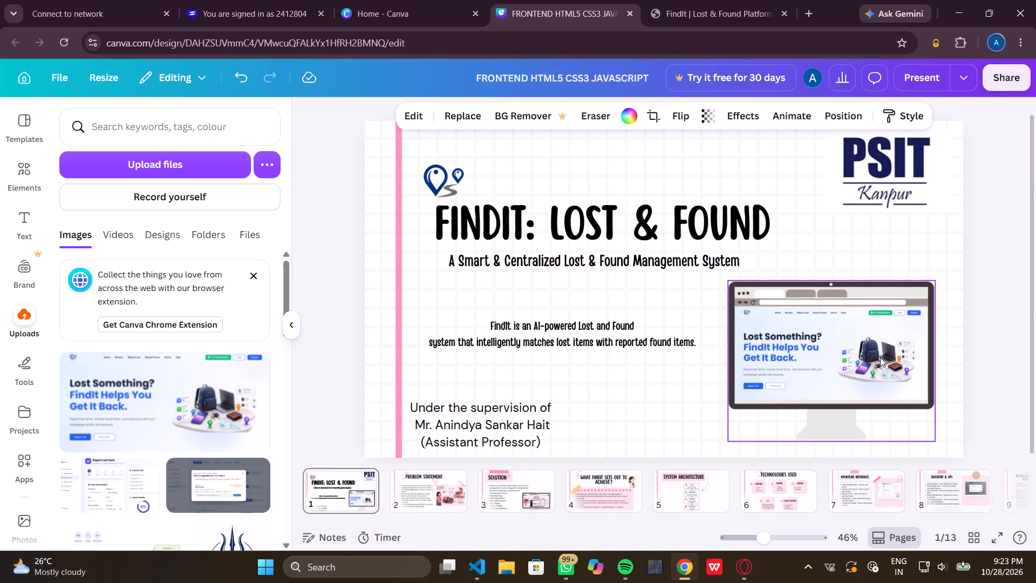
{"action": "left_click", "coordinate": [1017, 369]}
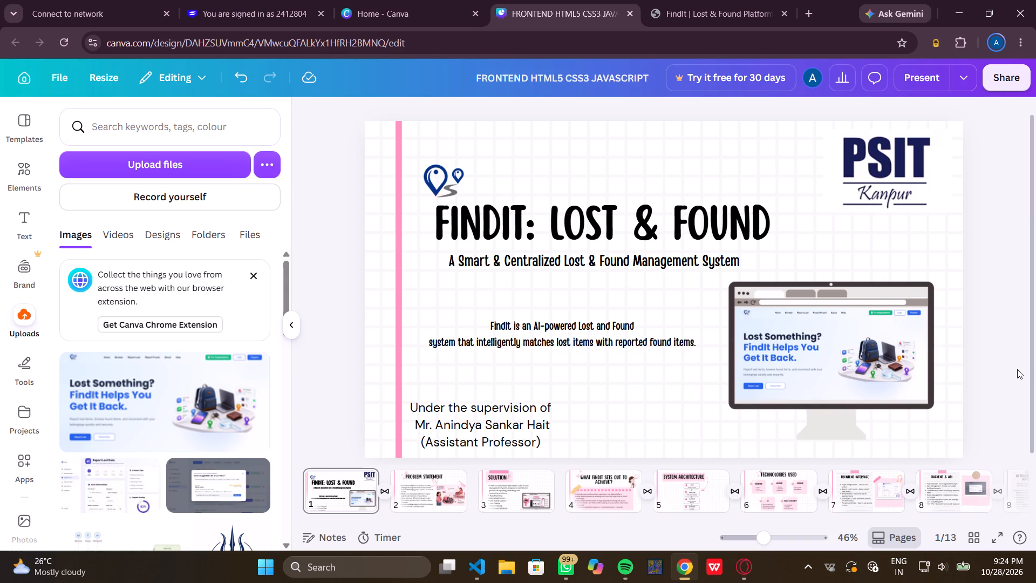
Review the slides from Problem Statement through Backend & API to check their layouts and mockups.
{"action": "left_click", "coordinate": [447, 486]}
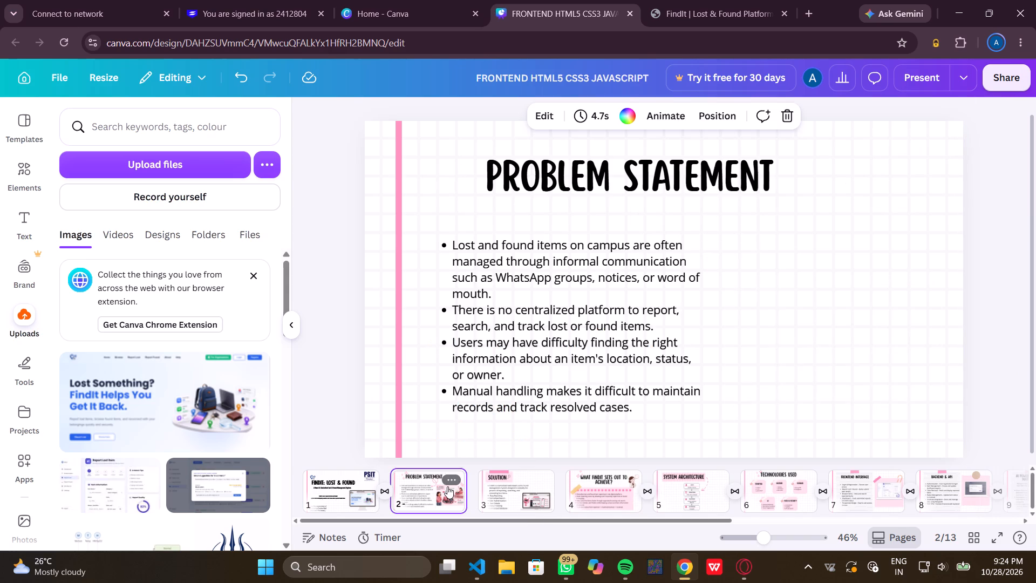
{"action": "left_click", "coordinate": [534, 483]}
{"action": "left_click", "coordinate": [608, 489]}
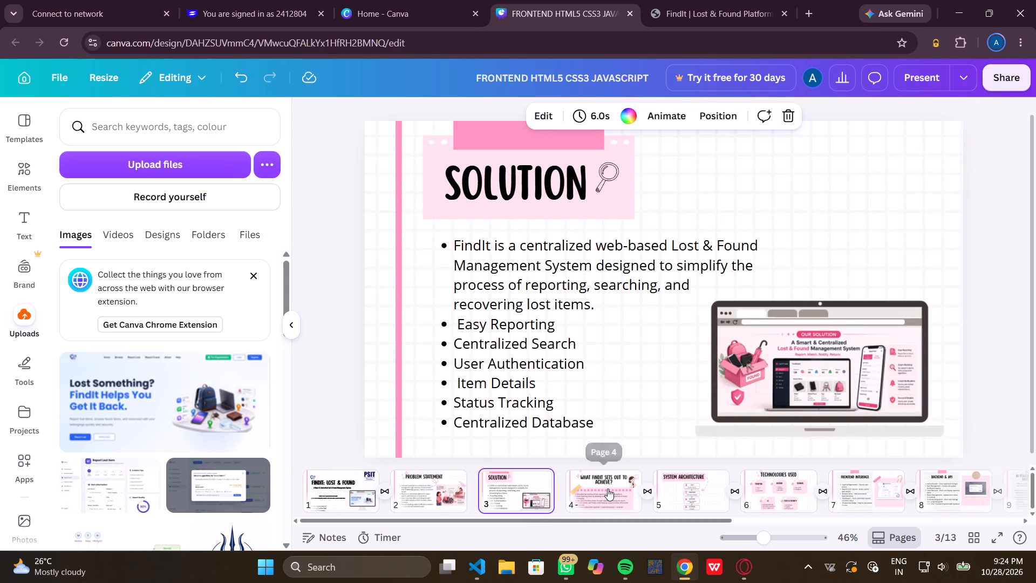
{"action": "left_click", "coordinate": [697, 485]}
{"action": "left_click", "coordinate": [769, 481]}
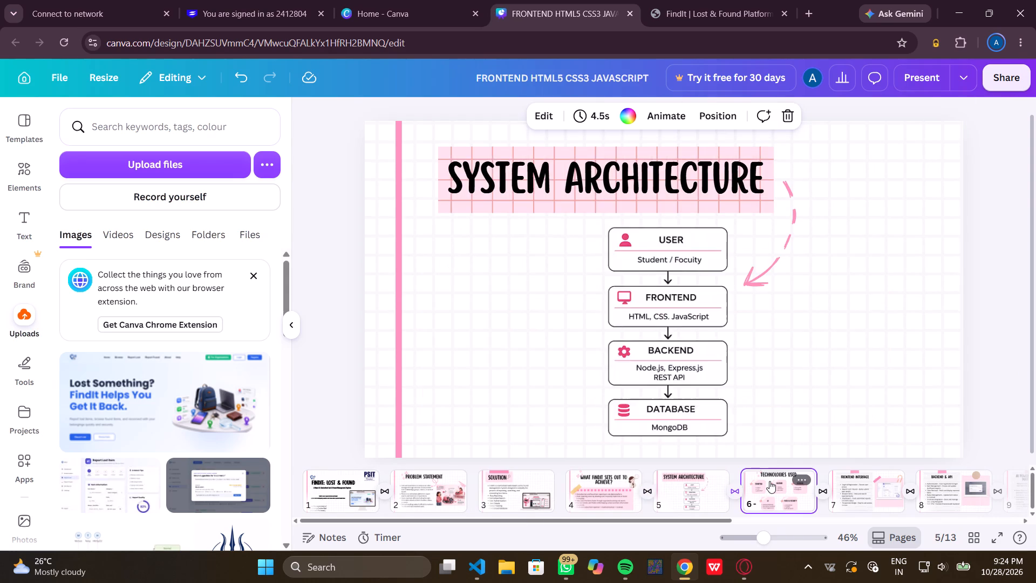
{"action": "left_click", "coordinate": [843, 477]}
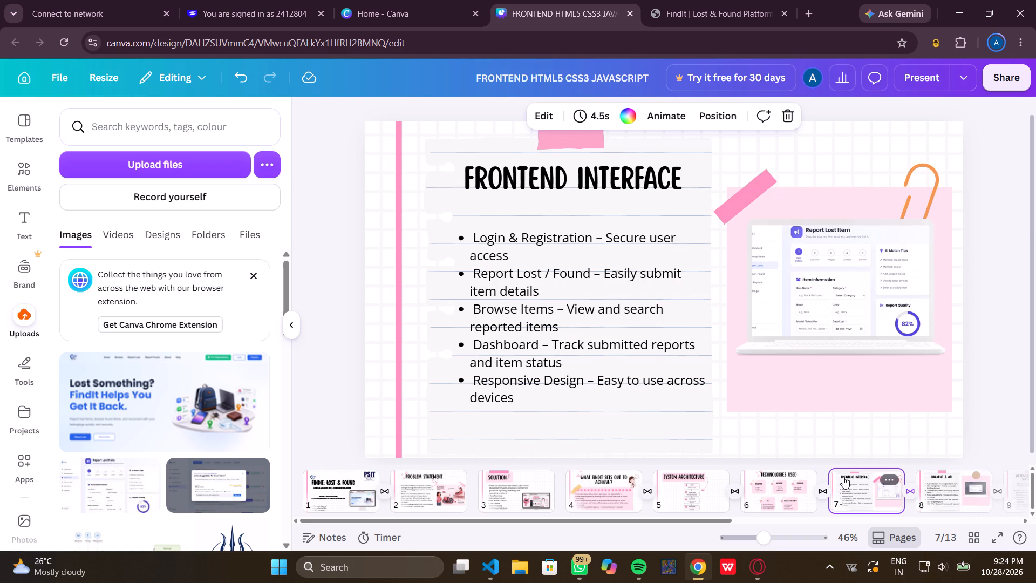
{"action": "scroll", "coordinate": [843, 477], "scroll_direction": "left", "scroll_amount": 1}
{"action": "left_click", "coordinate": [843, 477]}
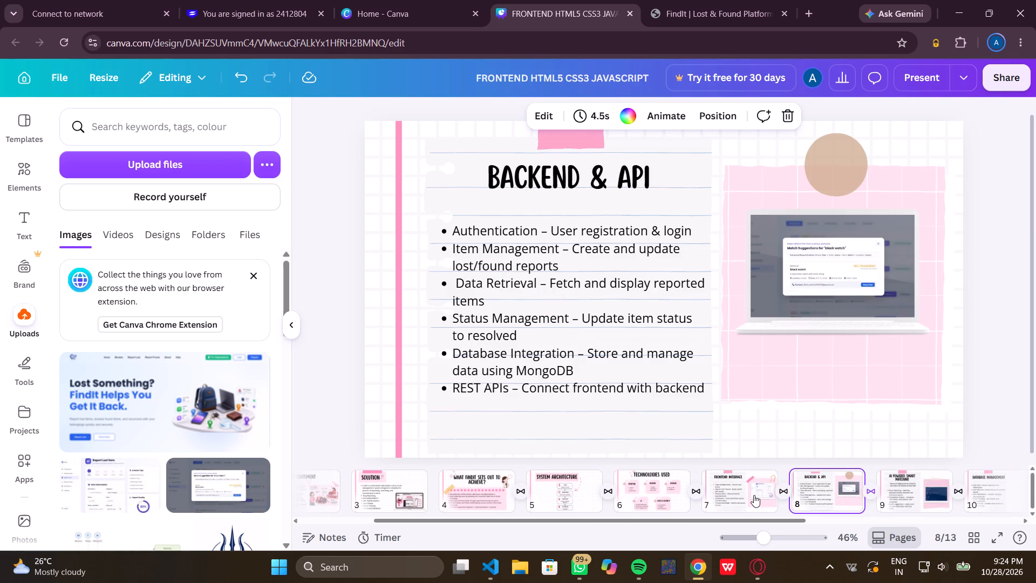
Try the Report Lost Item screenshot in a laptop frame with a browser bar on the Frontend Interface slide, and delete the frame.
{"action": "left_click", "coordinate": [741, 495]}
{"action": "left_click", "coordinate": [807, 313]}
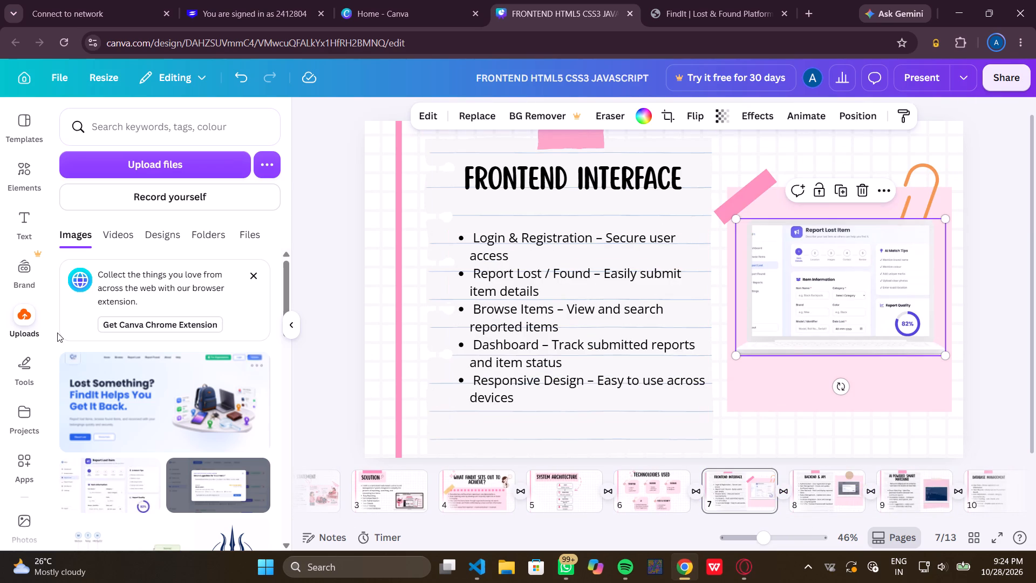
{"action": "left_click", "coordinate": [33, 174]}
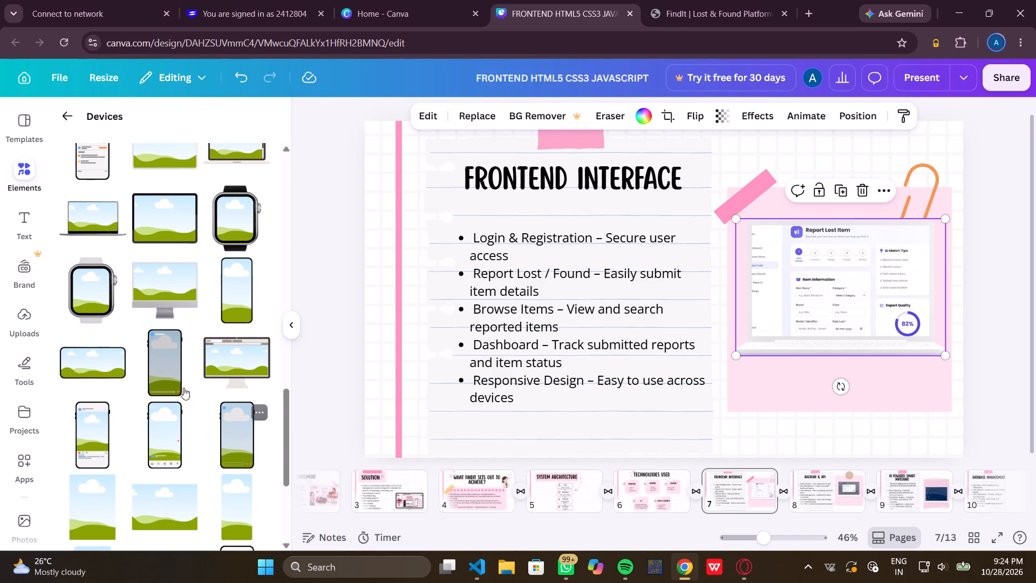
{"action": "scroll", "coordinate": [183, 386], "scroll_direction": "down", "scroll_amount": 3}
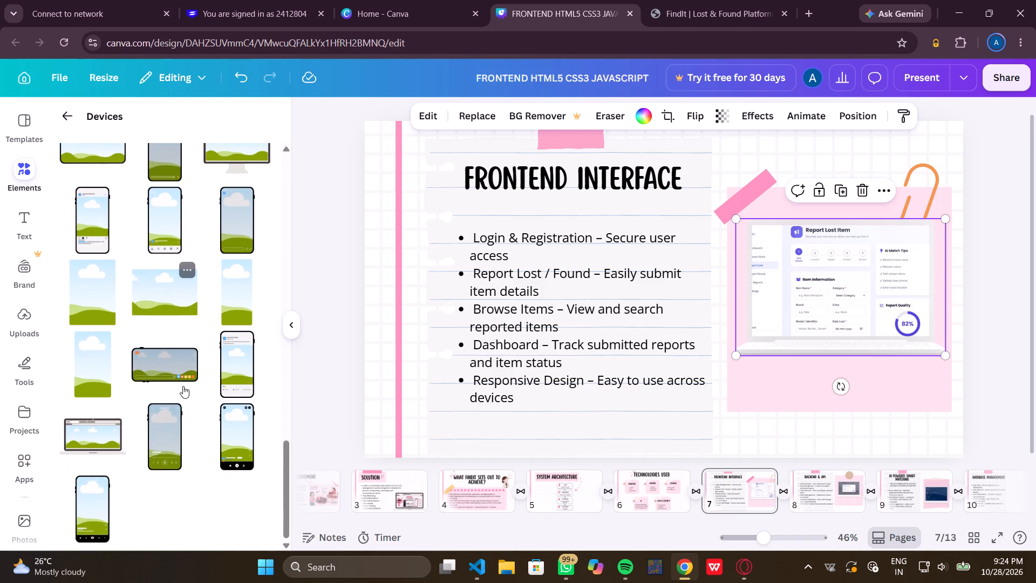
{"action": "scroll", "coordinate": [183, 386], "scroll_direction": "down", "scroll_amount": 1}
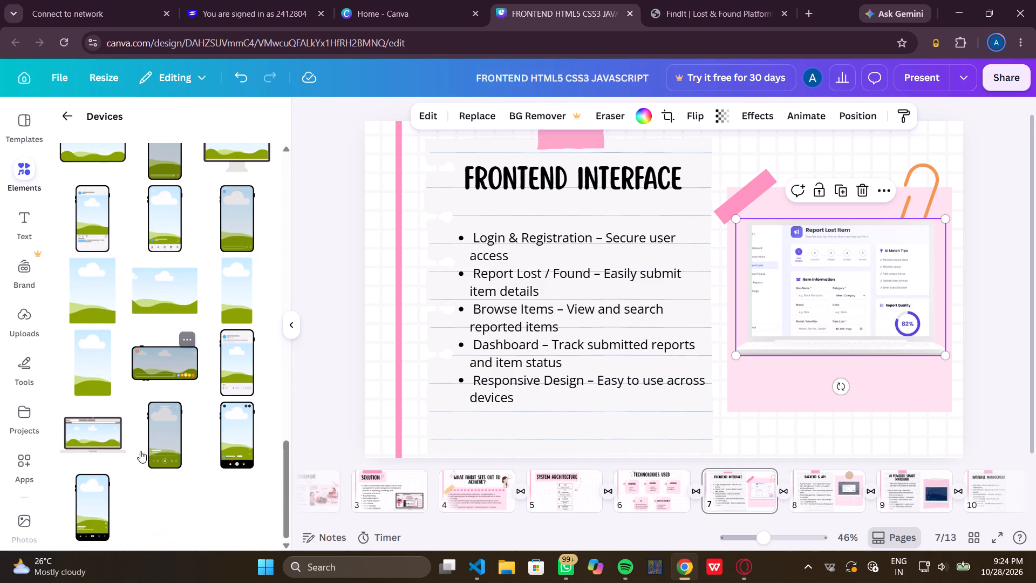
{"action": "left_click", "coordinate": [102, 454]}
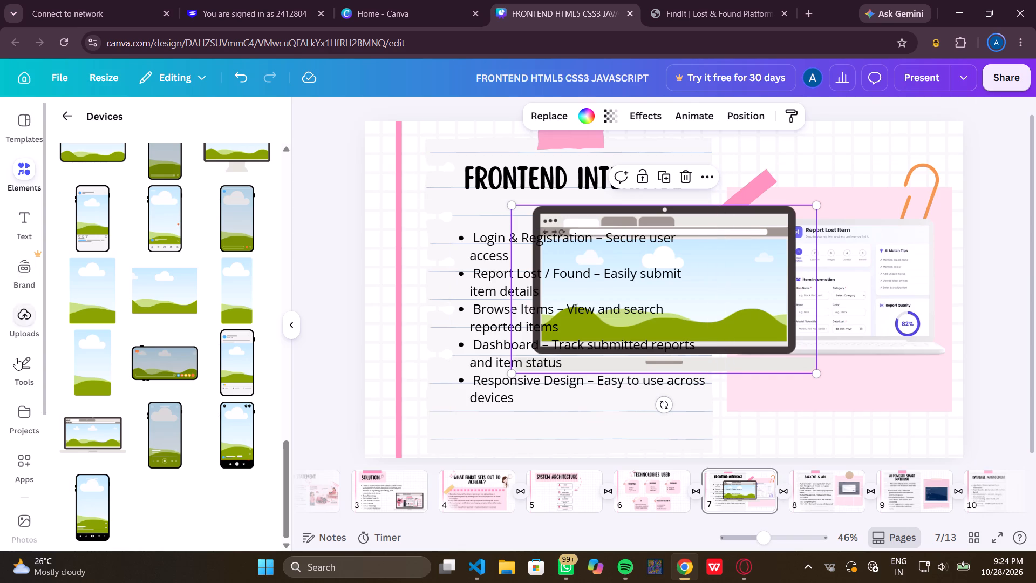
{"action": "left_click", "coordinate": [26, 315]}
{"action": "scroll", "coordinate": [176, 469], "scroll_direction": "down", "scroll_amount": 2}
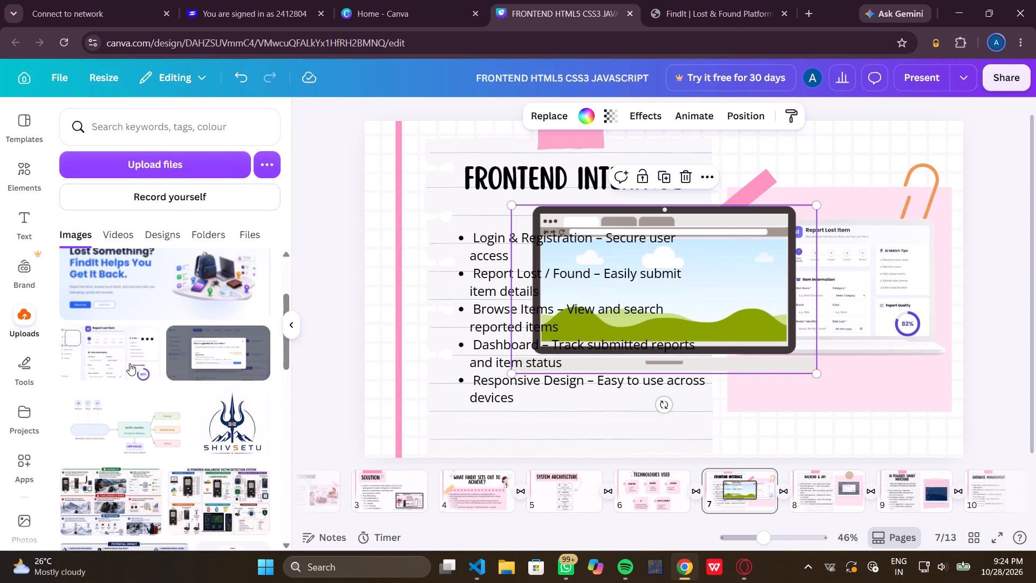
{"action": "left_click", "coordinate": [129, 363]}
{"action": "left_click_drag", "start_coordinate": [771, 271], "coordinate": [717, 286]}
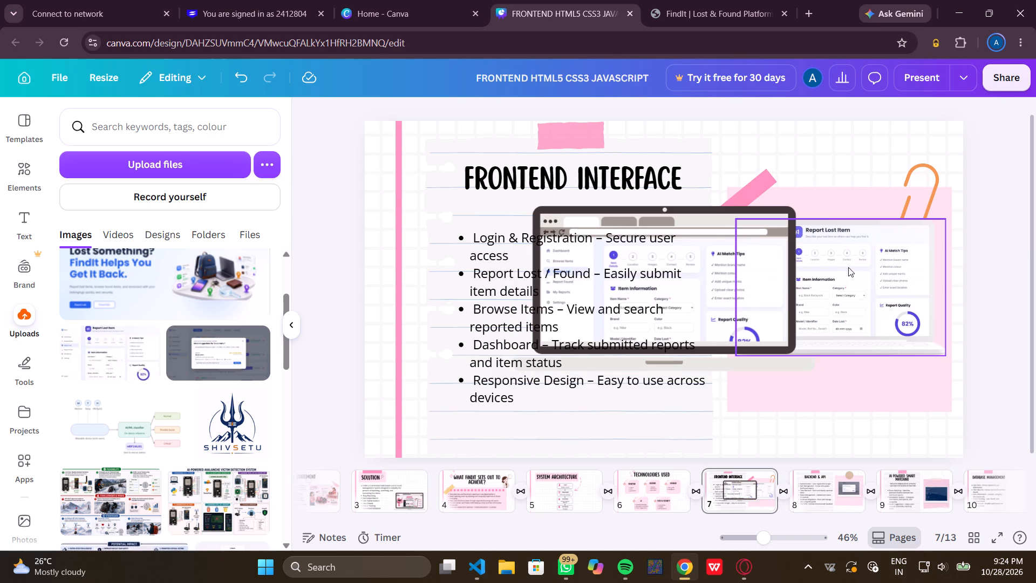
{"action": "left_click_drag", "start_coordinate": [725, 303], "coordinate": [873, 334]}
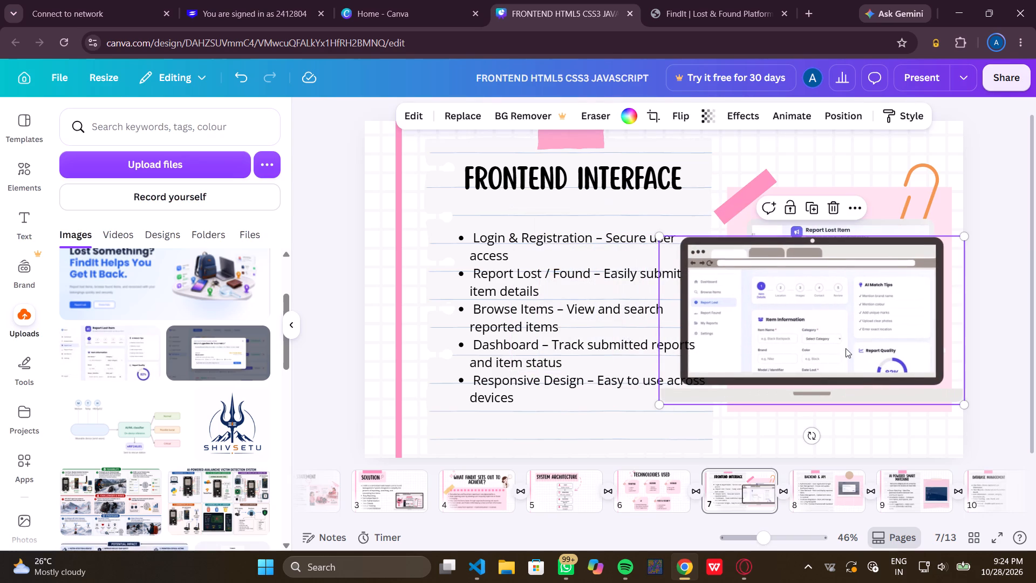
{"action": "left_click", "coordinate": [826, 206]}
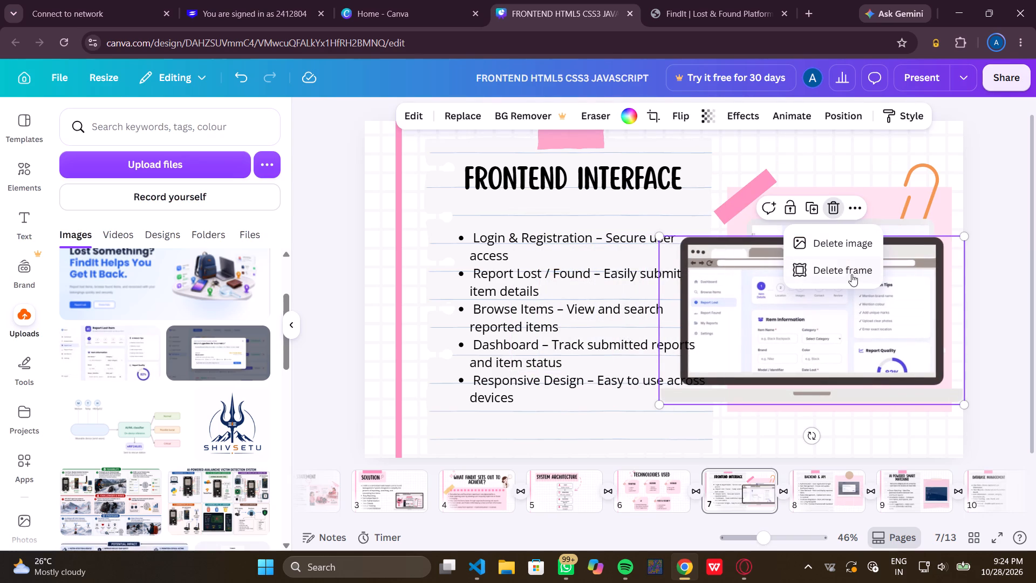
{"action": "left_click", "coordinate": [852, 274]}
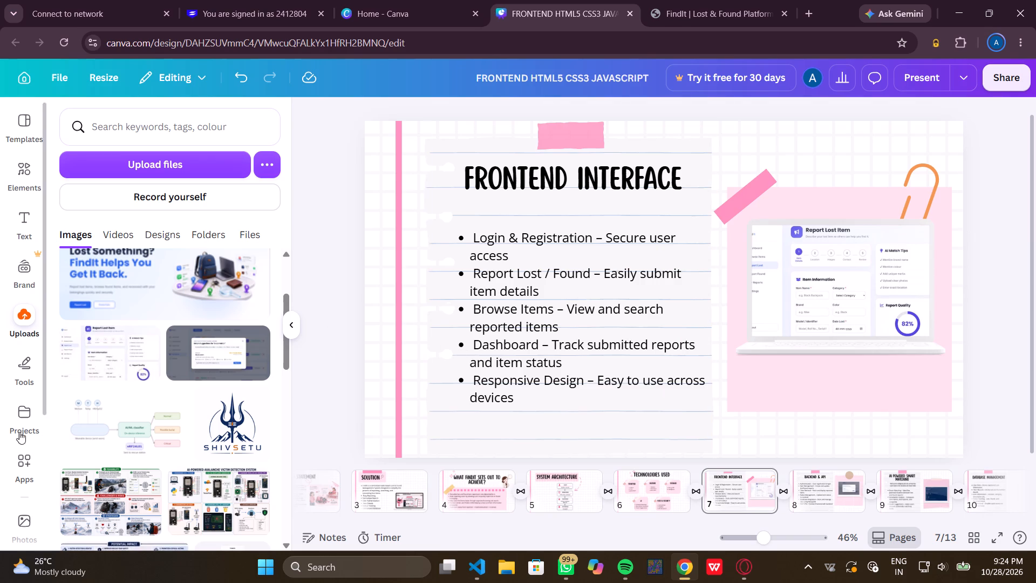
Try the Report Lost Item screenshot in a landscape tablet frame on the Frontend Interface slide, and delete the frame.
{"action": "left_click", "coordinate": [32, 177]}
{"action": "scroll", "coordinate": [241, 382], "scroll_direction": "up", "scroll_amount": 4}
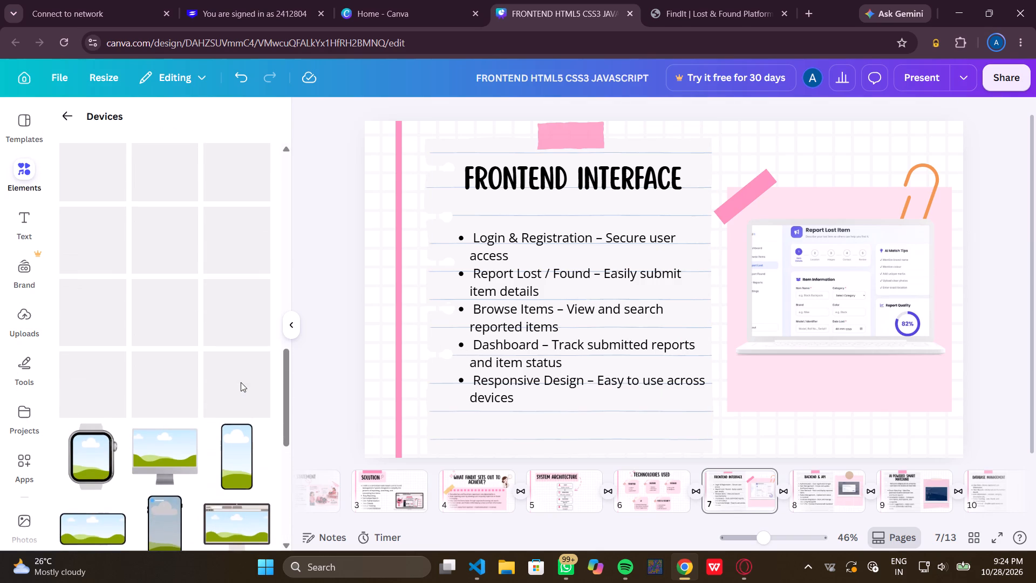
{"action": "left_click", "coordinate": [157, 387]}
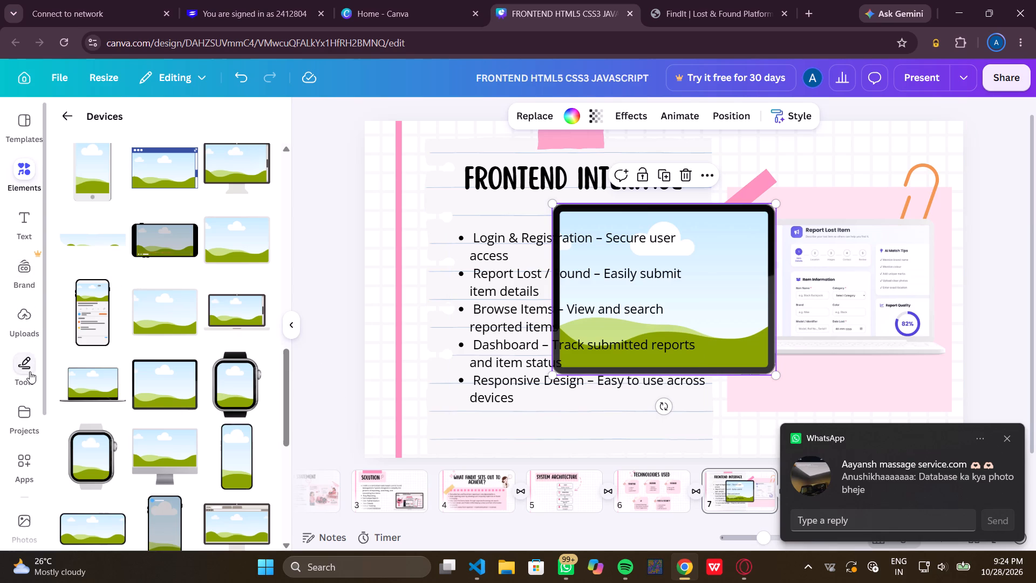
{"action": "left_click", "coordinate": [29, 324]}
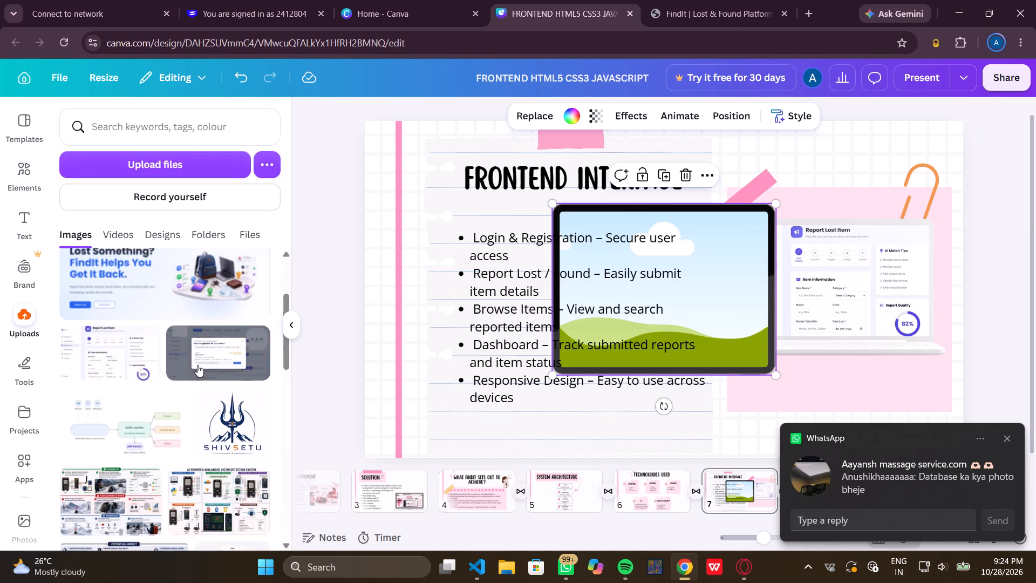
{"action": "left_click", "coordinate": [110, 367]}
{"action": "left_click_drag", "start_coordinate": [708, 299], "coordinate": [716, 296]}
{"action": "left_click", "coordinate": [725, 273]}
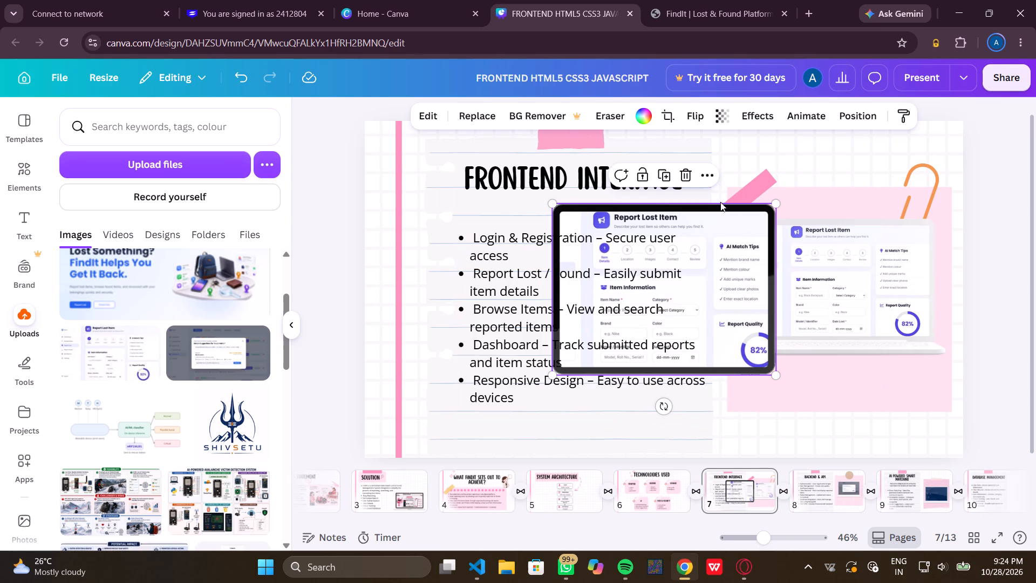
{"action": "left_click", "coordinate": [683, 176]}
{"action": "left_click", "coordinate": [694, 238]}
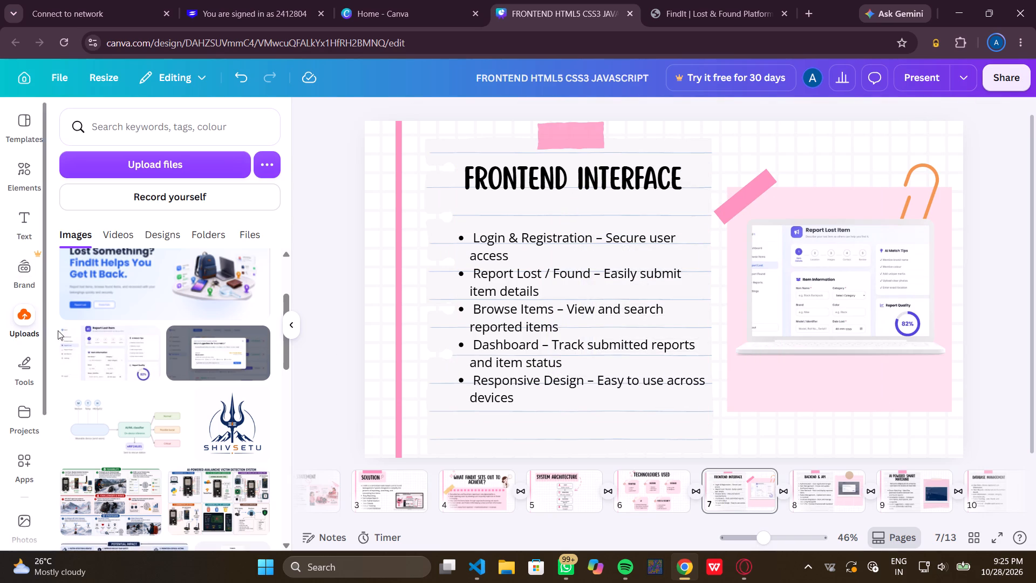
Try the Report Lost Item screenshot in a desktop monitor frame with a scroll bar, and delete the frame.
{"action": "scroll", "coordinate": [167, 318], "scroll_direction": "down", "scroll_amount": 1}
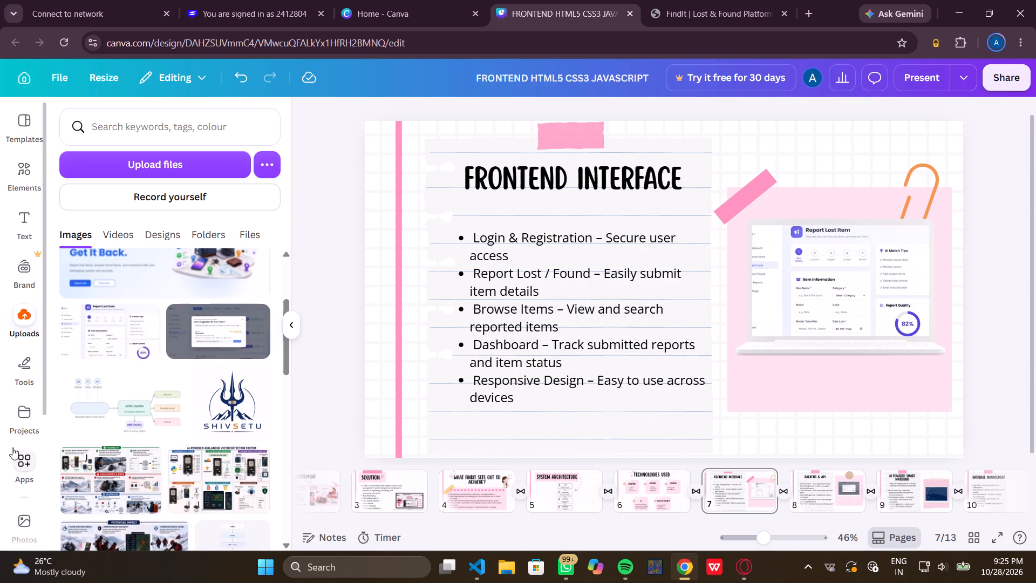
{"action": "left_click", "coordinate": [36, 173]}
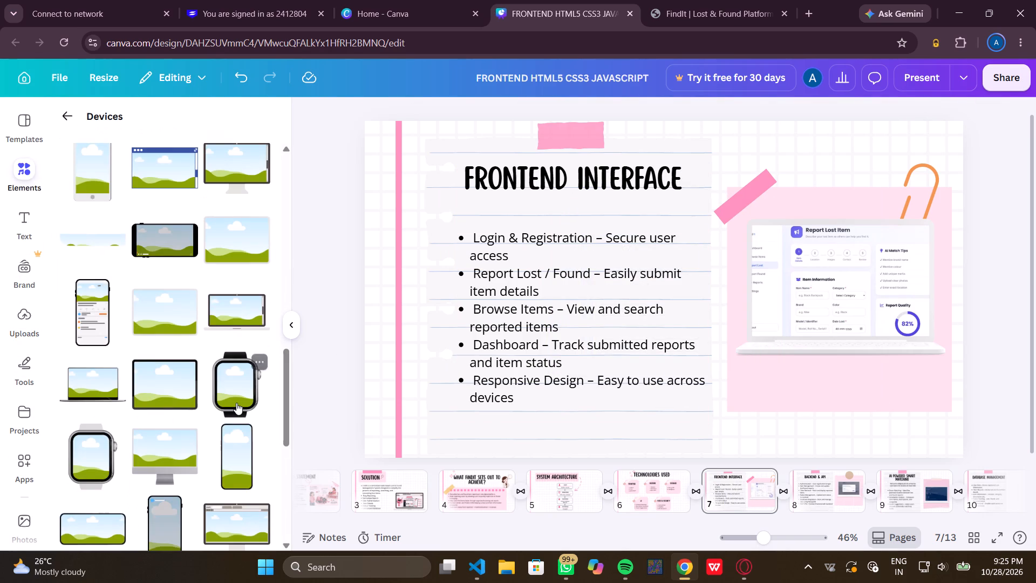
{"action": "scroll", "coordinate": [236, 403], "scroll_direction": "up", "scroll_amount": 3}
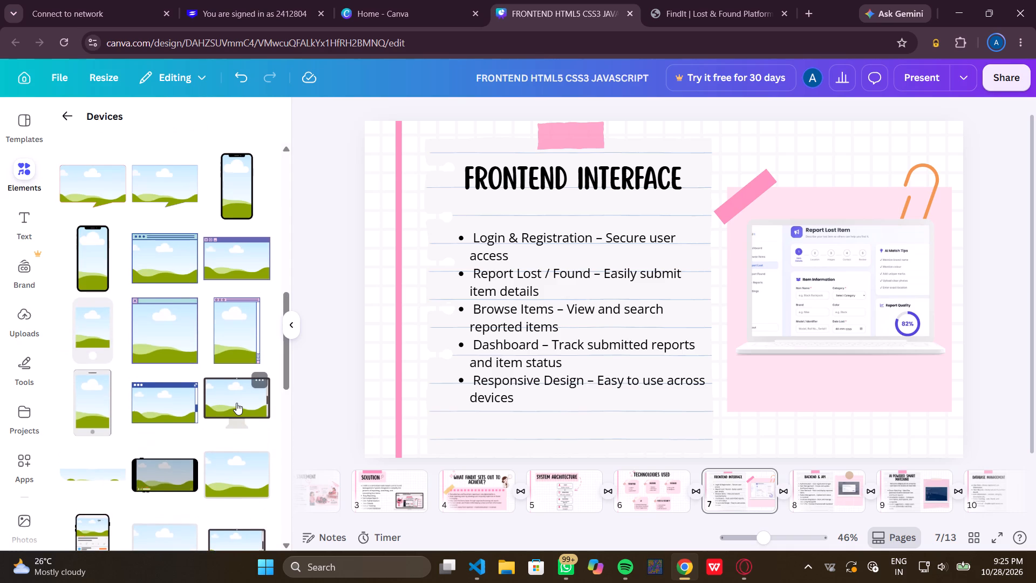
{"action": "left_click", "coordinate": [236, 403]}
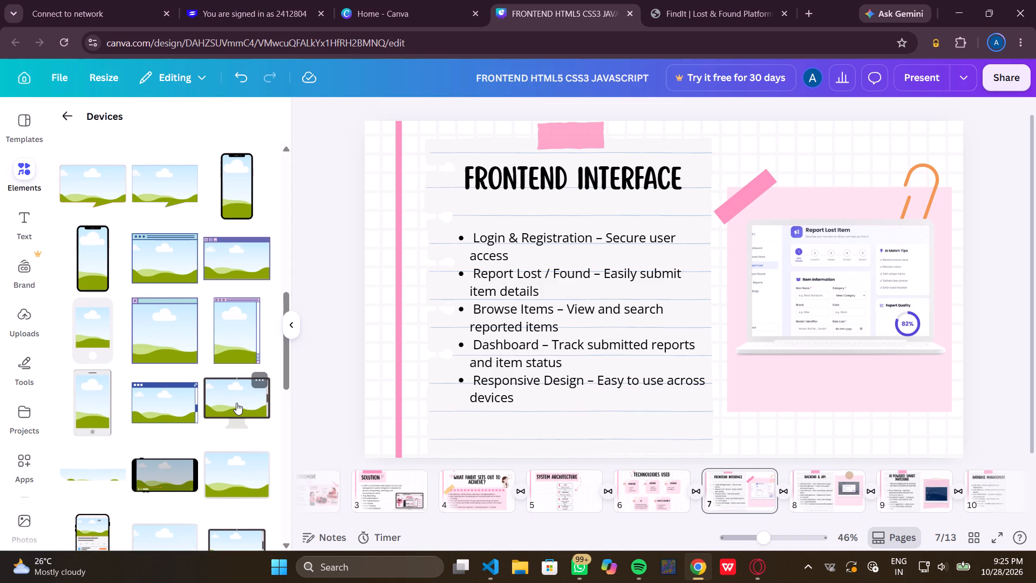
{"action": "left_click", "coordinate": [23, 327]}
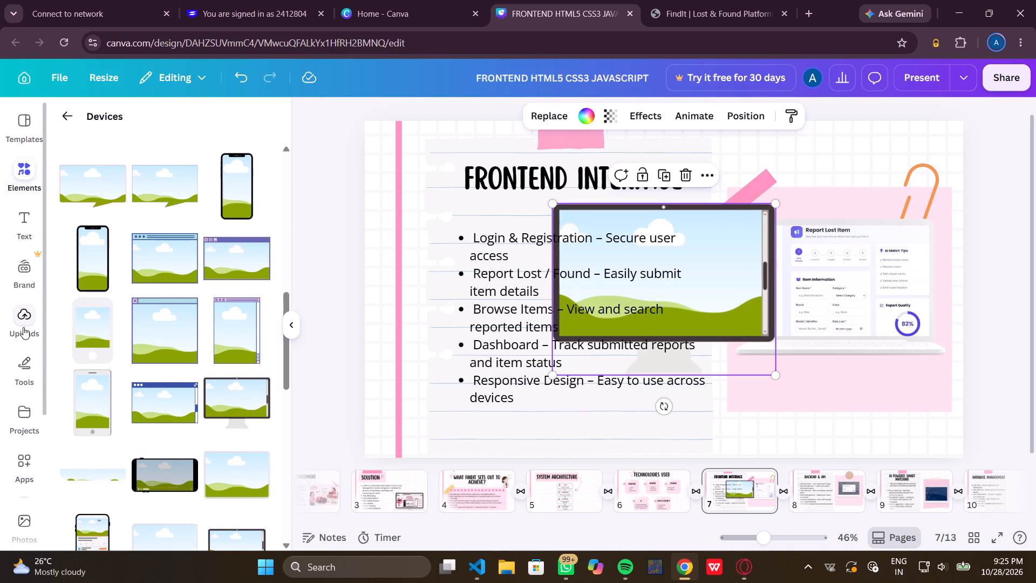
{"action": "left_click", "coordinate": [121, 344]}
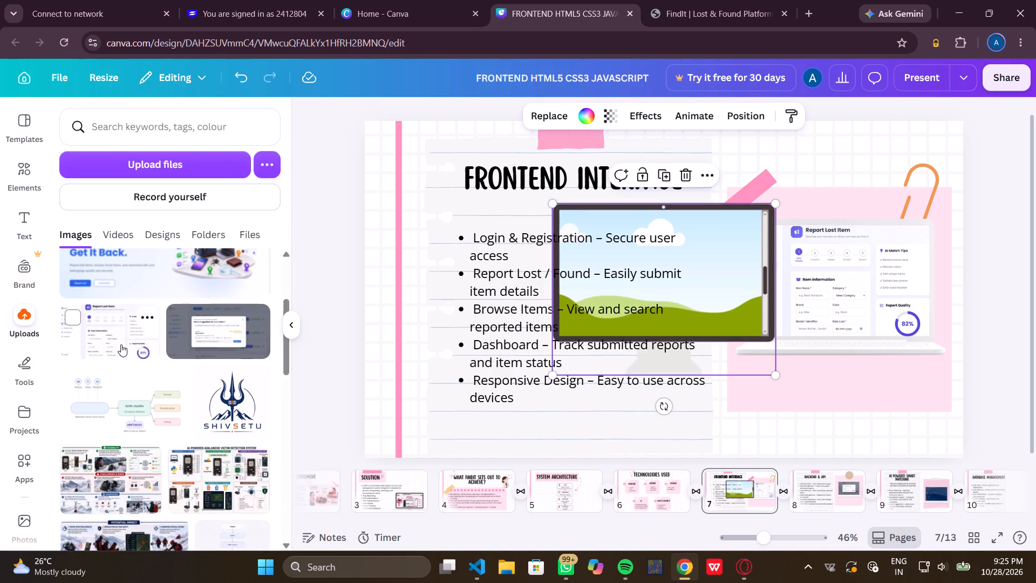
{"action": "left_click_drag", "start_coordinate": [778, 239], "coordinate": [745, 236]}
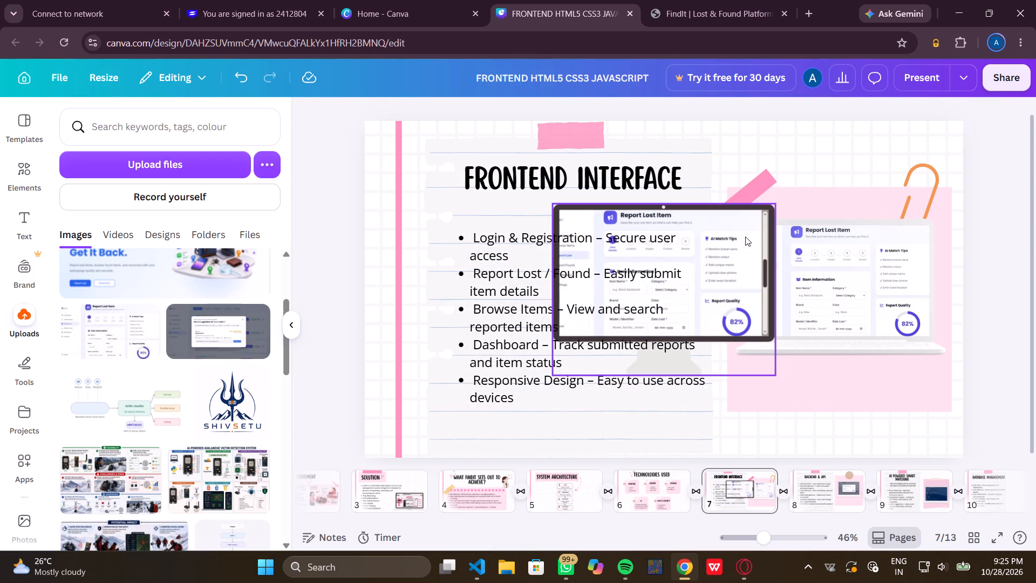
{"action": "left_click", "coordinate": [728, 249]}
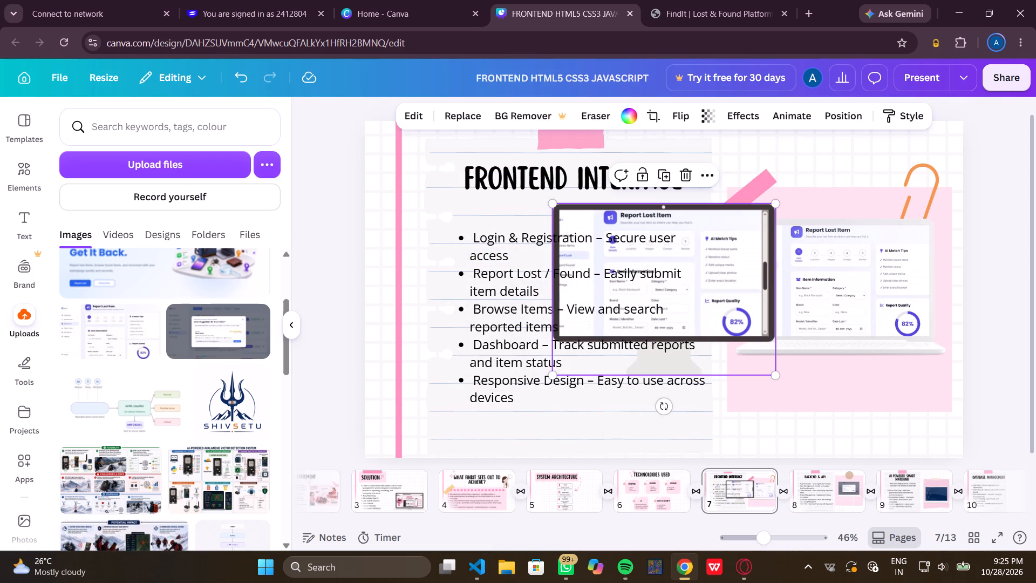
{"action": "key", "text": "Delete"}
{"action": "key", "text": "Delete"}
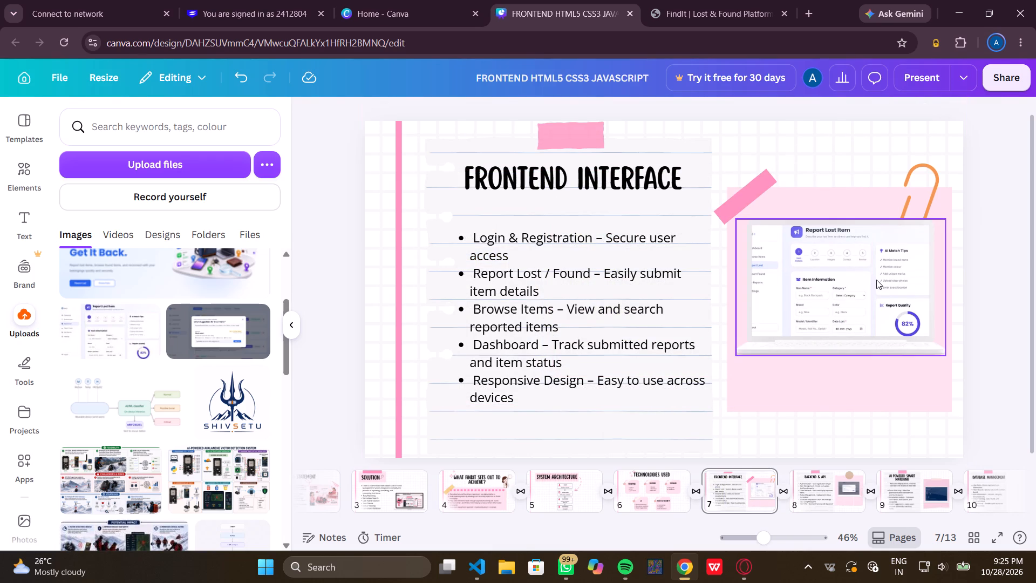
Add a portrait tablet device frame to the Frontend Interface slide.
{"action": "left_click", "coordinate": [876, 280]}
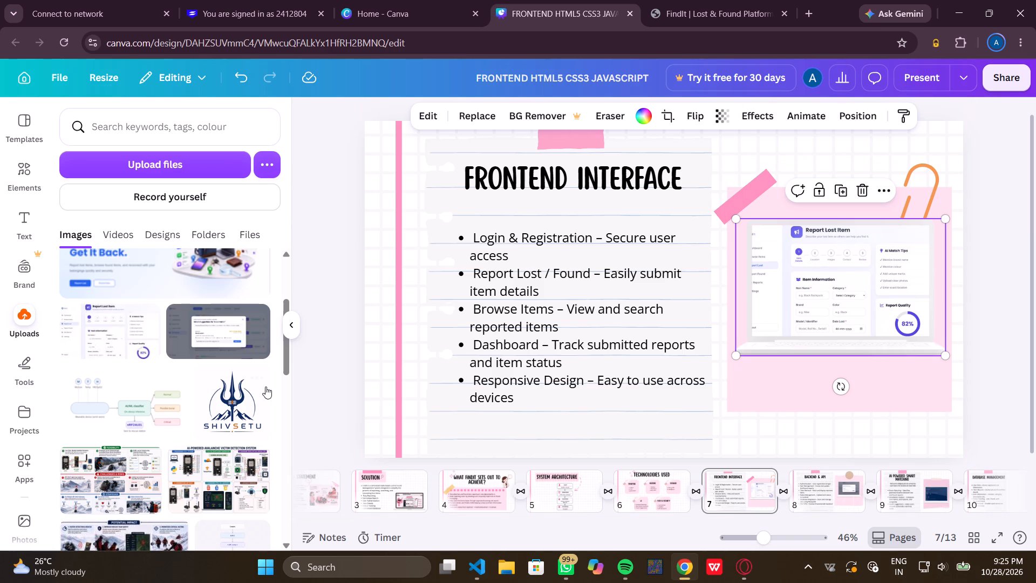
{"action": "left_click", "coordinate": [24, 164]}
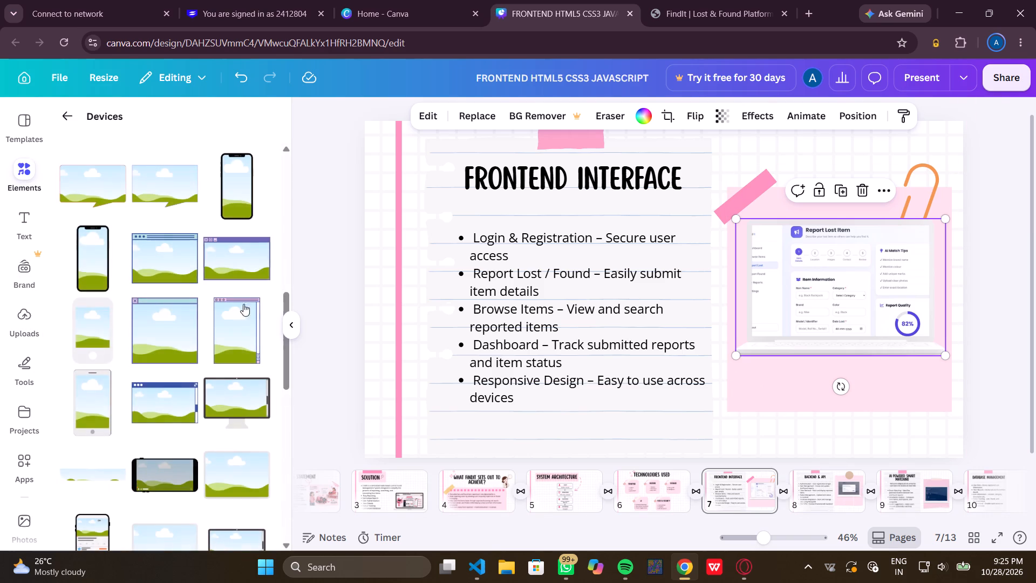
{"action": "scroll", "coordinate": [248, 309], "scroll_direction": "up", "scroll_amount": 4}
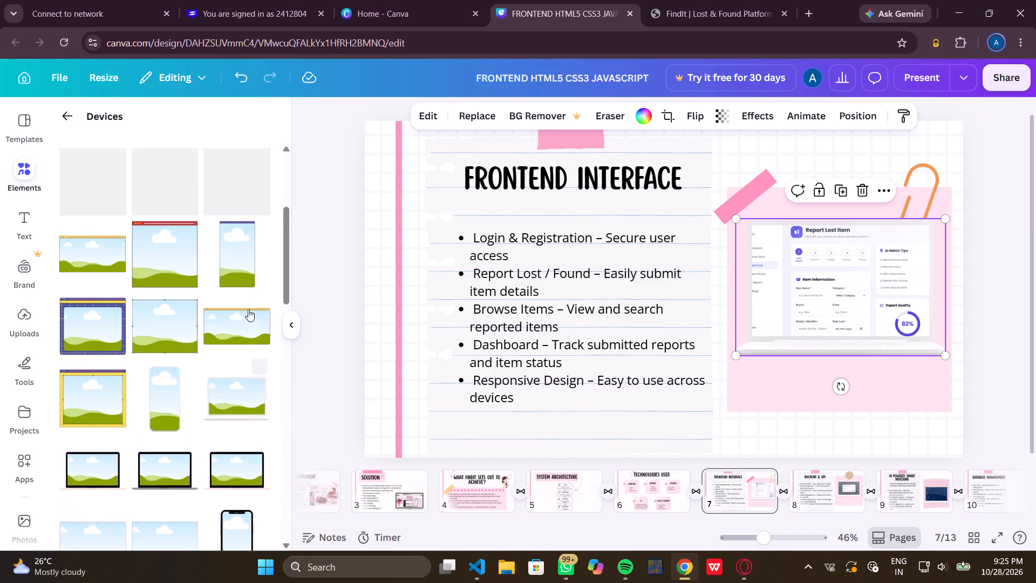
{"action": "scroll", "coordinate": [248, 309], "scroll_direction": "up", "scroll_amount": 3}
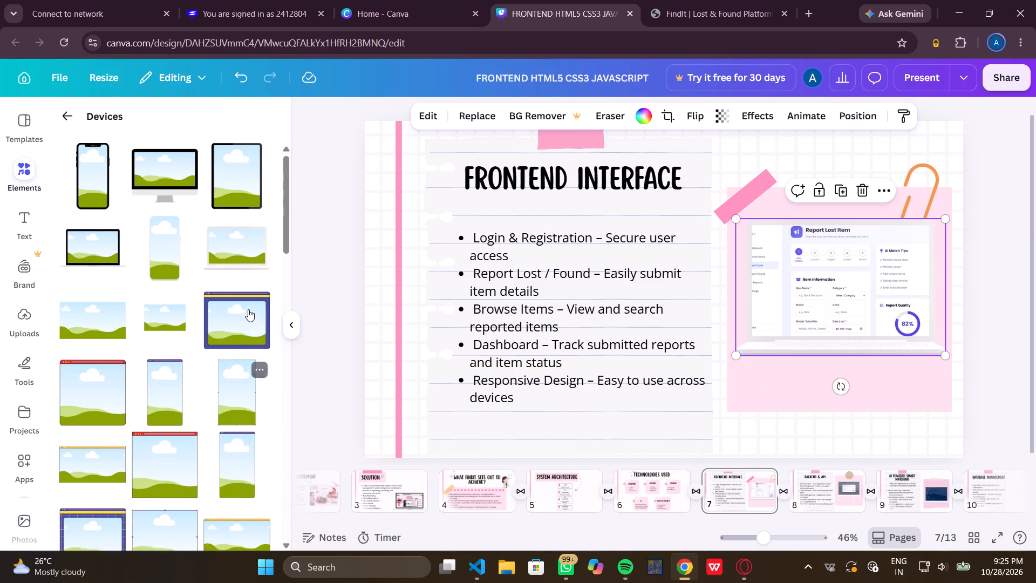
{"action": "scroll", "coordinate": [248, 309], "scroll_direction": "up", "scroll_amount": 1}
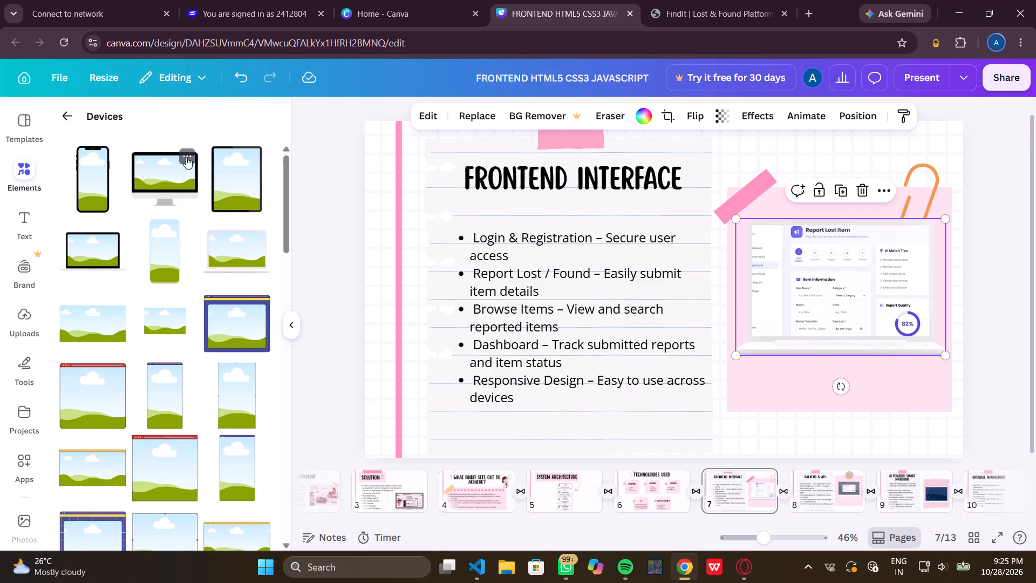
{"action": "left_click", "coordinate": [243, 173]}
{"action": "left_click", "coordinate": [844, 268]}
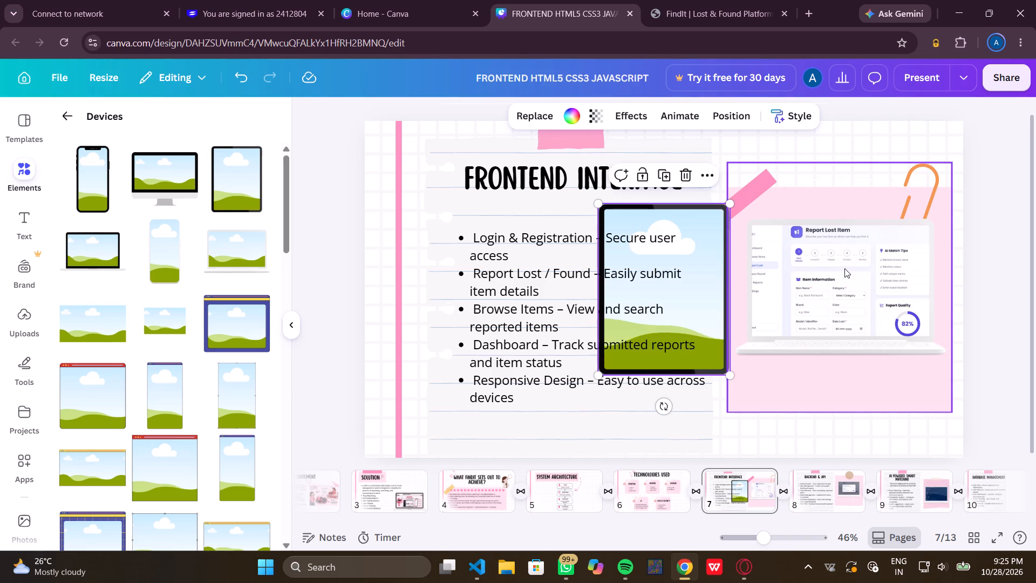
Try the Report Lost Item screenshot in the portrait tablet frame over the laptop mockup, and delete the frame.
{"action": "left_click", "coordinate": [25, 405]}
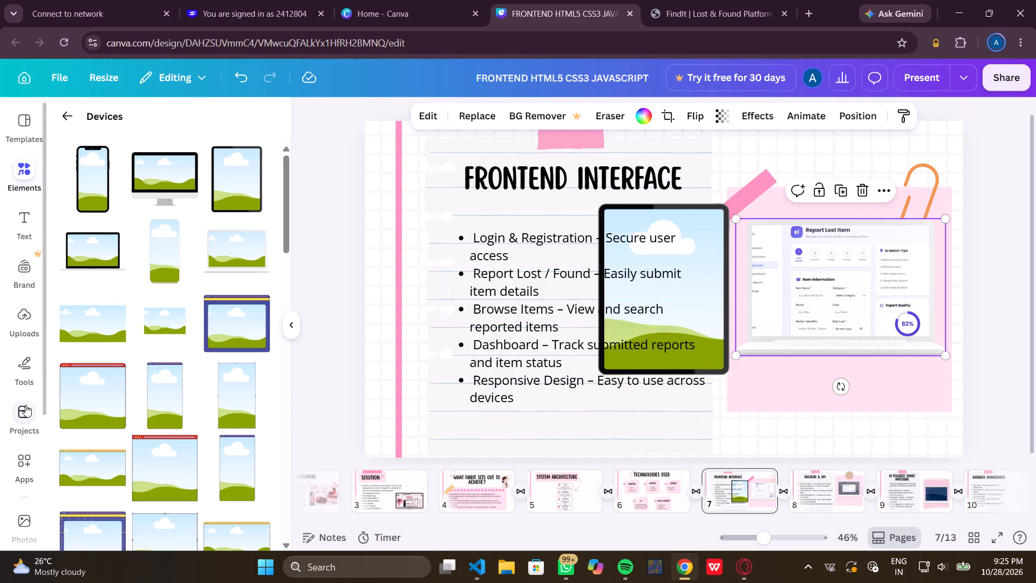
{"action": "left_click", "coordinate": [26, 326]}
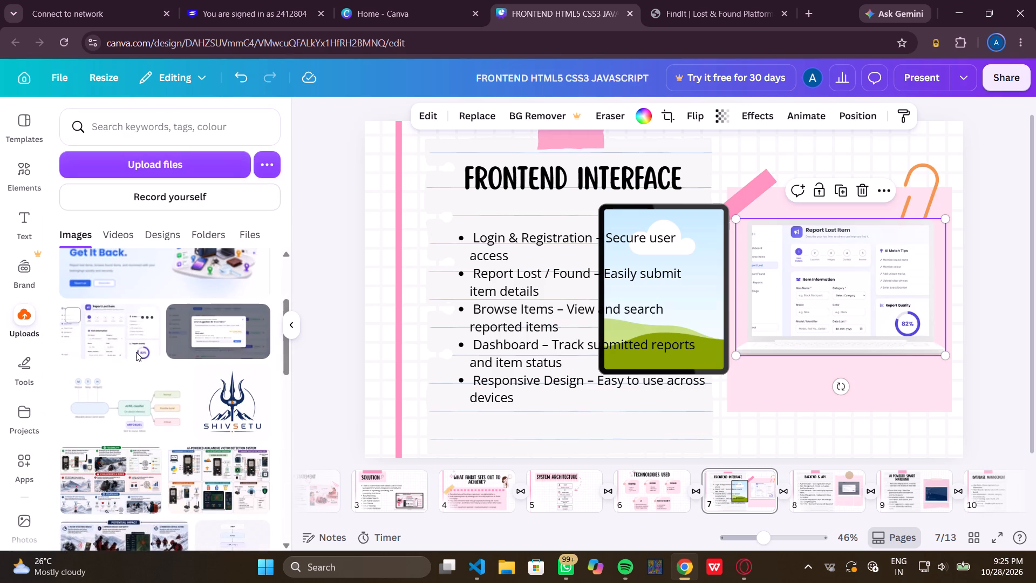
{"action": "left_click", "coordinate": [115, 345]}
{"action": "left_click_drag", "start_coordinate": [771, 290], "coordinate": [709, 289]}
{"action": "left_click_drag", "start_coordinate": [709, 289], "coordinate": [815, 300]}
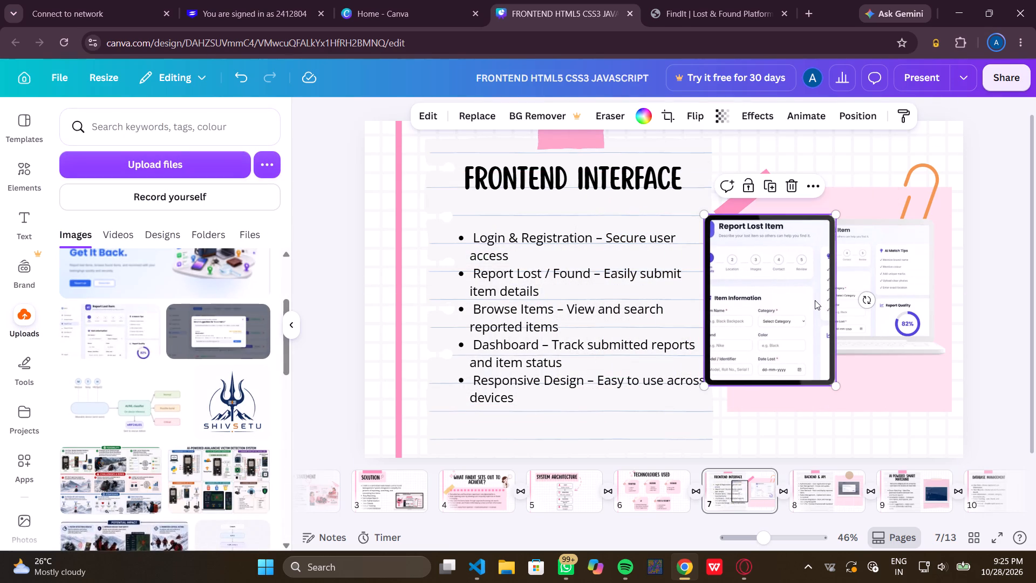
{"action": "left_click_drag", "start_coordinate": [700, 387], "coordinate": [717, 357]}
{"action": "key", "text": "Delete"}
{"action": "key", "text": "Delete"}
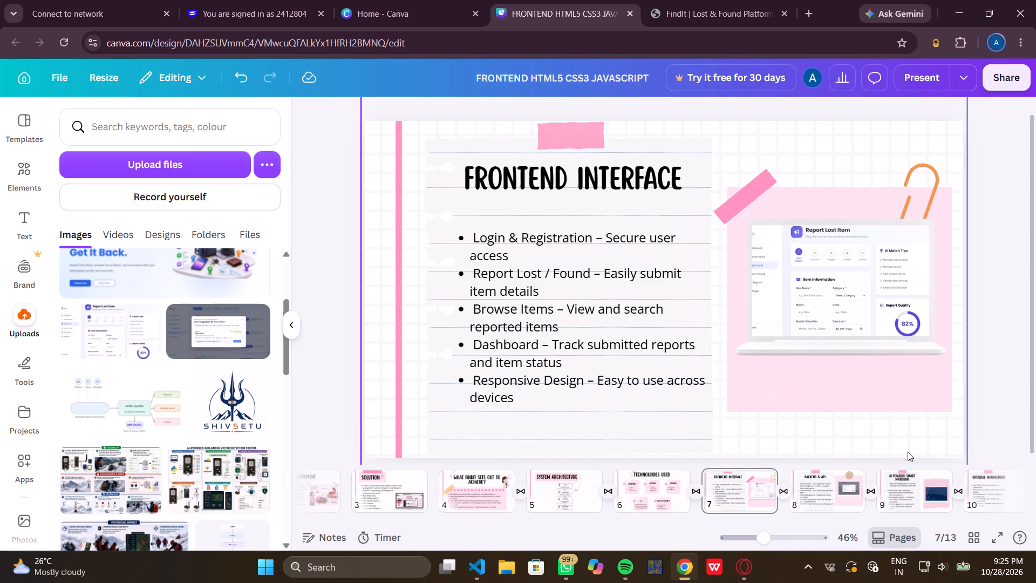
Check the laptop mockups on the AI Powered Smart Matching and Backend & API slides.
{"action": "scroll", "coordinate": [974, 477], "scroll_direction": "left", "scroll_amount": 2}
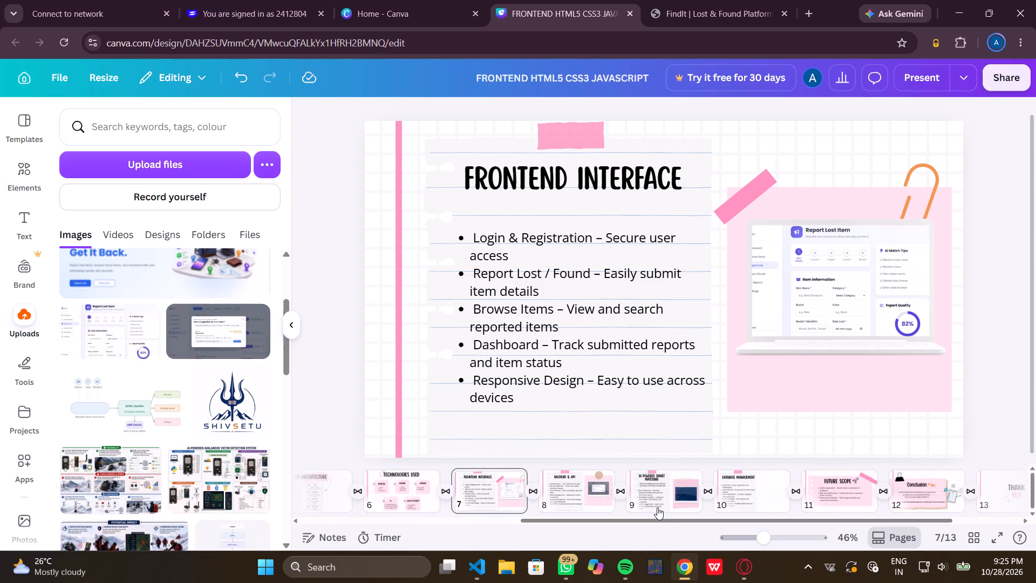
{"action": "left_click", "coordinate": [657, 507]}
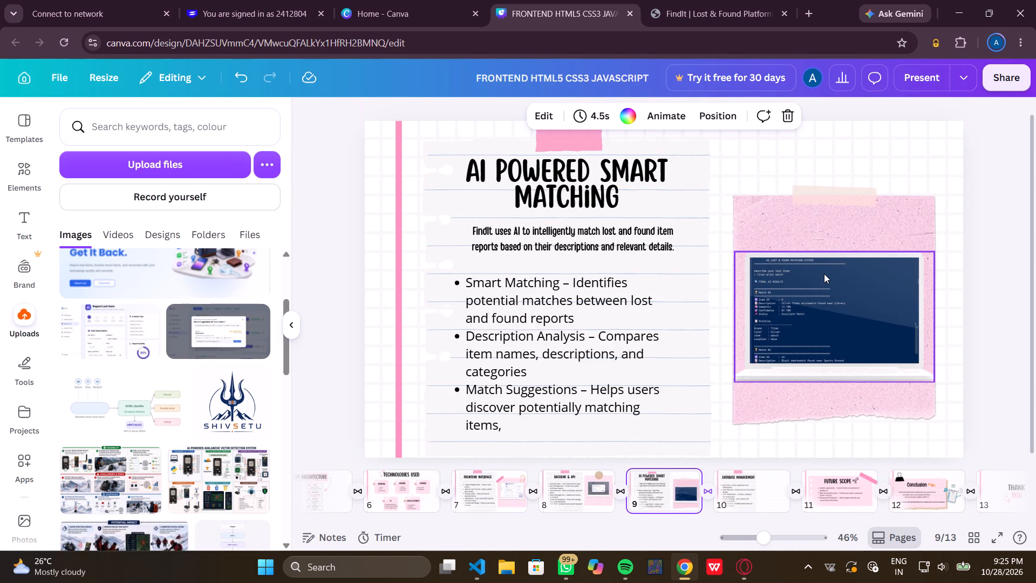
{"action": "left_click", "coordinate": [824, 274]}
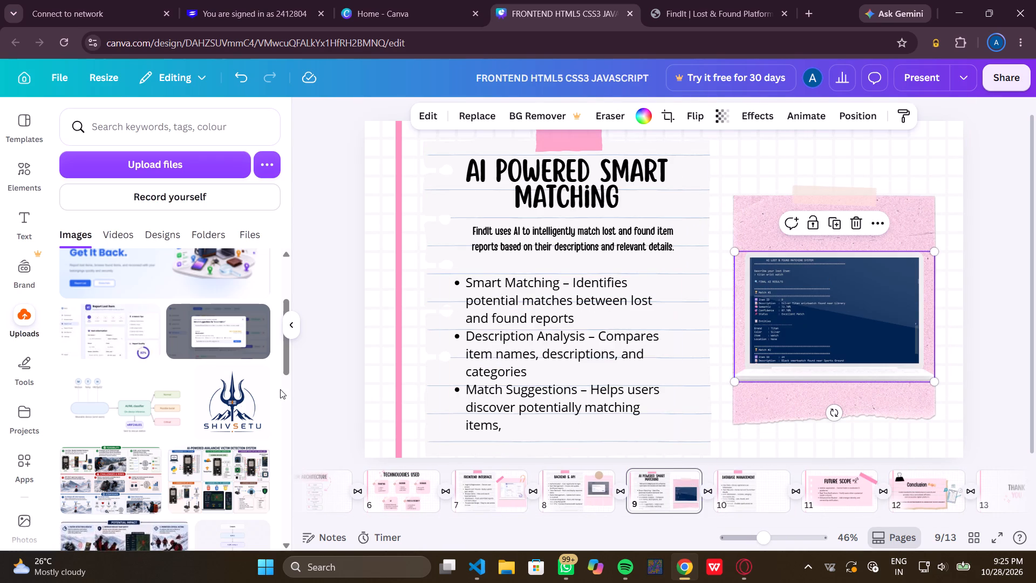
{"action": "left_click", "coordinate": [576, 500]}
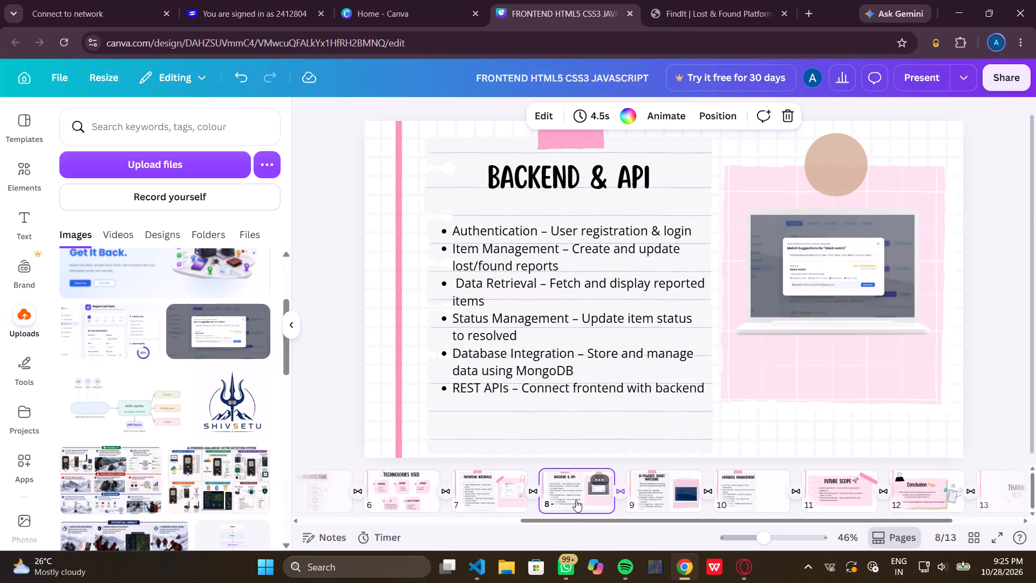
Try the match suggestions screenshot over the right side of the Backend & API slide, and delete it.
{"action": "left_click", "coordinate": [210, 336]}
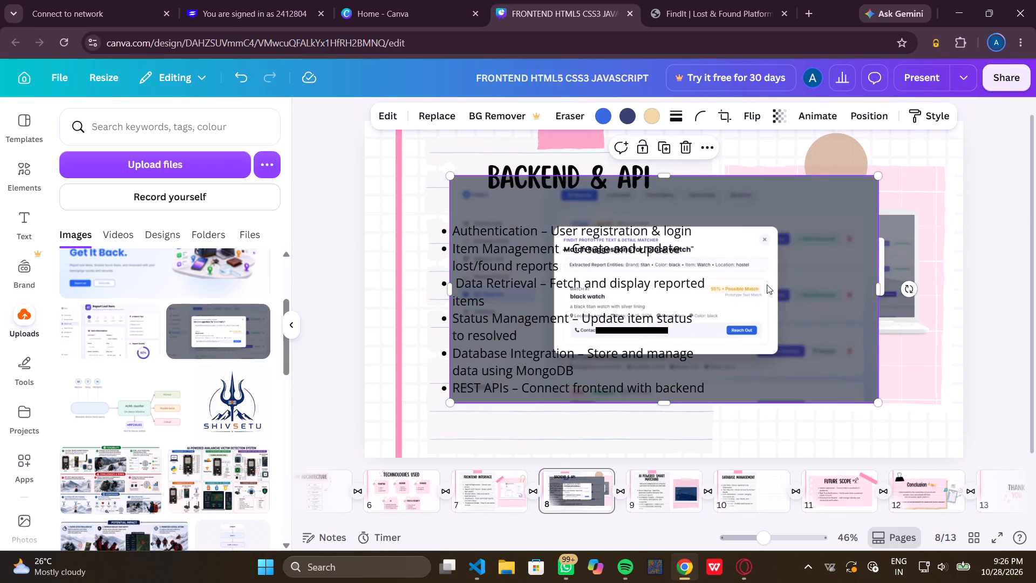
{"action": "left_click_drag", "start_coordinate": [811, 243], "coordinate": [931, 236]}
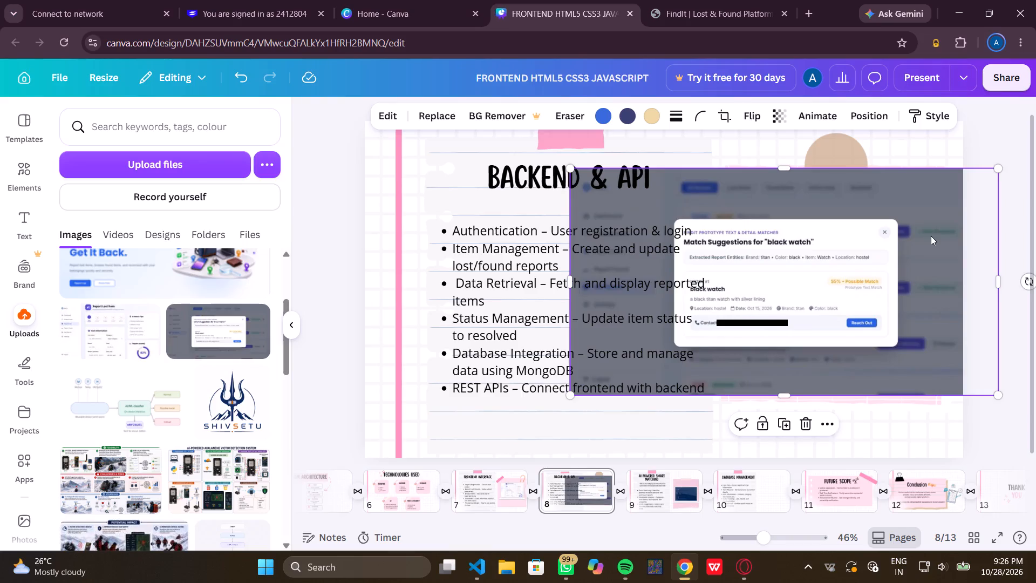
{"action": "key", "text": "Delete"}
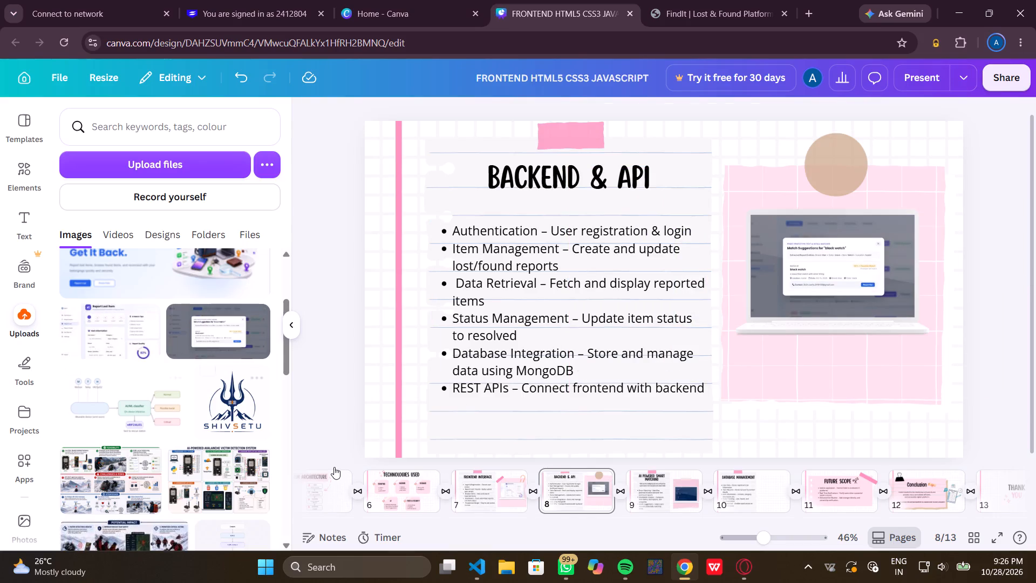
Switch from the presentation to the dashboard1.html project window in VS Code.
{"action": "key", "text": "alt+Tab"}
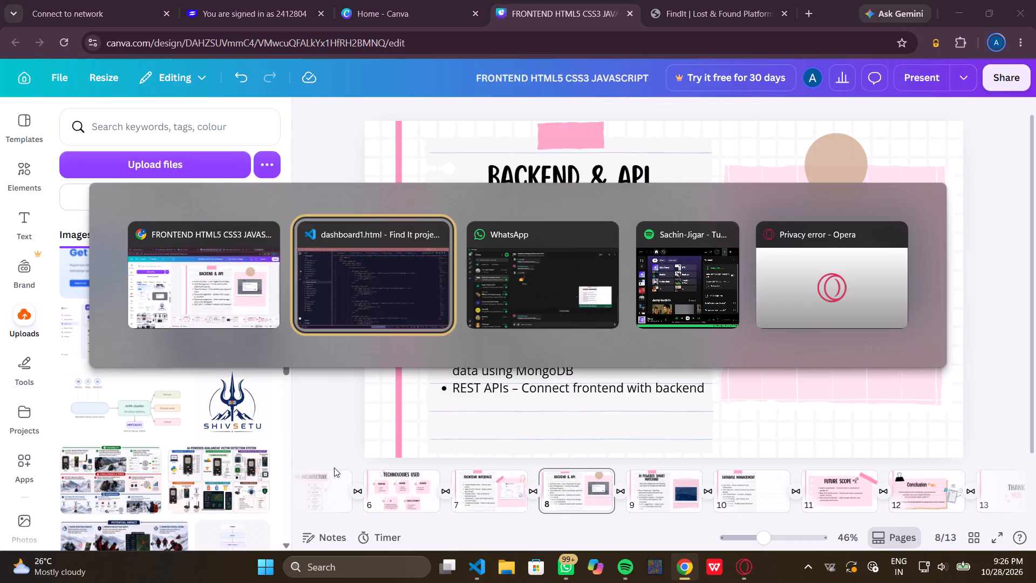
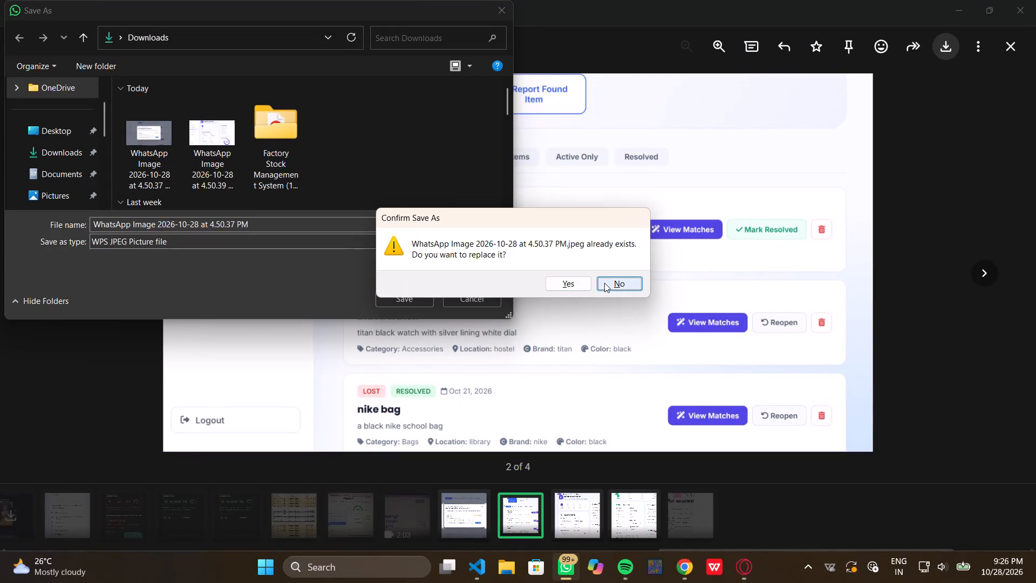
Decline replacing the existing file and retry saving the item list screenshot to Downloads as WhatsApp Image 2026-10-28 at 4.50.37 PM.
{"action": "left_click", "coordinate": [614, 282]}
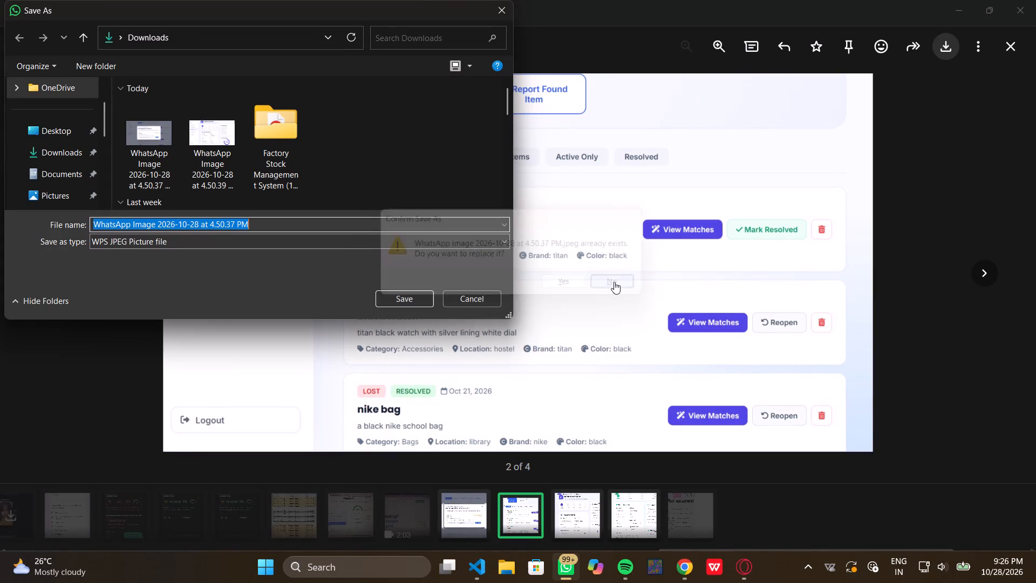
{"action": "left_click", "coordinate": [414, 297]}
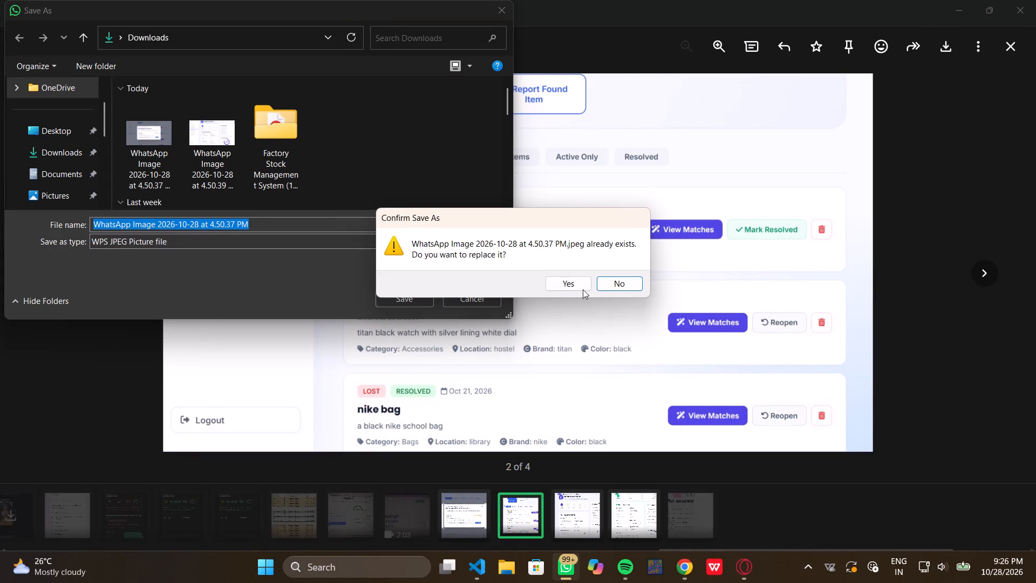
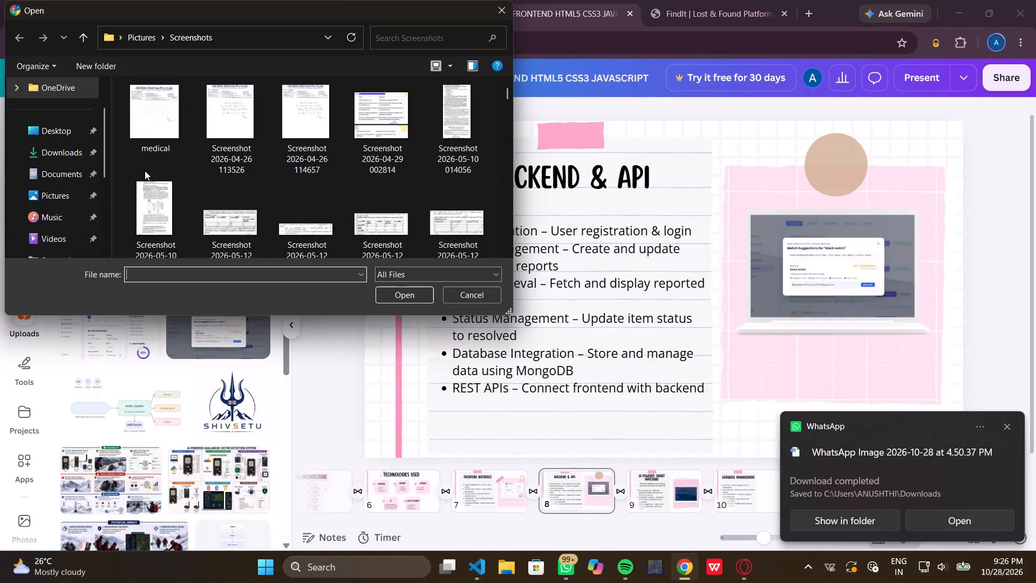
Upload the WhatsApp Image 2026-10-28 at 4.50.37 PM from the Downloads folder to the design's uploads.
{"action": "left_click", "coordinate": [53, 146]}
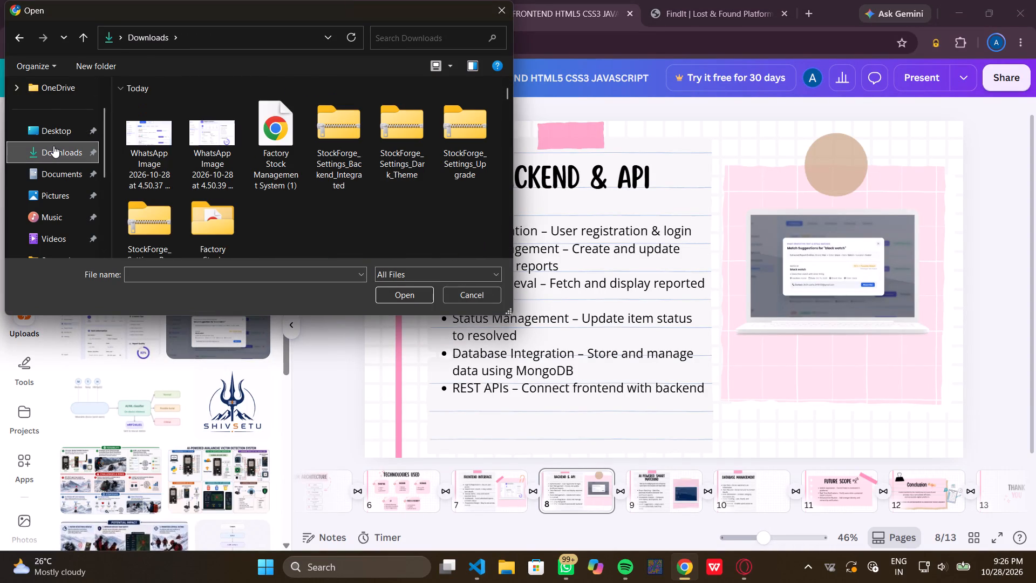
{"action": "left_click", "coordinate": [140, 135]}
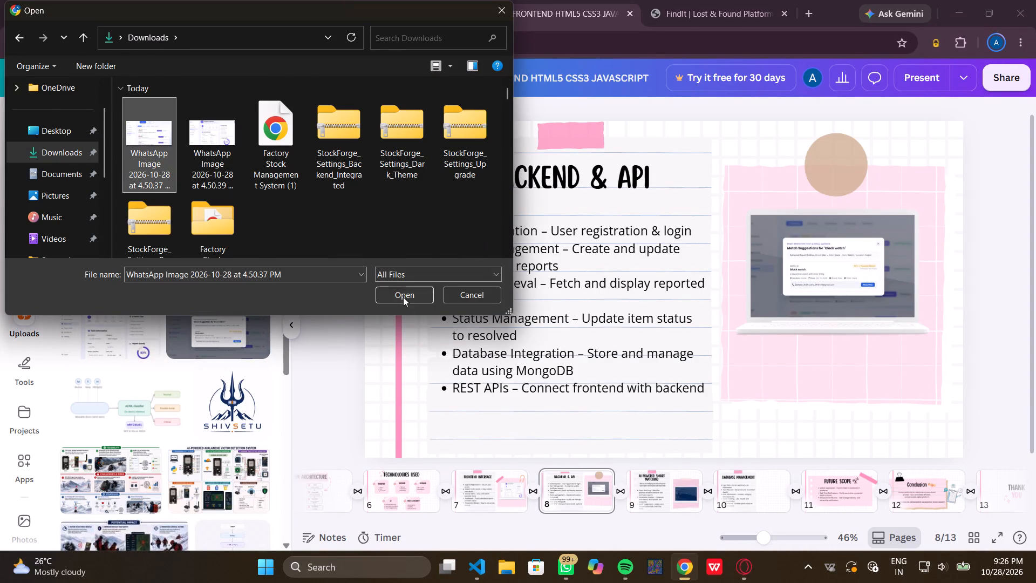
{"action": "left_click", "coordinate": [403, 296]}
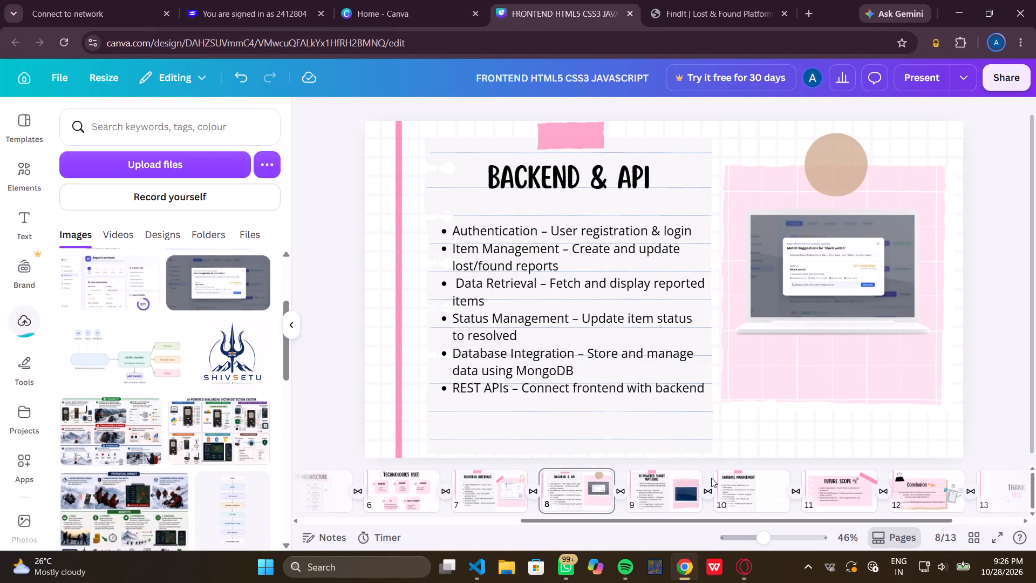
Replace the match suggestions image in the Backend & API slide's laptop mockup with the newly uploaded My Reports screenshot.
{"action": "left_click", "coordinate": [885, 257]}
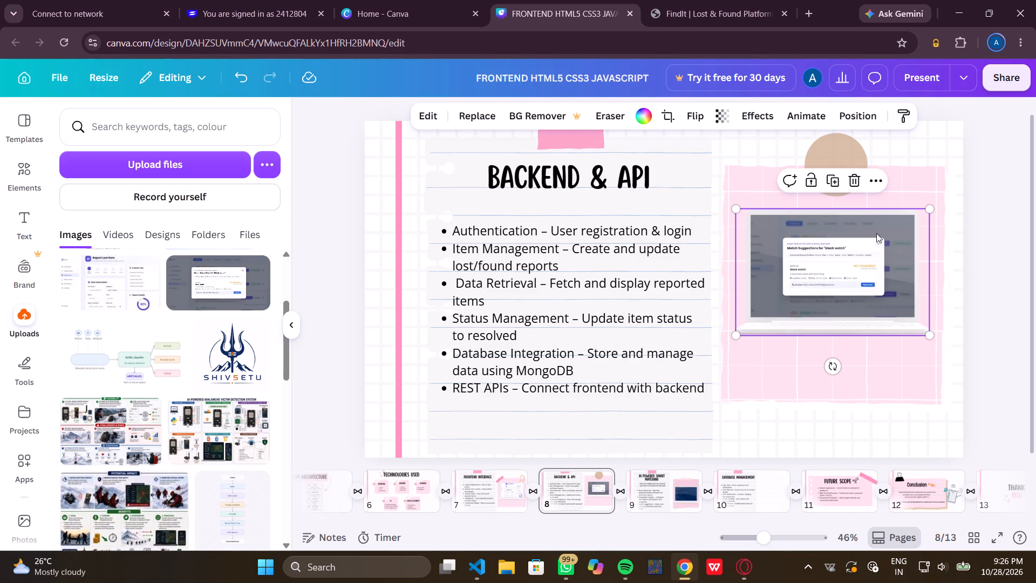
{"action": "left_click", "coordinate": [861, 175]}
{"action": "left_click", "coordinate": [842, 211]}
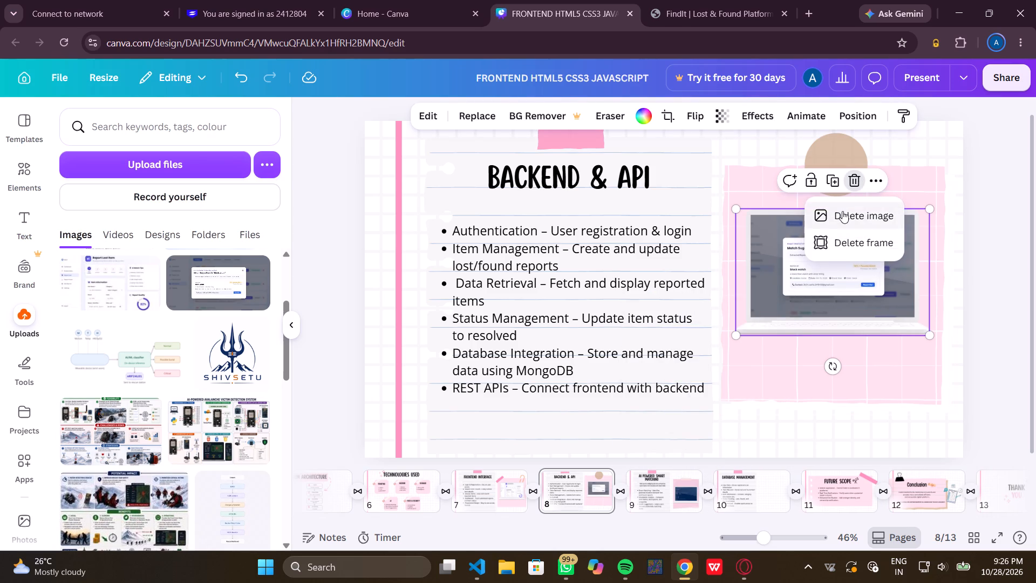
{"action": "scroll", "coordinate": [145, 311], "scroll_direction": "up", "scroll_amount": 3}
{"action": "left_click", "coordinate": [127, 371]}
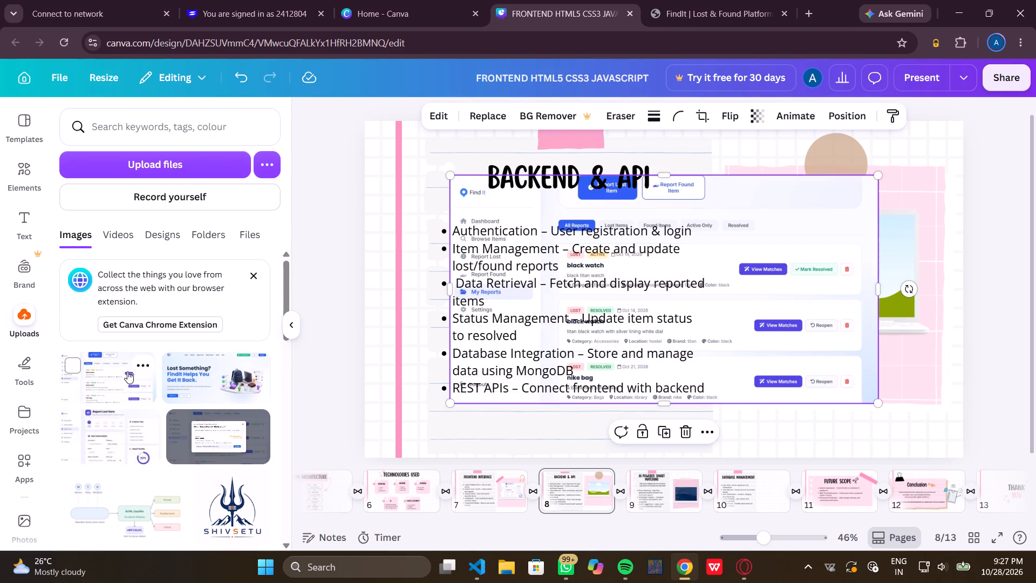
{"action": "left_click_drag", "start_coordinate": [793, 222], "coordinate": [884, 223]}
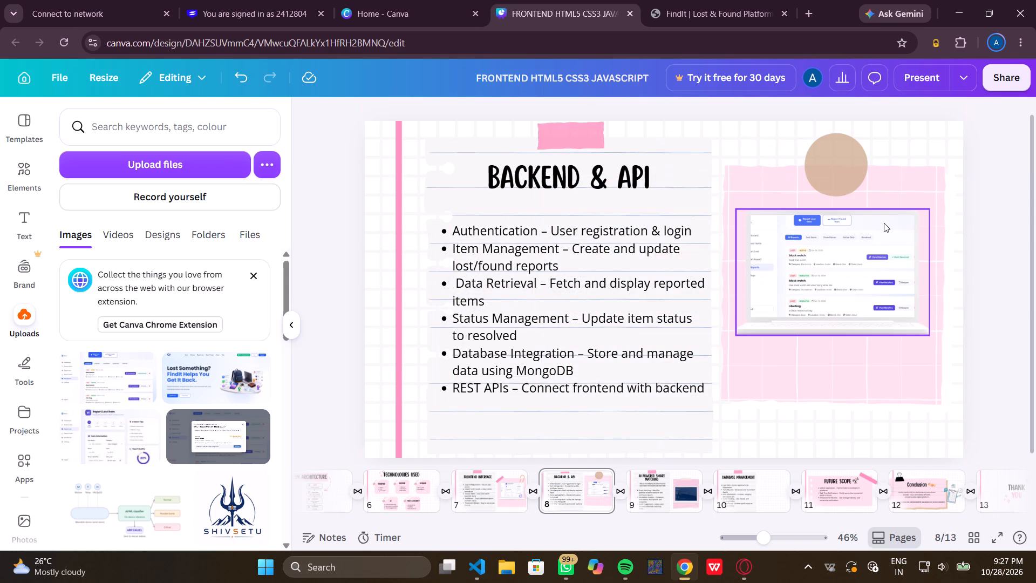
Replace the terminal screenshot in the AI Powered Smart Matching slide's laptop mockup with the uploaded Match Suggestions screenshot.
{"action": "left_click", "coordinate": [775, 487]}
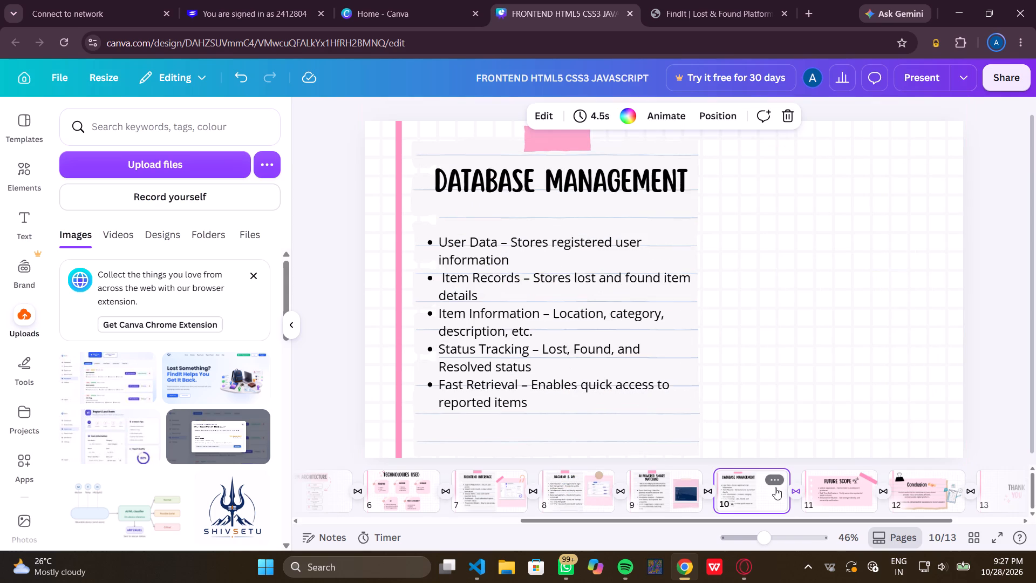
{"action": "left_click", "coordinate": [649, 498]}
{"action": "left_click", "coordinate": [870, 310]}
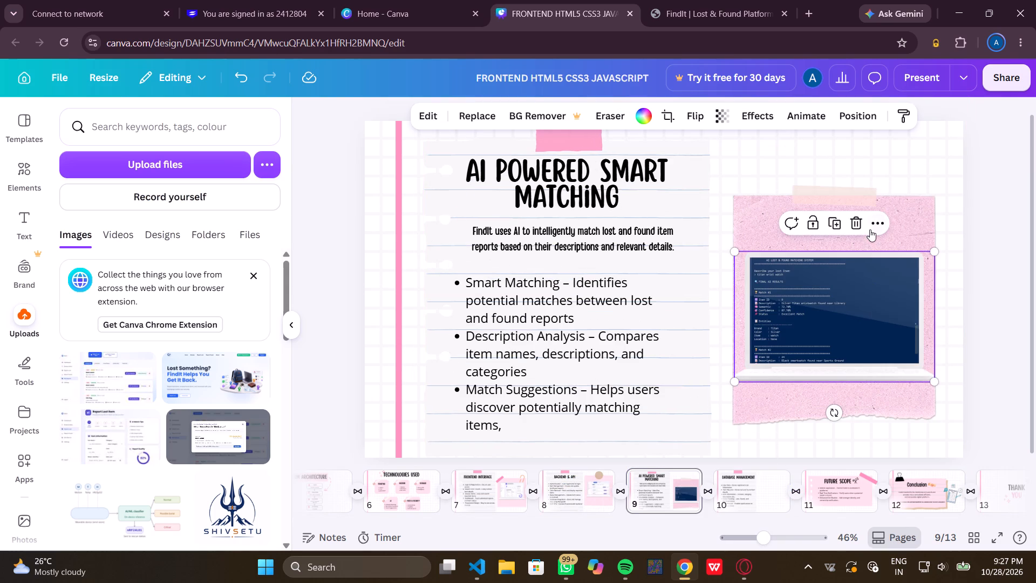
{"action": "left_click", "coordinate": [862, 220]}
{"action": "left_click", "coordinate": [870, 265]}
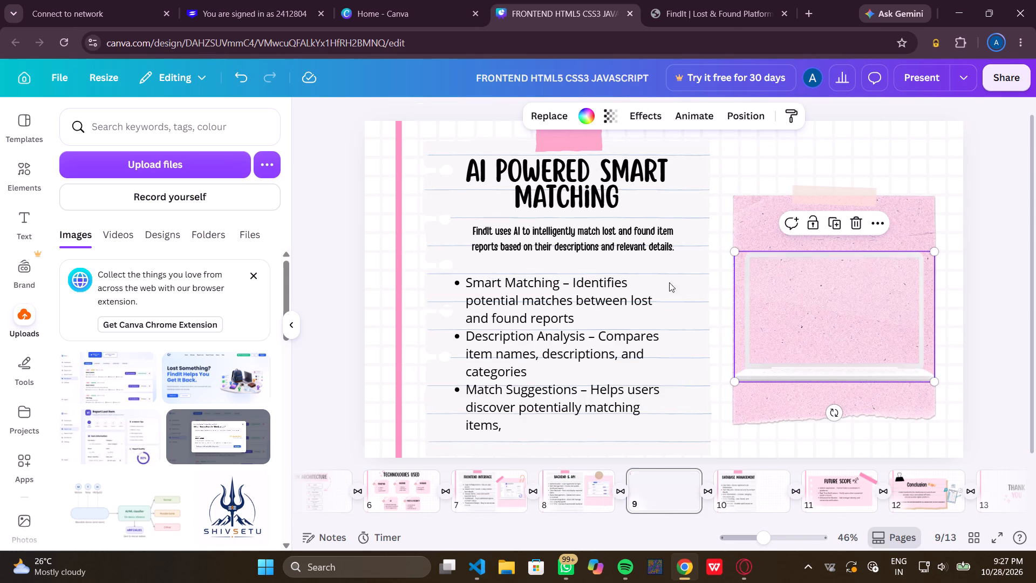
{"action": "left_click", "coordinate": [214, 431]}
{"action": "left_click_drag", "start_coordinate": [747, 329], "coordinate": [822, 320]}
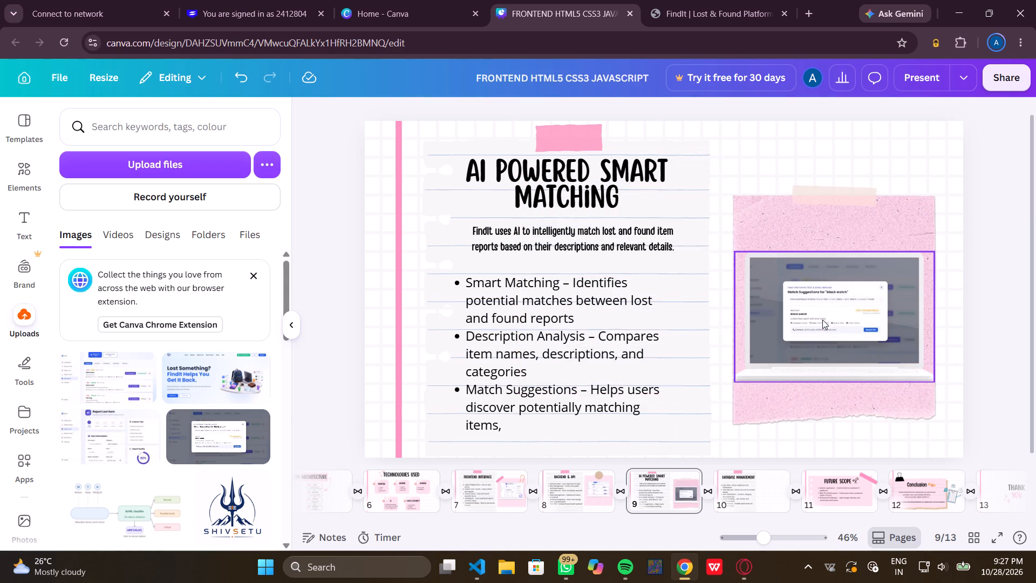
Enlarge the pink paper on the AI Powered Smart Matching slide and move the laptop mockup up, slightly enlarged, within it.
{"action": "left_click", "coordinate": [895, 195]}
{"action": "left_click_drag", "start_coordinate": [933, 185], "coordinate": [948, 174]}
{"action": "left_click_drag", "start_coordinate": [915, 209], "coordinate": [908, 209]}
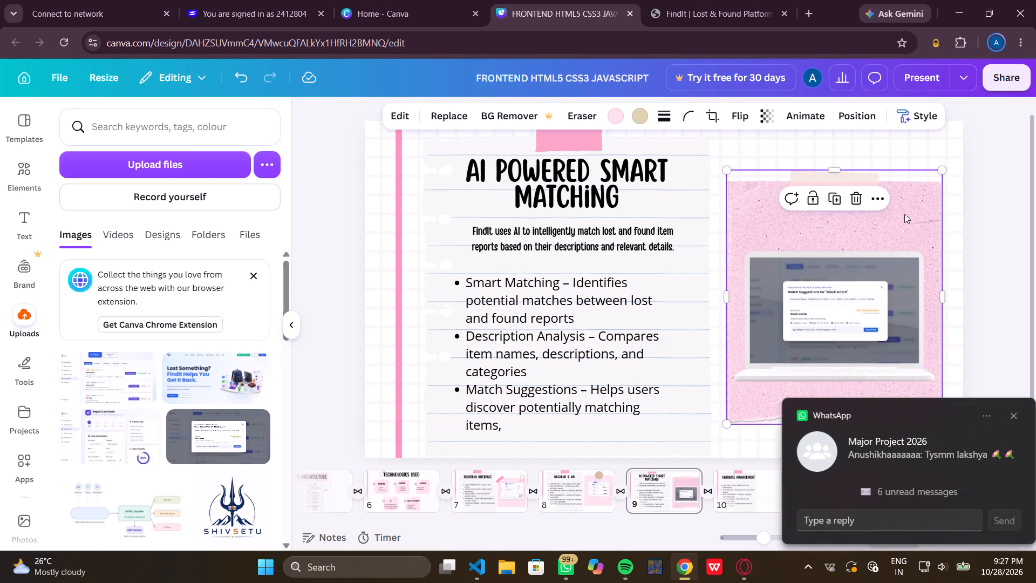
{"action": "left_click_drag", "start_coordinate": [869, 286], "coordinate": [873, 261]}
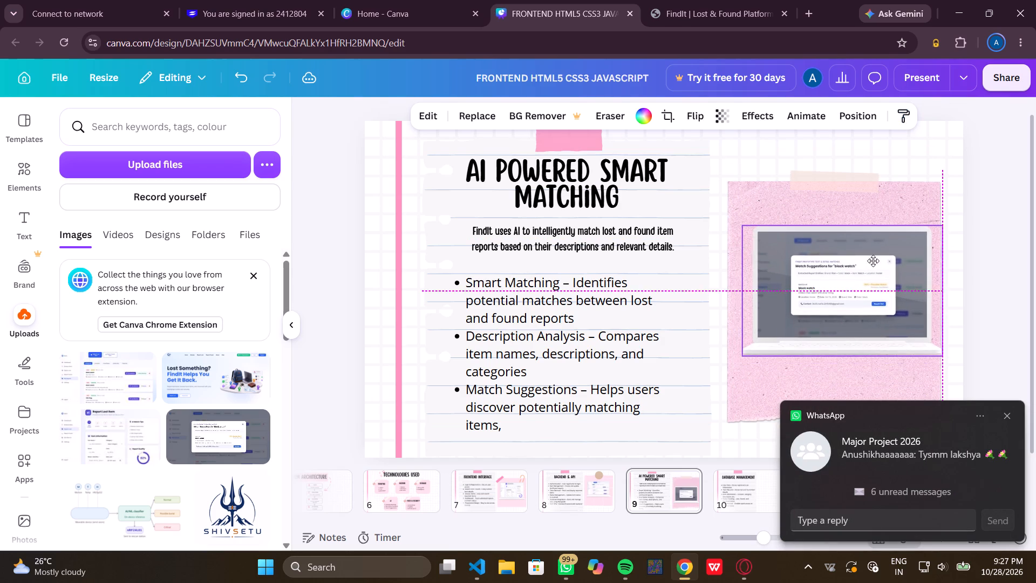
{"action": "left_click_drag", "start_coordinate": [873, 261], "coordinate": [870, 260]}
{"action": "left_click", "coordinate": [932, 352]}
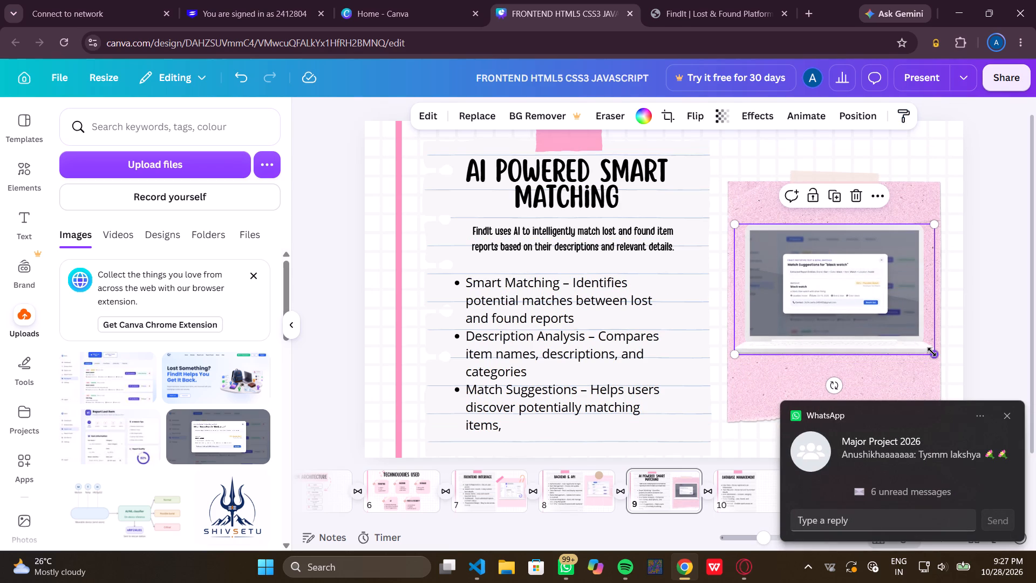
{"action": "left_click", "coordinate": [886, 318]}
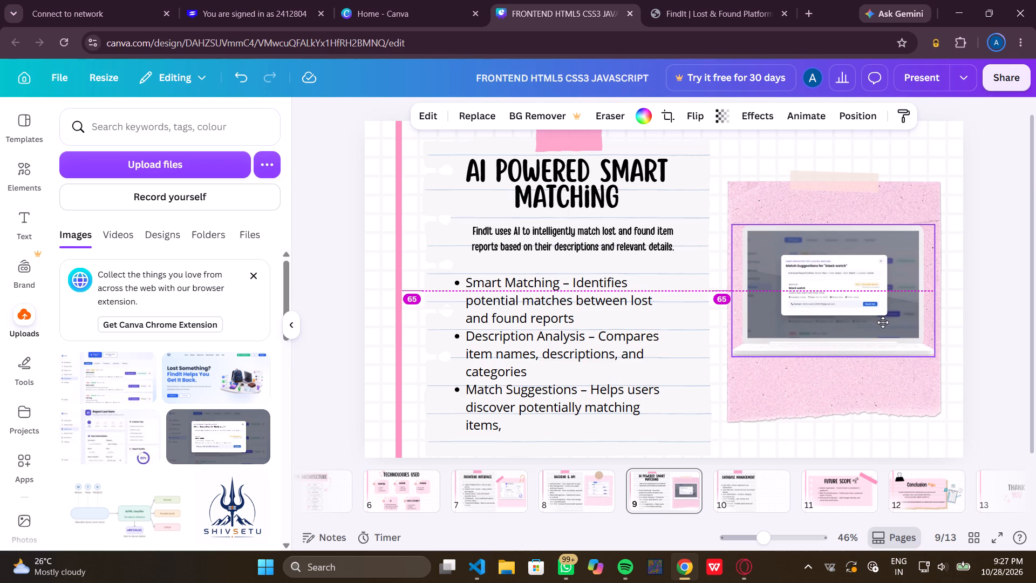
Search the graphics library for "mobile application" with the Future Scope slide open.
{"action": "left_click", "coordinate": [740, 491]}
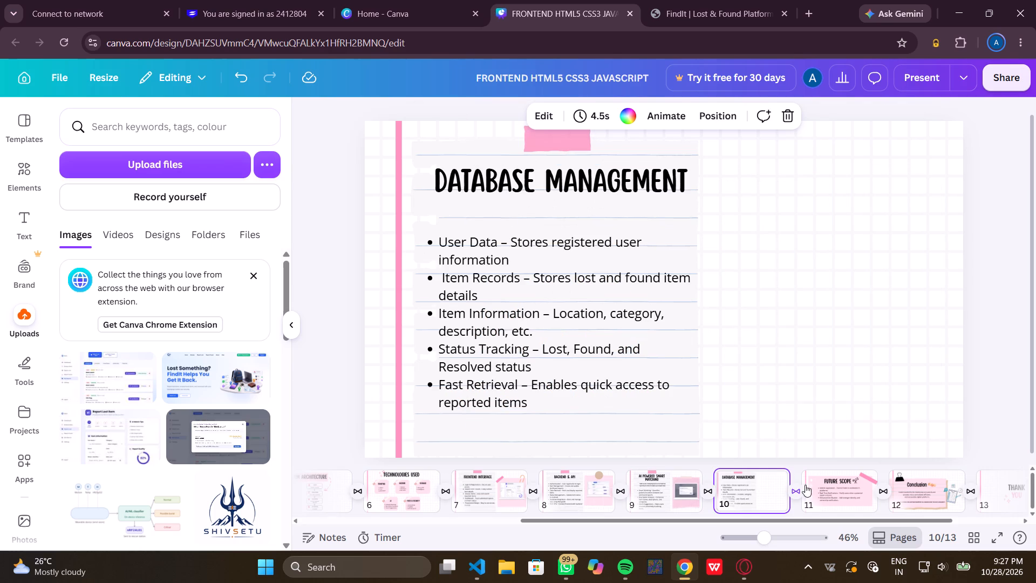
{"action": "left_click", "coordinate": [816, 484]}
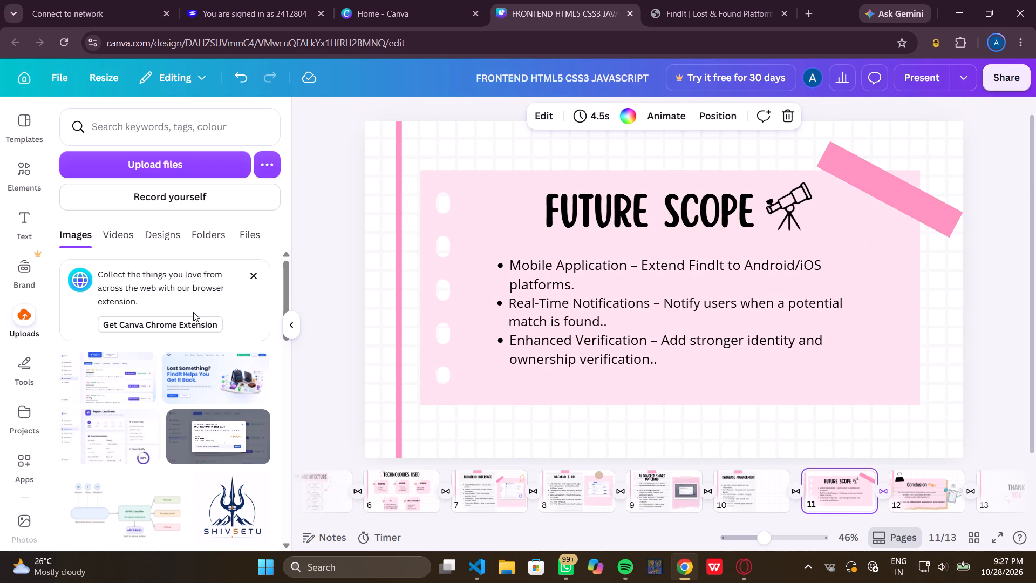
{"action": "left_click", "coordinate": [158, 115]}
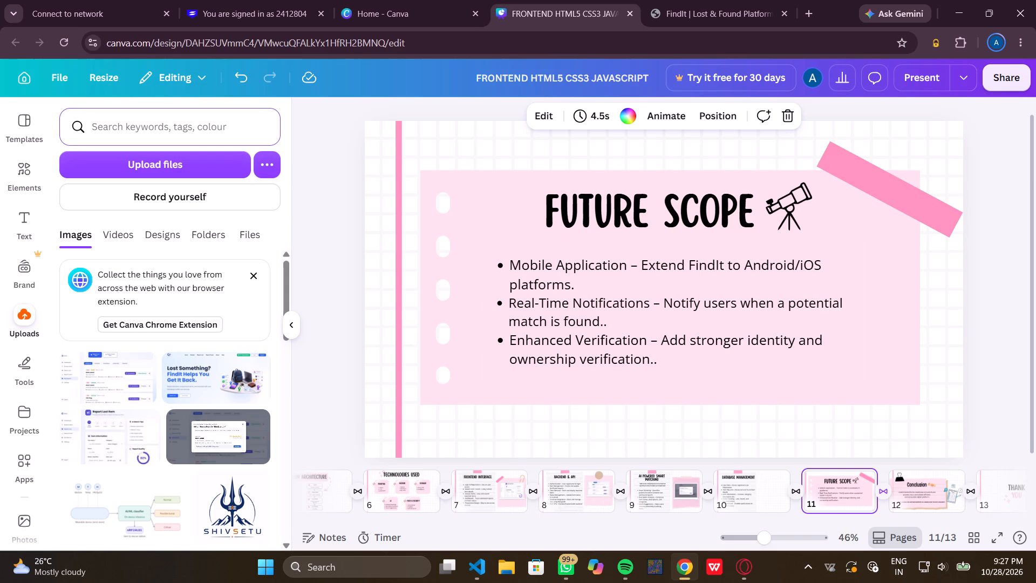
{"action": "left_click", "coordinate": [36, 175]}
{"action": "left_click", "coordinate": [68, 124]}
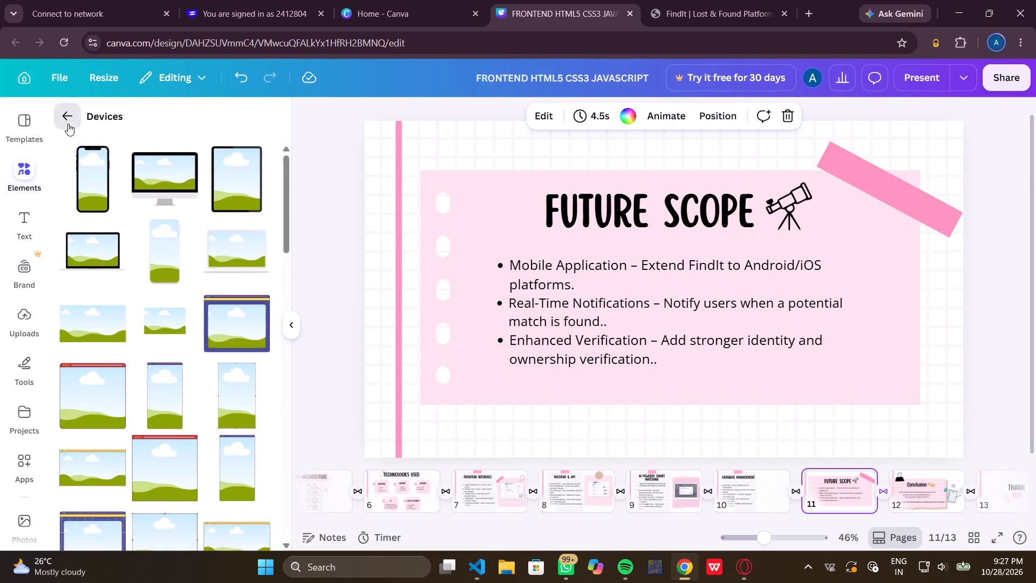
{"action": "left_click", "coordinate": [68, 124]}
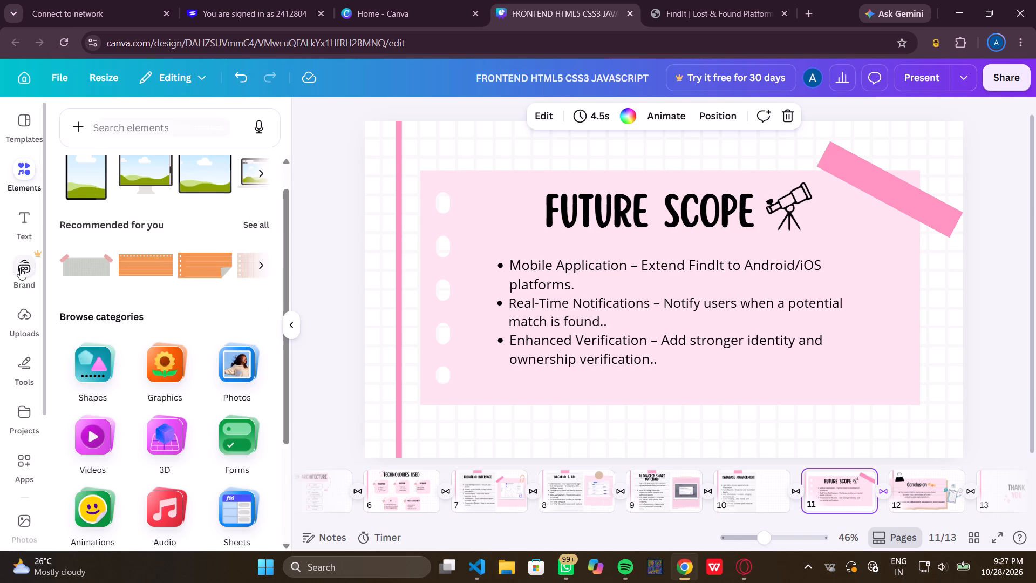
{"action": "scroll", "coordinate": [114, 273], "scroll_direction": "up", "scroll_amount": 5}
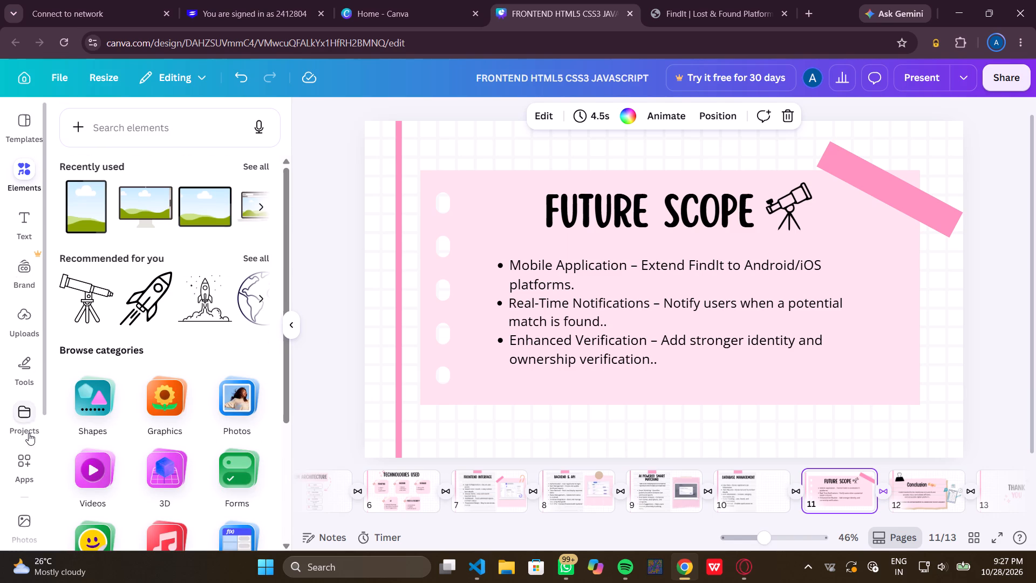
{"action": "left_click", "coordinate": [149, 147]}
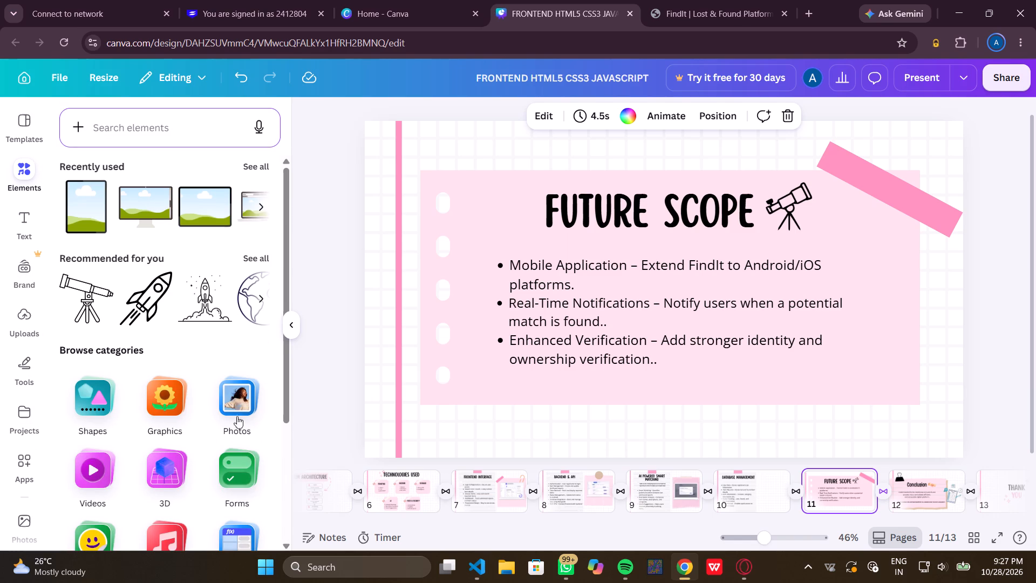
{"action": "left_click", "coordinate": [150, 390]}
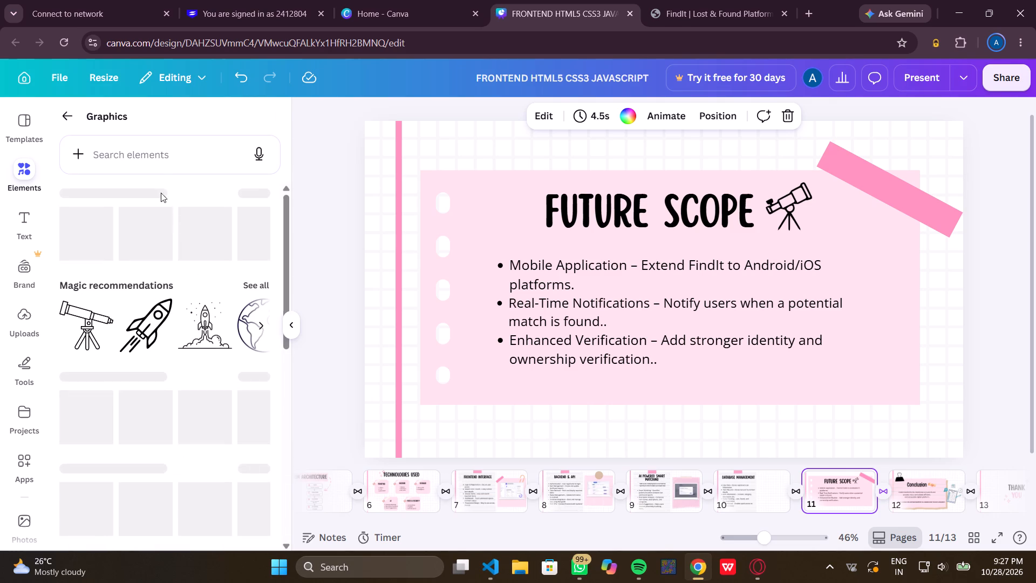
{"action": "left_click", "coordinate": [159, 155]}
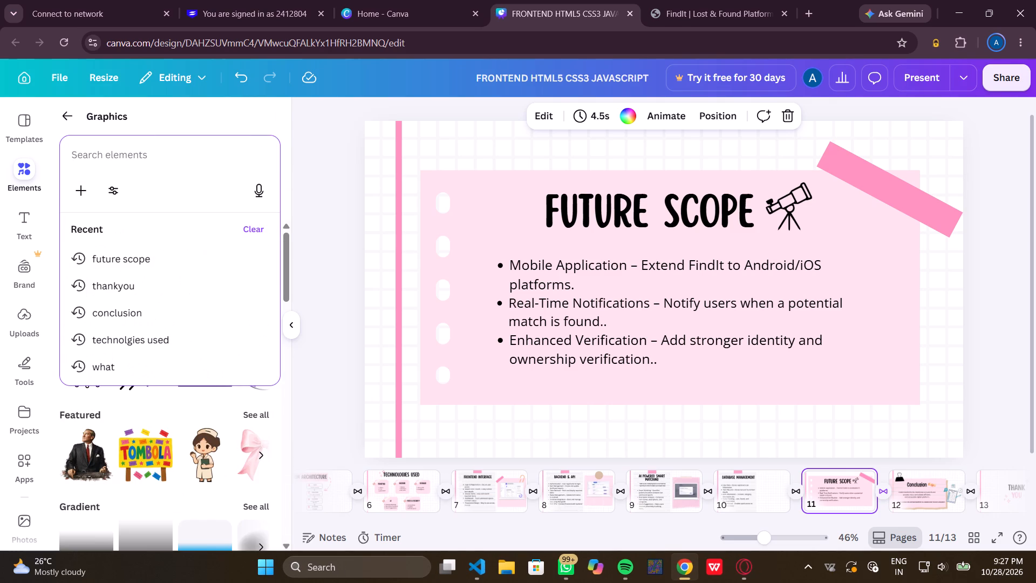
{"action": "type", "text": "mobile"}
{"action": "key", "text": "space"}
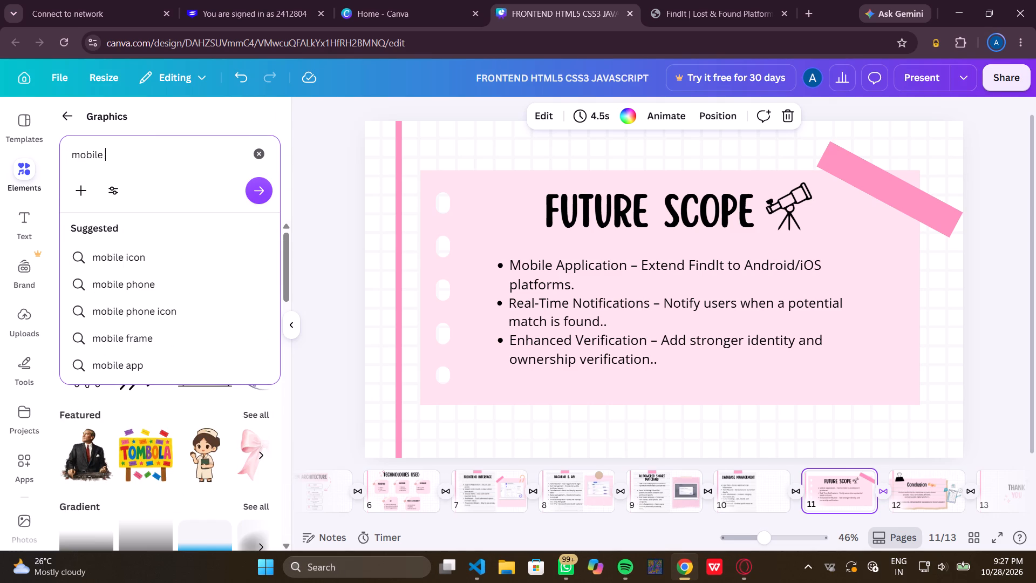
{"action": "type", "text": "application"}
{"action": "key", "text": "Return"}
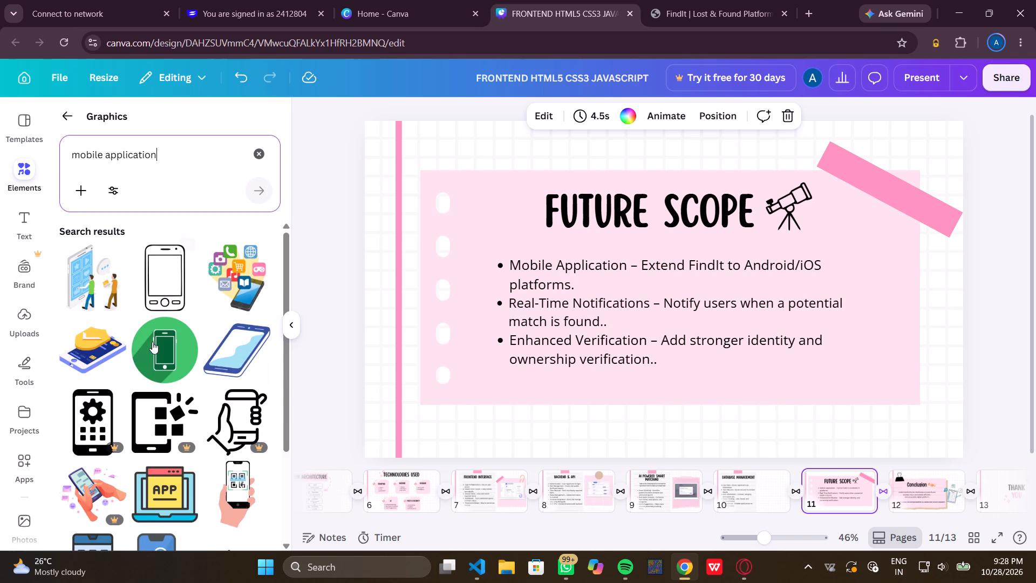
{"action": "left_click", "coordinate": [918, 564]}
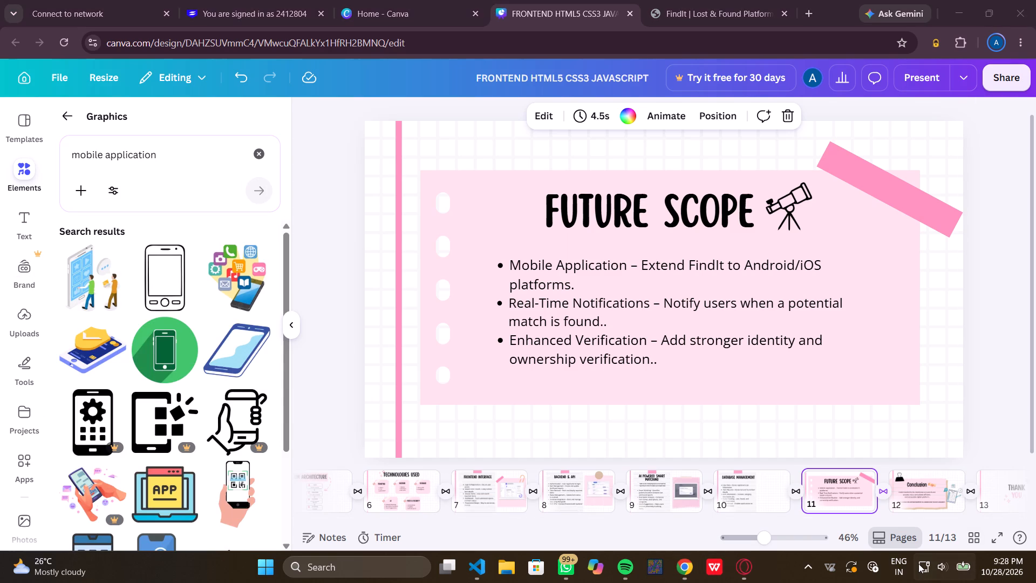
{"action": "left_click", "coordinate": [918, 564]}
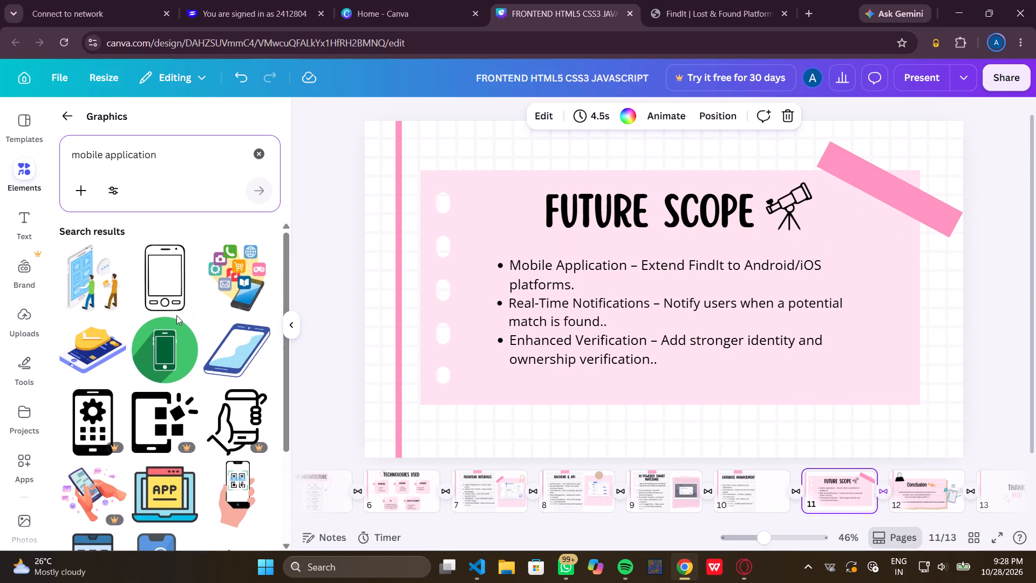
Add the black outline phone graphic to the Future Scope slide, shrink it, and place it over the pink note's right edge.
{"action": "left_click", "coordinate": [168, 294]}
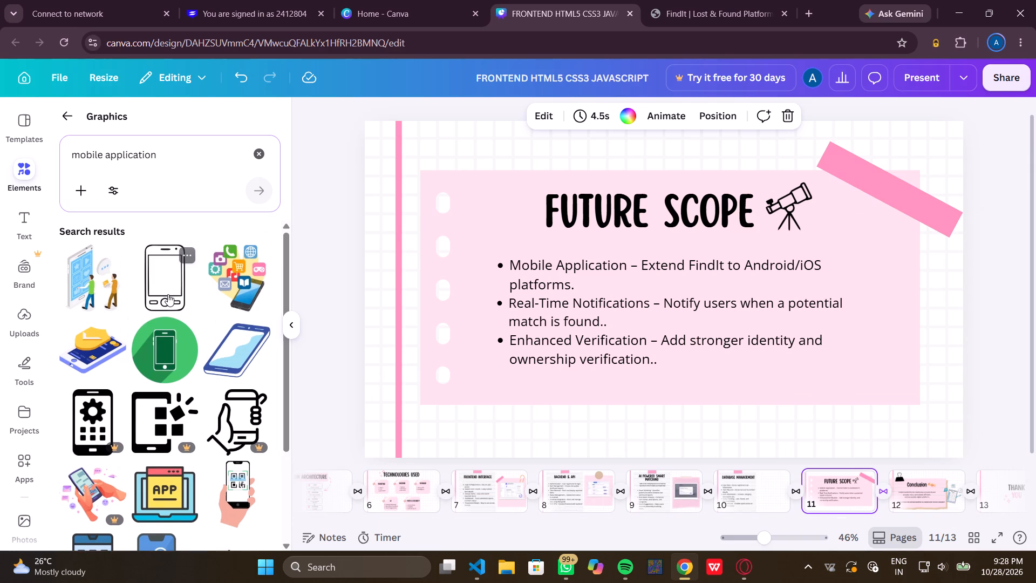
{"action": "left_click_drag", "start_coordinate": [676, 326], "coordinate": [514, 260]}
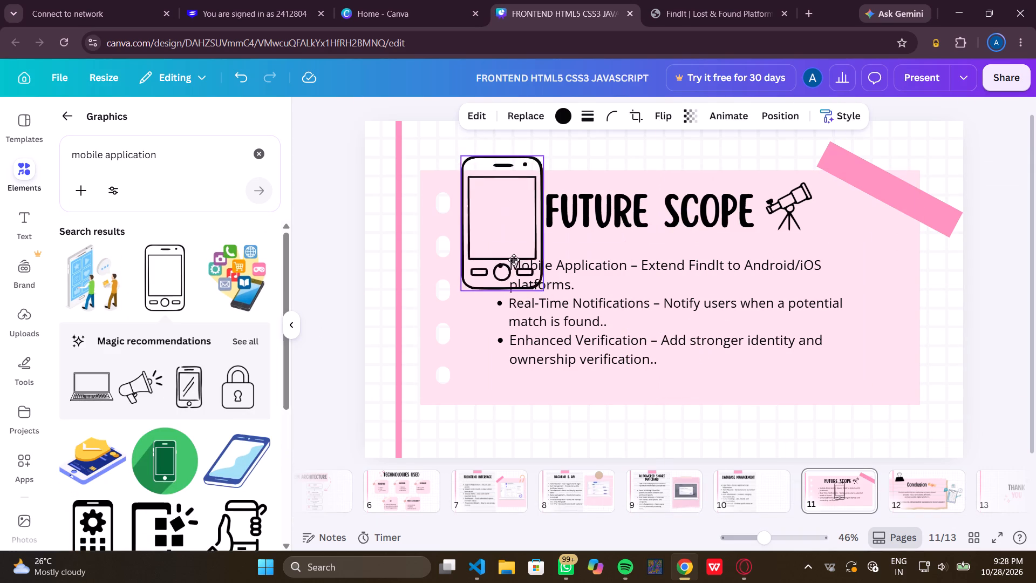
{"action": "left_click_drag", "start_coordinate": [514, 260], "coordinate": [461, 242]}
{"action": "left_click_drag", "start_coordinate": [491, 271], "coordinate": [456, 238]}
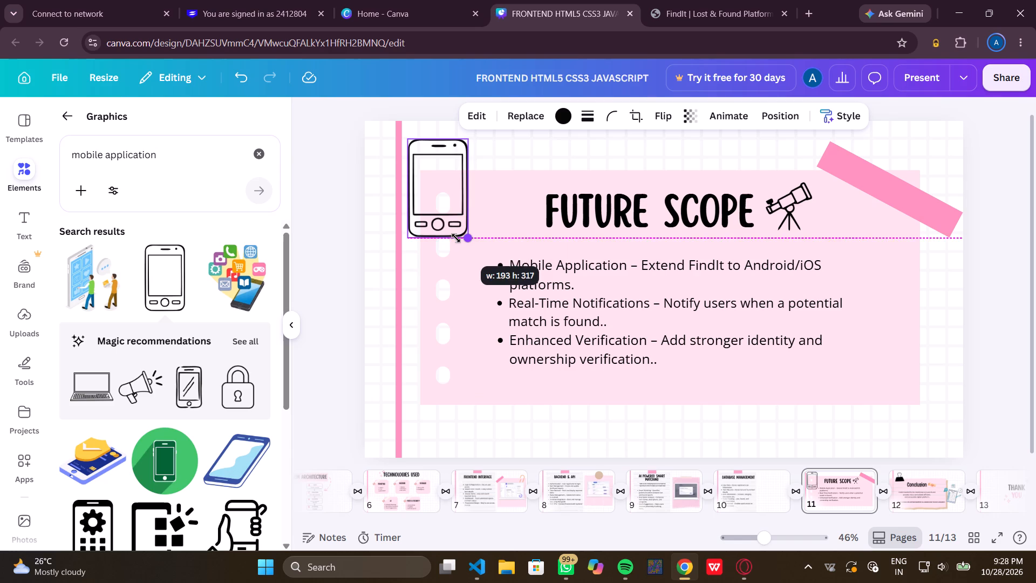
{"action": "left_click_drag", "start_coordinate": [456, 238], "coordinate": [446, 222]}
{"action": "left_click_drag", "start_coordinate": [440, 199], "coordinate": [802, 225]}
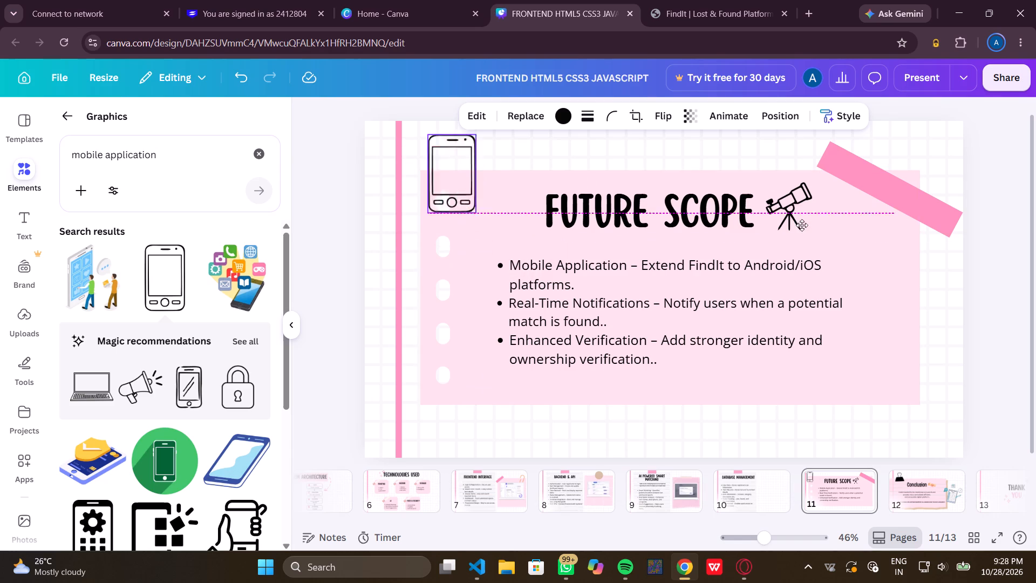
{"action": "left_click_drag", "start_coordinate": [802, 225], "coordinate": [932, 376]}
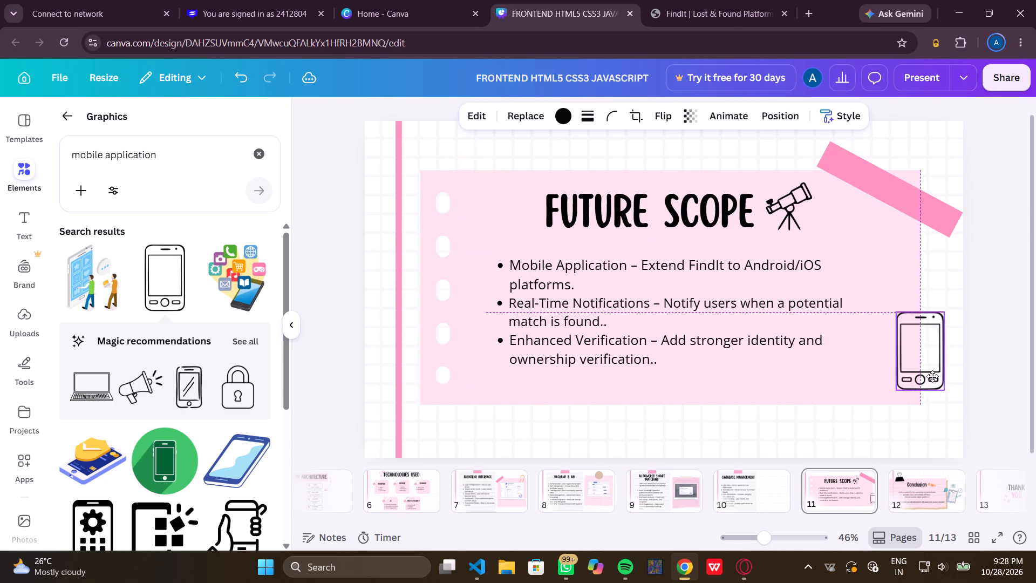
{"action": "left_click_drag", "start_coordinate": [932, 376], "coordinate": [932, 354]}
{"action": "left_click", "coordinate": [1008, 334]}
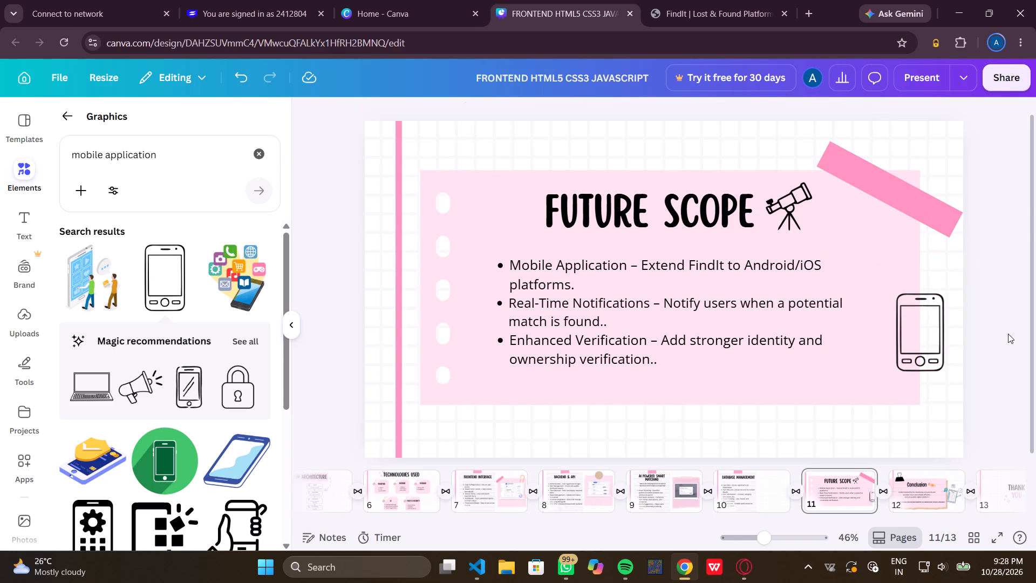
Reposition the phone graphic slightly higher on the pink note's right edge, beside the bullet list.
{"action": "left_click_drag", "start_coordinate": [927, 345], "coordinate": [929, 391]}
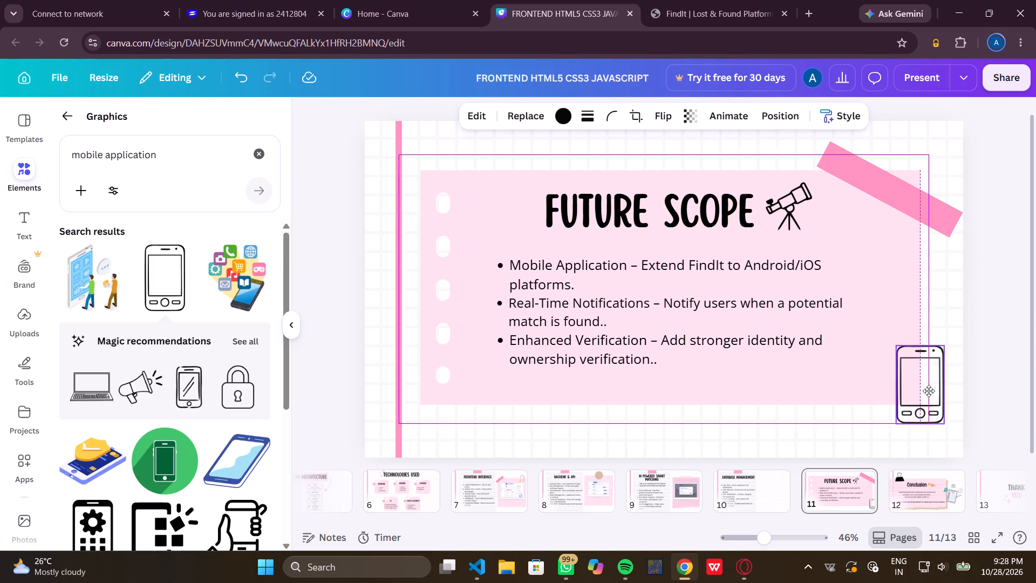
{"action": "left_click_drag", "start_coordinate": [929, 391], "coordinate": [935, 271]}
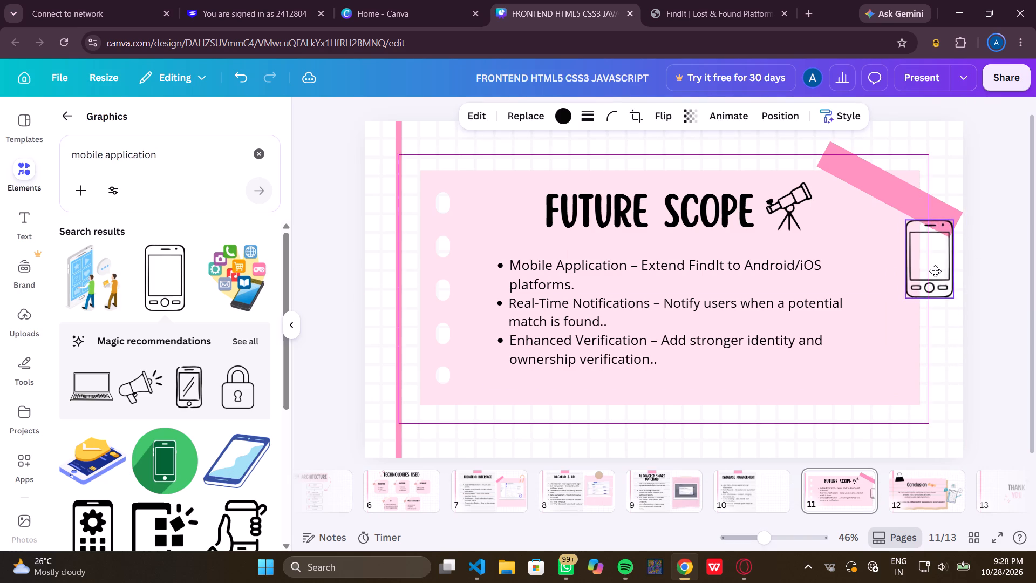
{"action": "left_click_drag", "start_coordinate": [935, 271], "coordinate": [857, 410]}
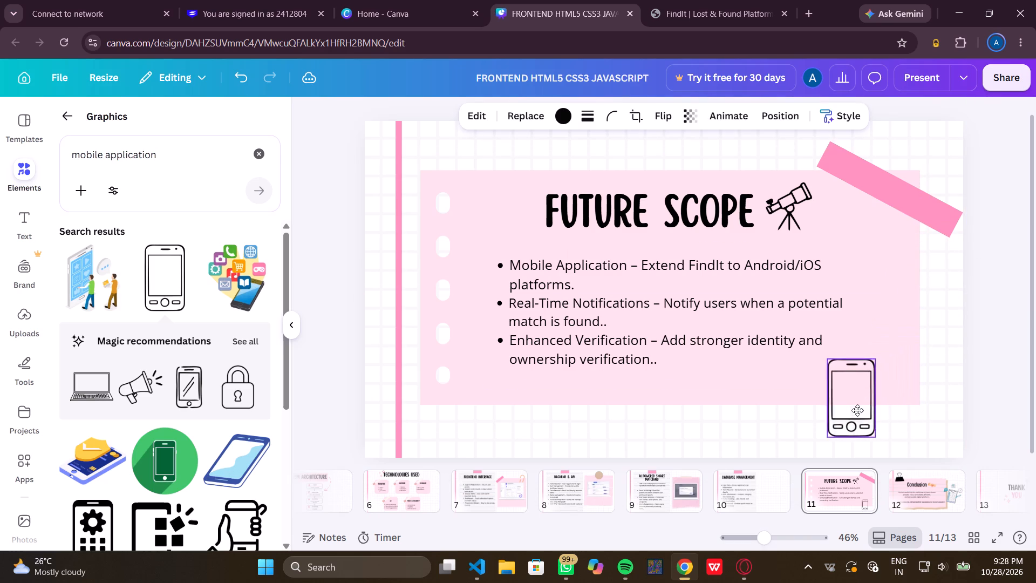
{"action": "left_click_drag", "start_coordinate": [857, 410], "coordinate": [882, 343]}
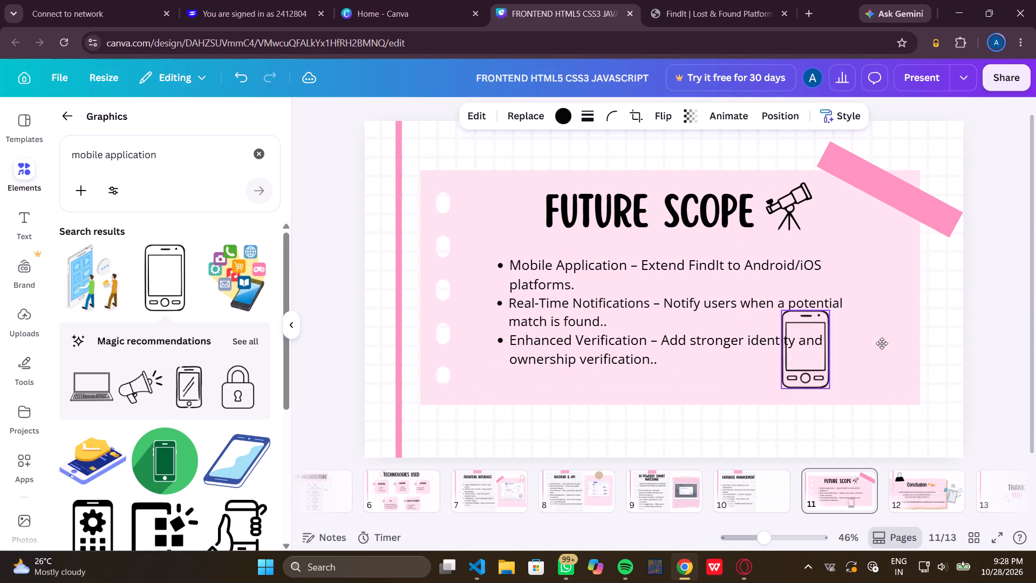
{"action": "left_click_drag", "start_coordinate": [882, 343], "coordinate": [928, 321]}
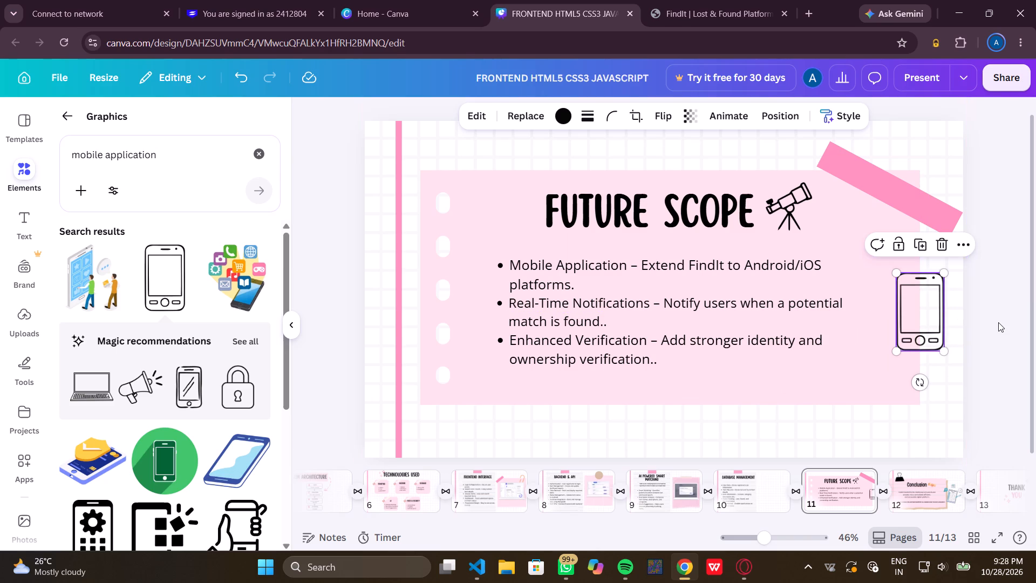
{"action": "left_click", "coordinate": [998, 322]}
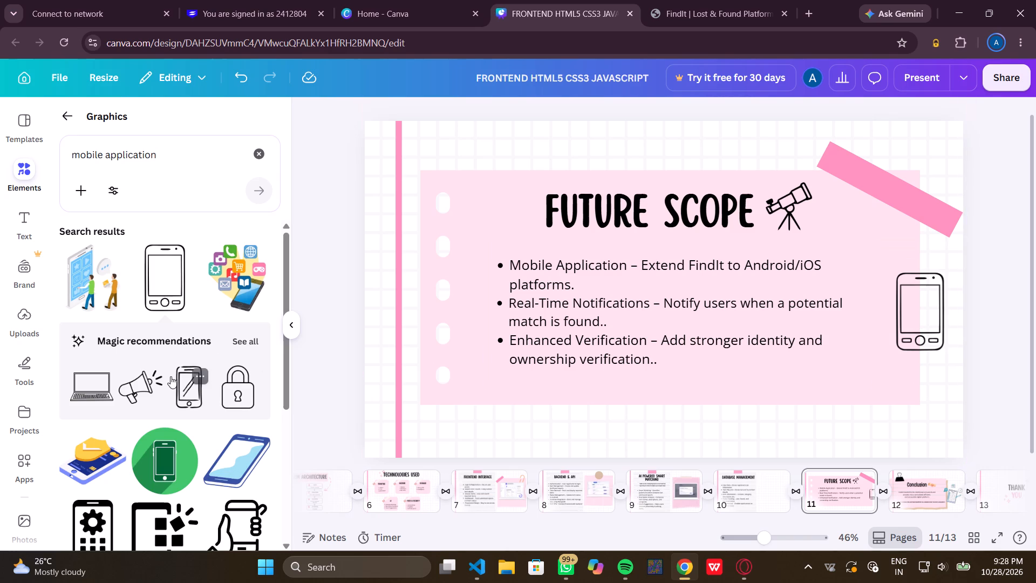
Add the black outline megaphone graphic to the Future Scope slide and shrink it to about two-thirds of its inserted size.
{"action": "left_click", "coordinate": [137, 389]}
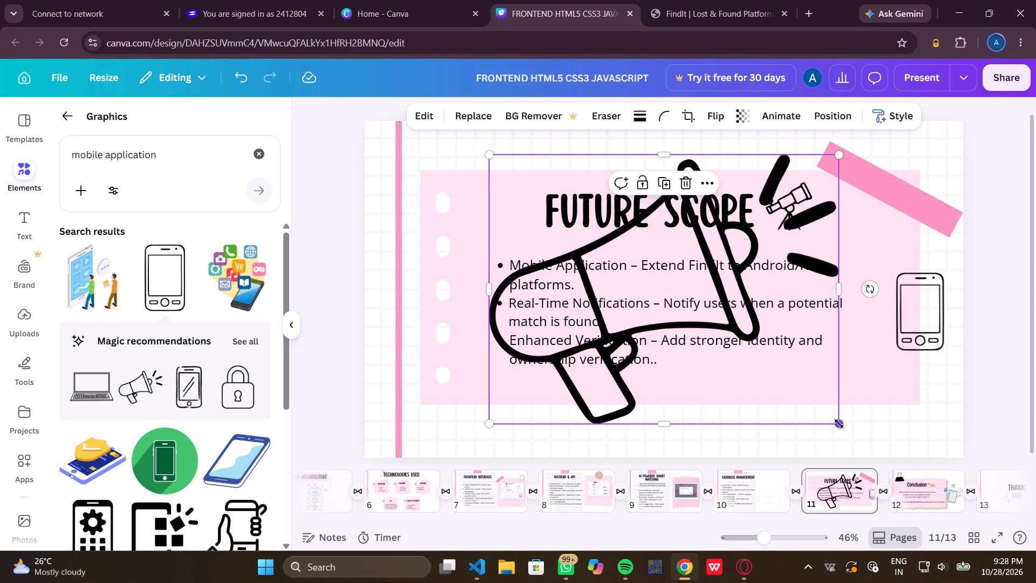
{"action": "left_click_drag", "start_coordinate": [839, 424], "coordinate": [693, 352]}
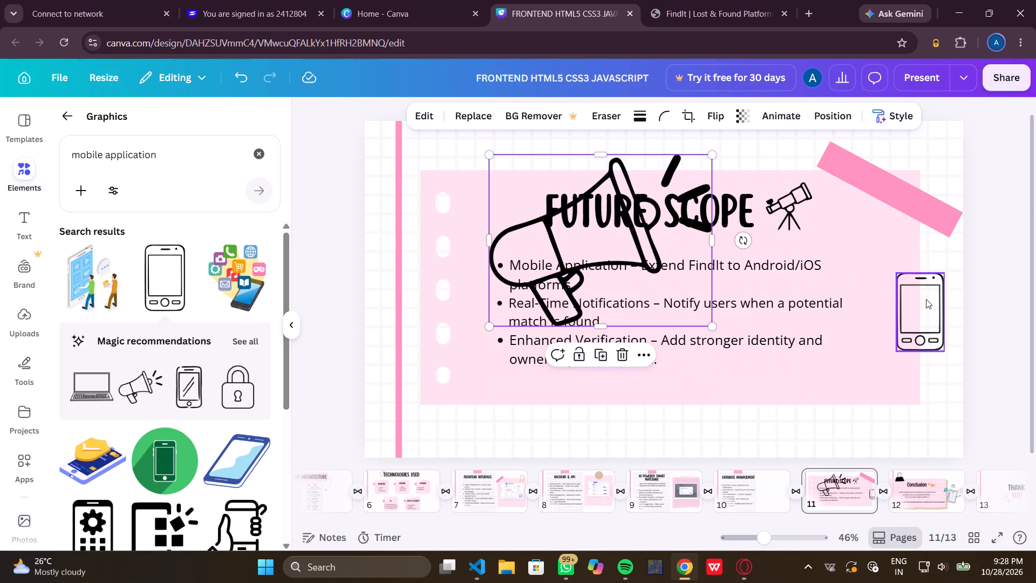
Delete the black outline phone graphic from the pink note's right edge.
{"action": "left_click", "coordinate": [928, 301]}
{"action": "key", "text": "Delete"}
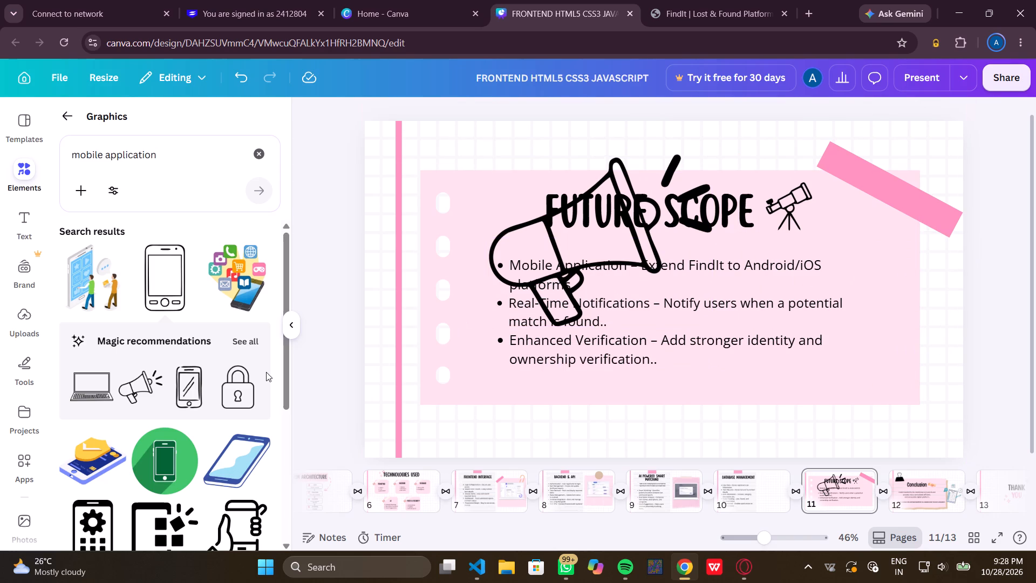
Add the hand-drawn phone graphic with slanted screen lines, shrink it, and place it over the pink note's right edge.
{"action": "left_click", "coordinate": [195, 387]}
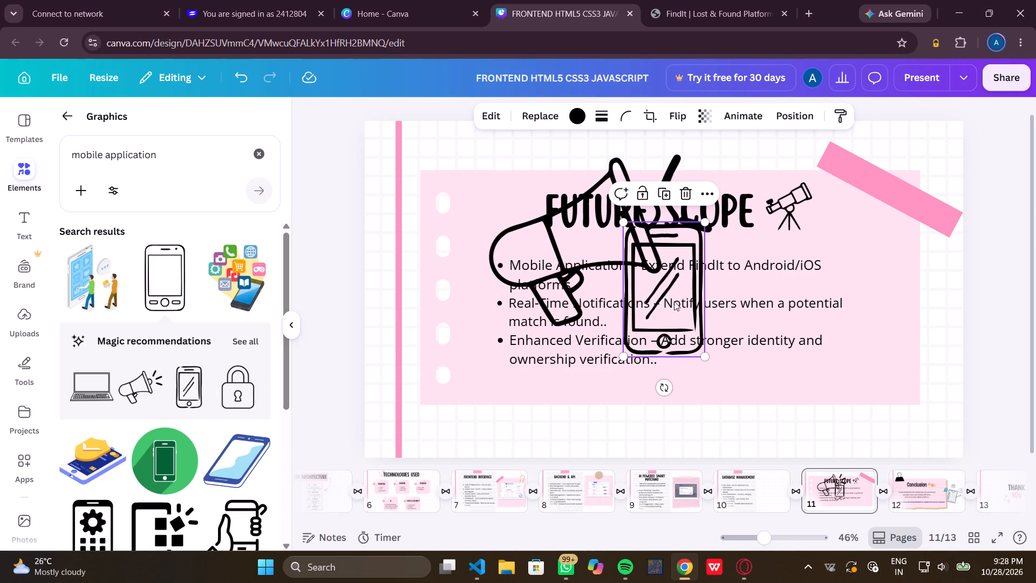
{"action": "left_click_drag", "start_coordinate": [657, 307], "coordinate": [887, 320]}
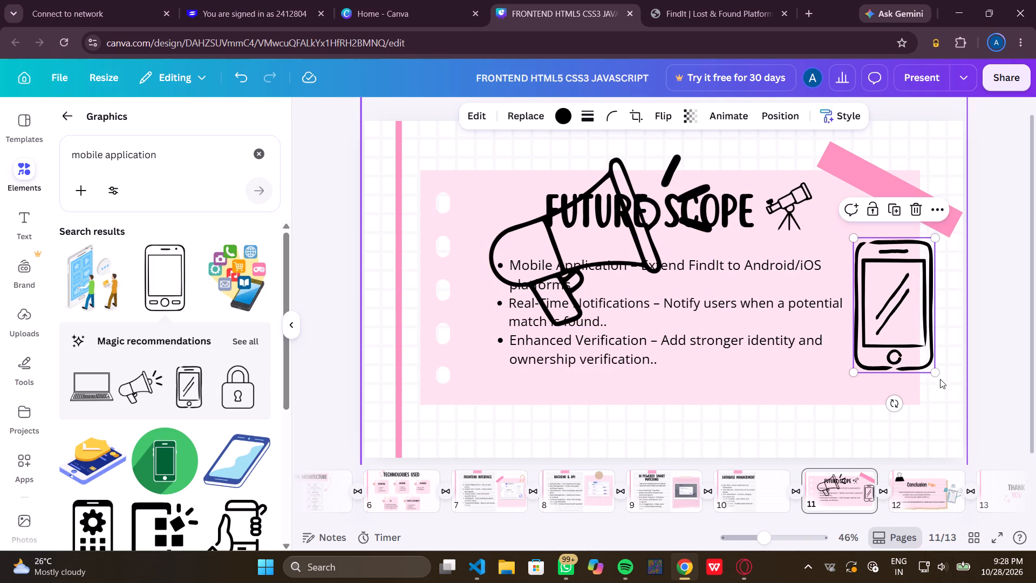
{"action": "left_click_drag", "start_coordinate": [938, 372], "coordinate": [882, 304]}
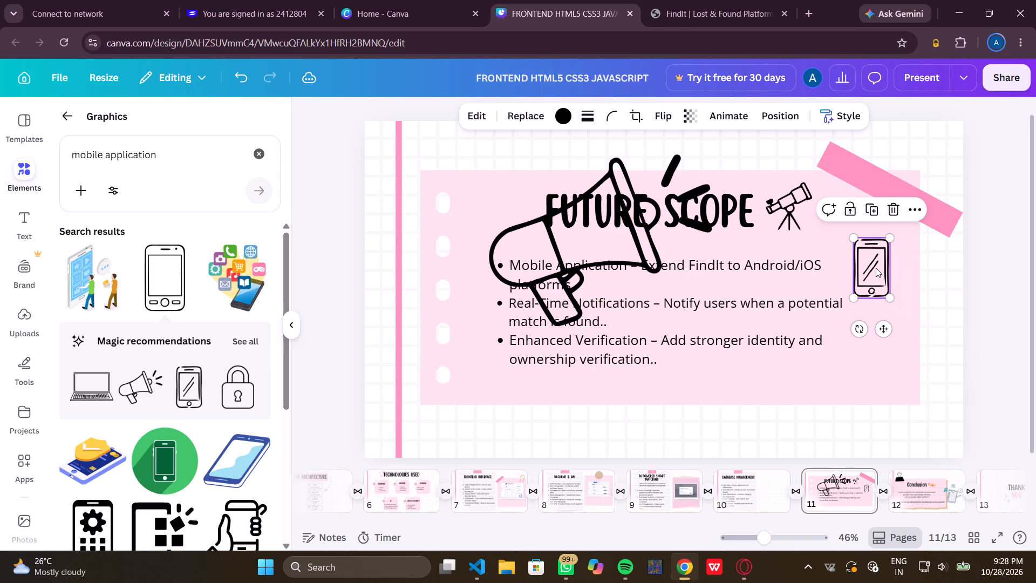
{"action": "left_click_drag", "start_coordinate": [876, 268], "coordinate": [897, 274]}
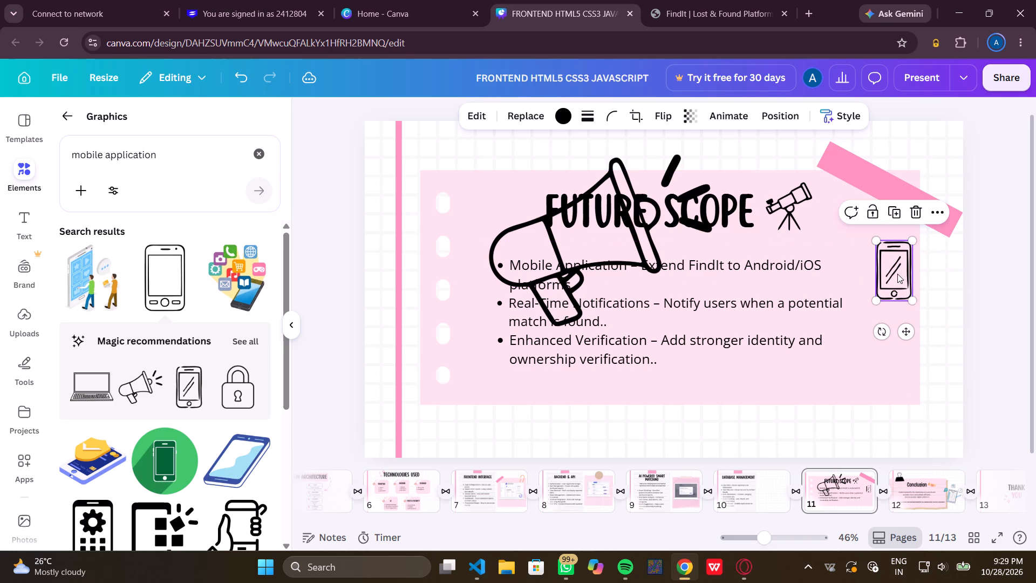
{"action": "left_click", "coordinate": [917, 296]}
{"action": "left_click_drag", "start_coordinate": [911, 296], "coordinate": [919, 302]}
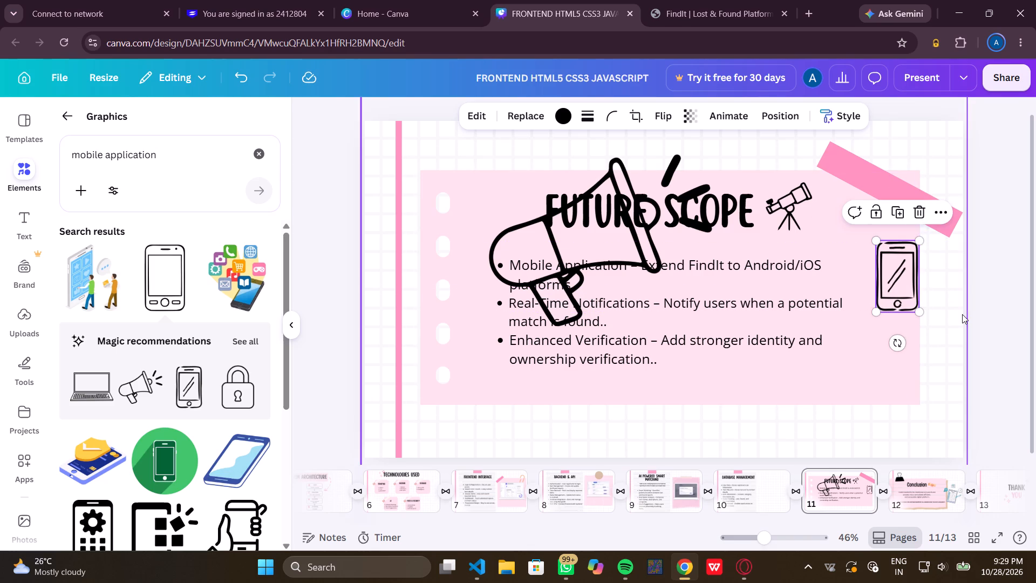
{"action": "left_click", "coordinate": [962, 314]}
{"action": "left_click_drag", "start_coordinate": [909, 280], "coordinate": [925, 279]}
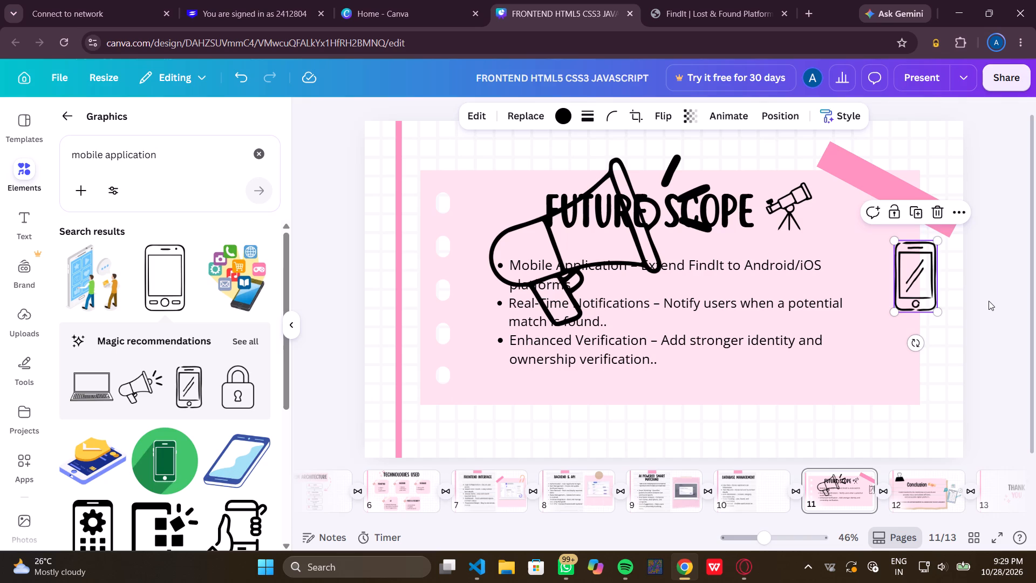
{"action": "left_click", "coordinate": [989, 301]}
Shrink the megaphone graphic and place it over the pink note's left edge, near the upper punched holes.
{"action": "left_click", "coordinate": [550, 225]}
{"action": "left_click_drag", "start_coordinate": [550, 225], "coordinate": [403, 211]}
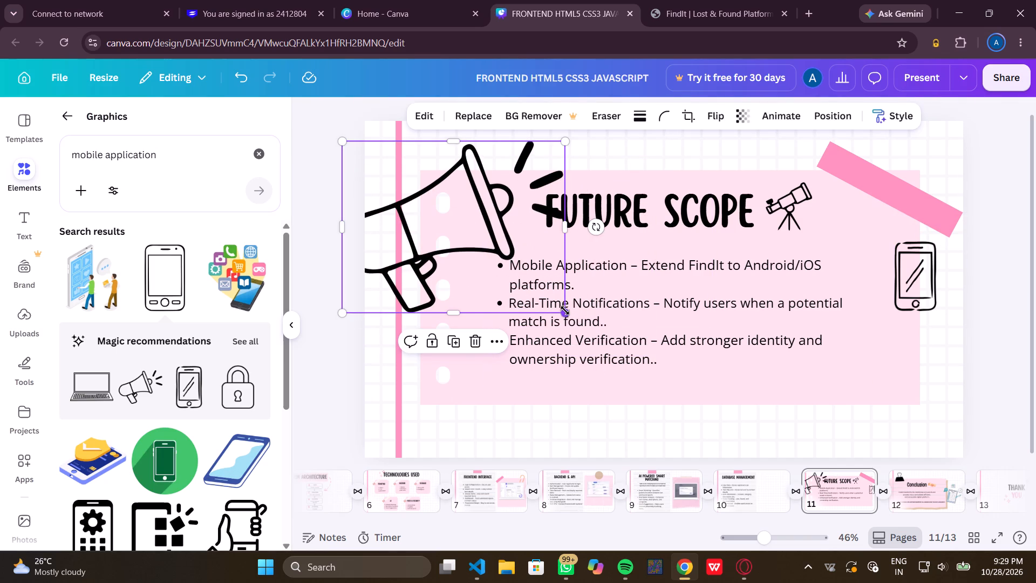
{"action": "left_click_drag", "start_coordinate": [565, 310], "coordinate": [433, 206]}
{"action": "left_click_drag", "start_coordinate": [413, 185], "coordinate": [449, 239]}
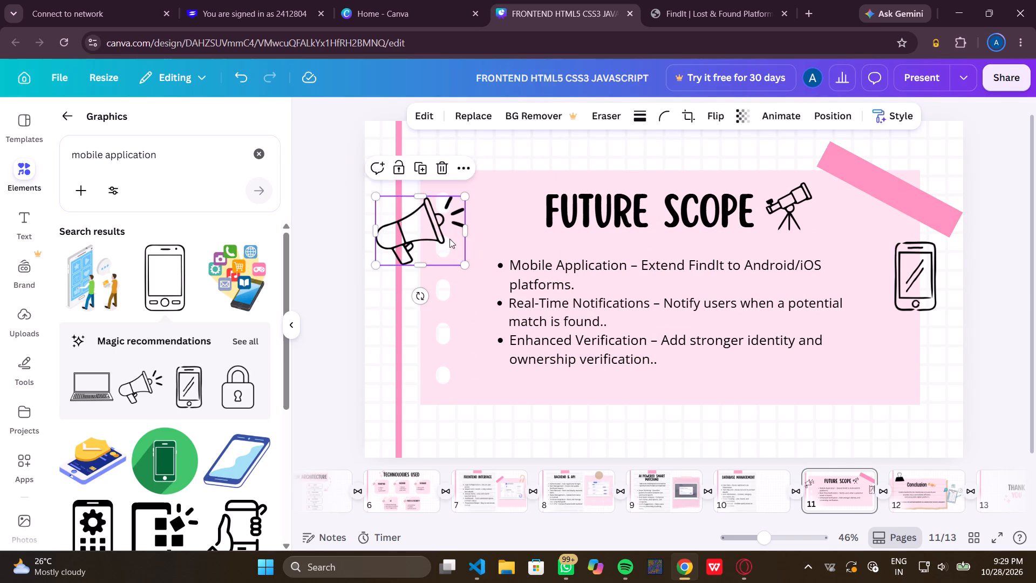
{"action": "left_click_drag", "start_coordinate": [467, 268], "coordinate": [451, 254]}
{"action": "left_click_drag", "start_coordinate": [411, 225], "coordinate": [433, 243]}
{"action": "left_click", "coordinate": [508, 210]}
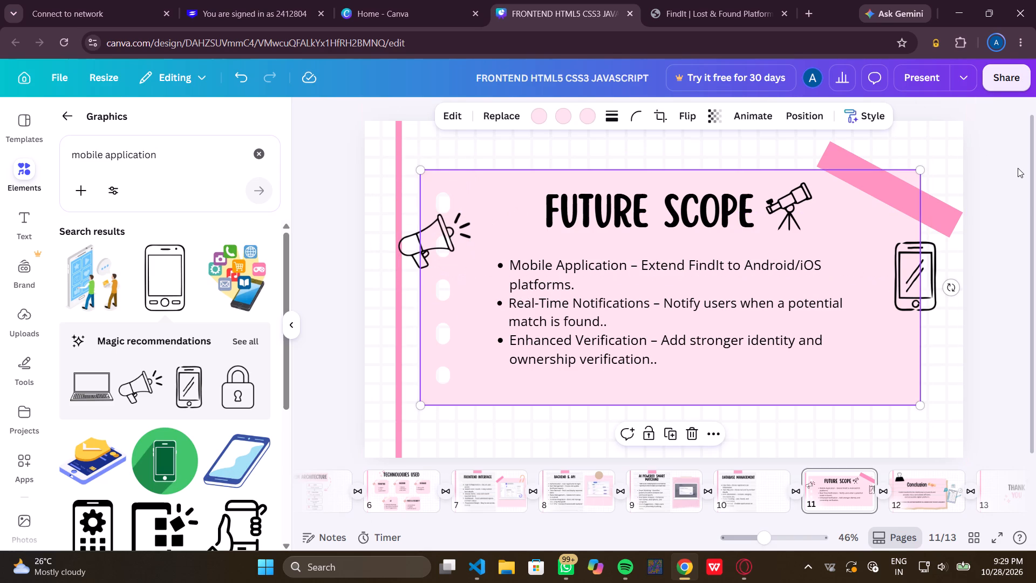
Browse the full set of magic recommendations for more matching outline graphics.
{"action": "scroll", "coordinate": [182, 403], "scroll_direction": "down", "scroll_amount": 1}
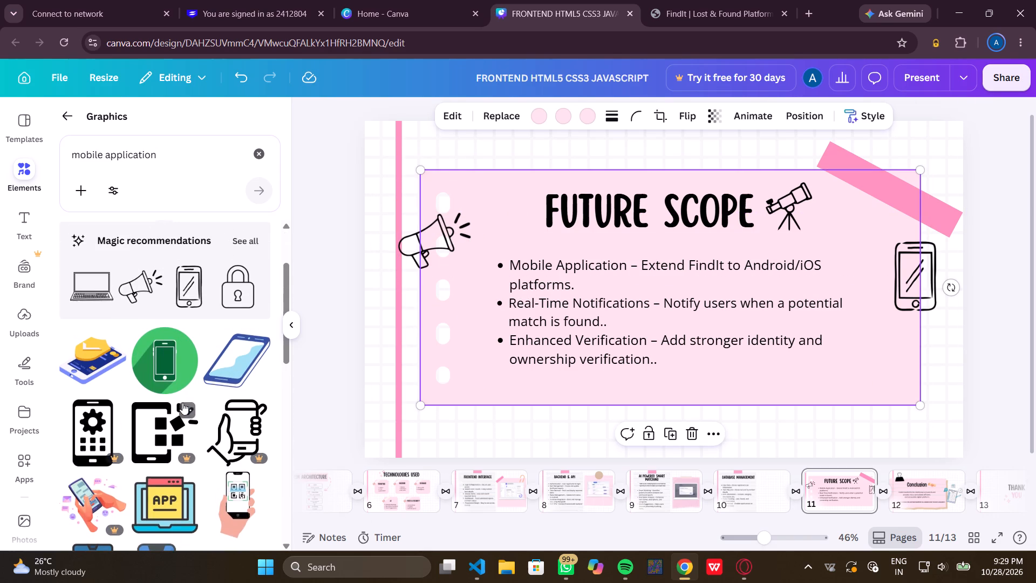
{"action": "left_click", "coordinate": [247, 232]}
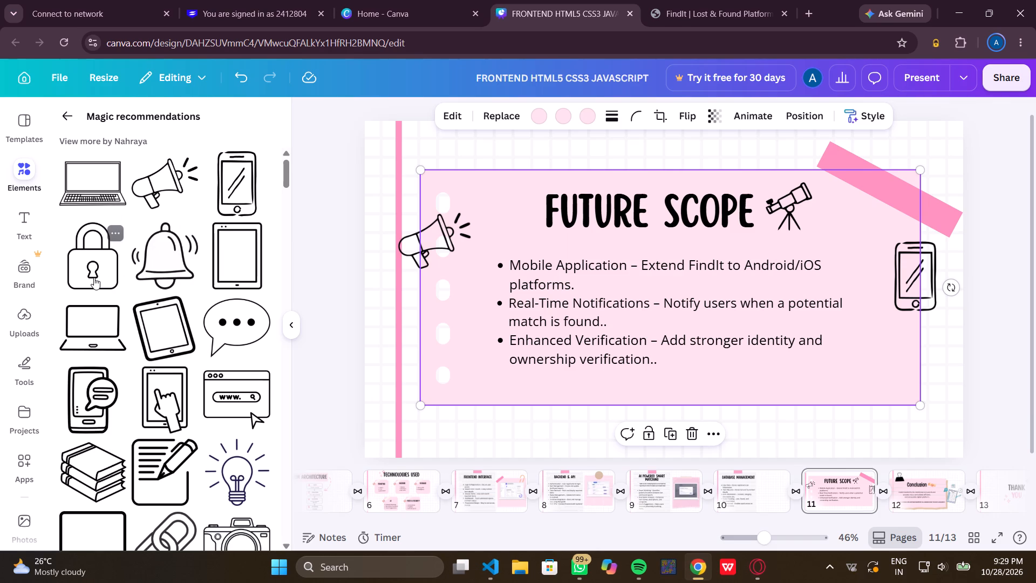
{"action": "scroll", "coordinate": [94, 277], "scroll_direction": "down", "scroll_amount": 3}
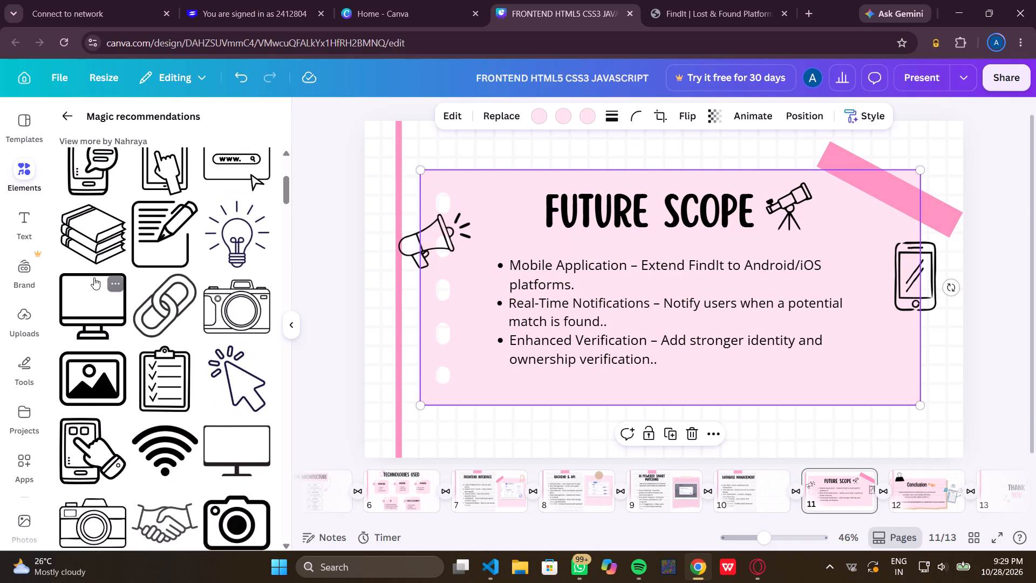
{"action": "scroll", "coordinate": [94, 277], "scroll_direction": "down", "scroll_amount": 2}
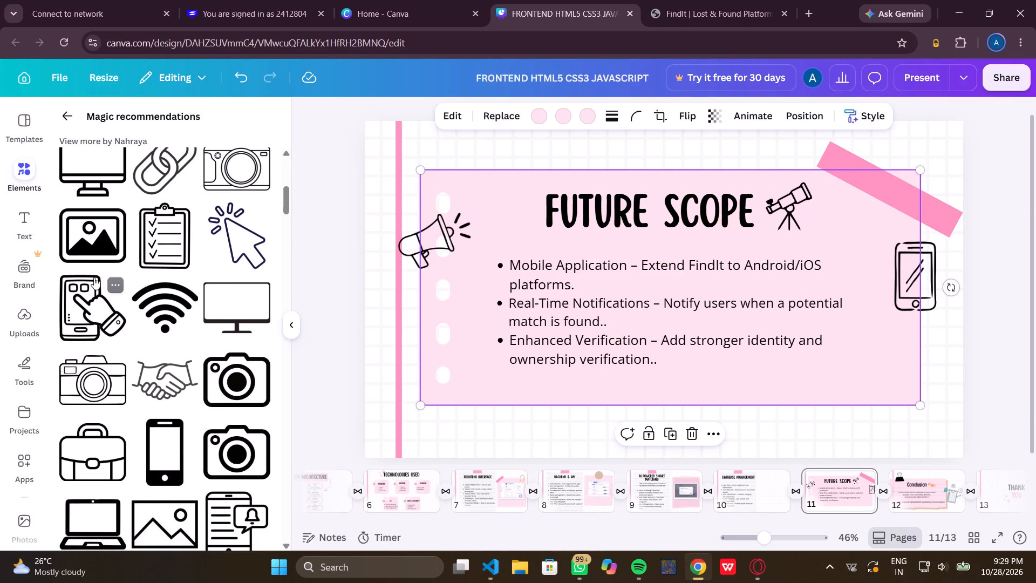
{"action": "scroll", "coordinate": [94, 277], "scroll_direction": "down", "scroll_amount": 3}
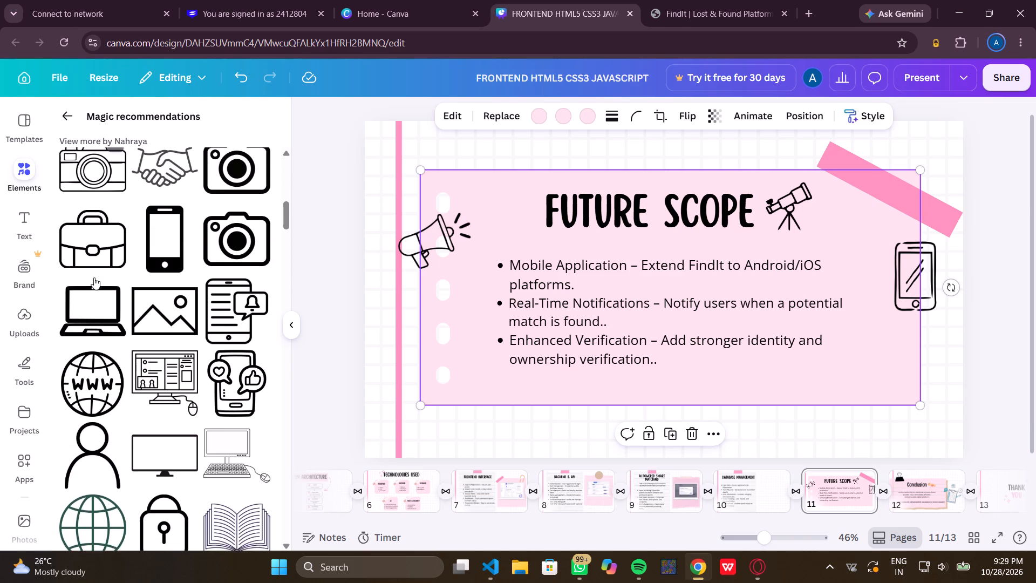
{"action": "scroll", "coordinate": [94, 277], "scroll_direction": "down", "scroll_amount": 3}
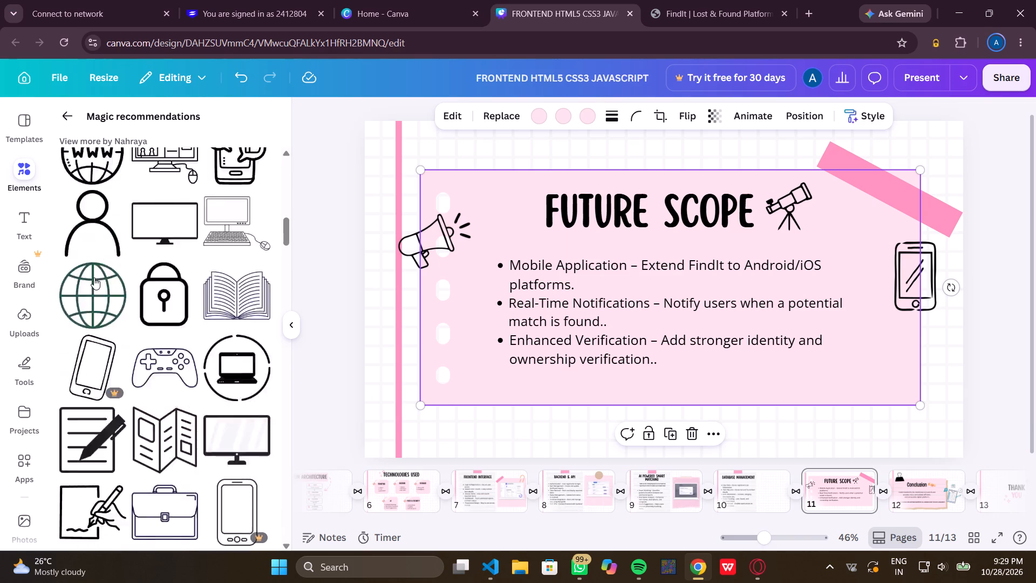
{"action": "scroll", "coordinate": [94, 277], "scroll_direction": "up", "scroll_amount": 2}
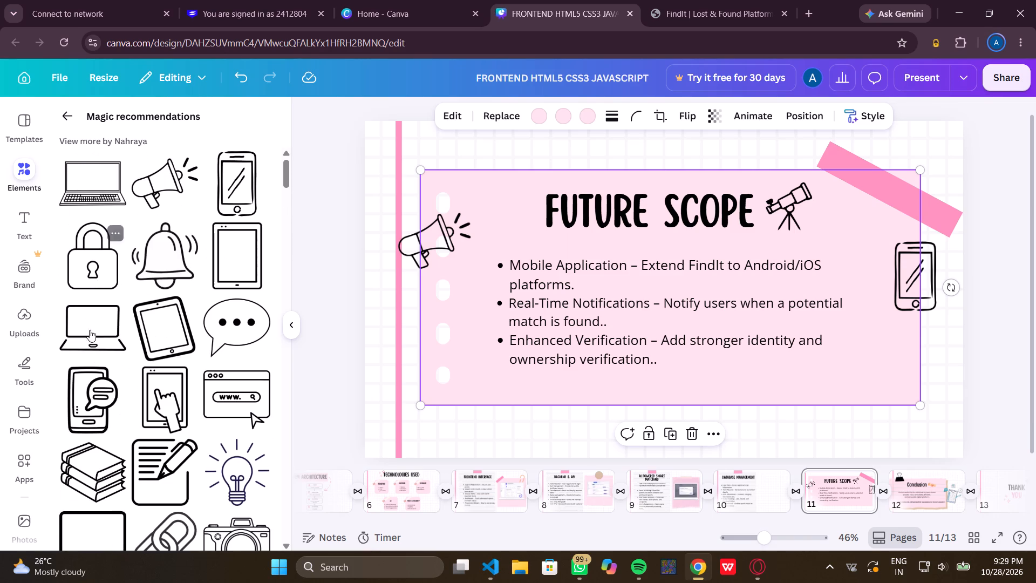
Add the outline phone graphic with a chat bubble to the Future Scope slide.
{"action": "left_click", "coordinate": [83, 395]}
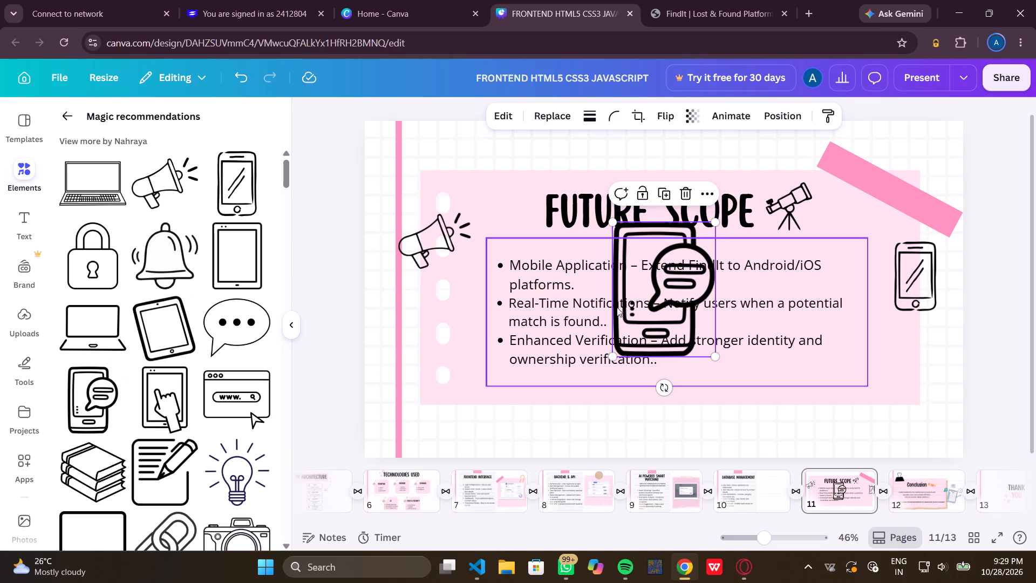
{"action": "double_click", "coordinate": [684, 294]}
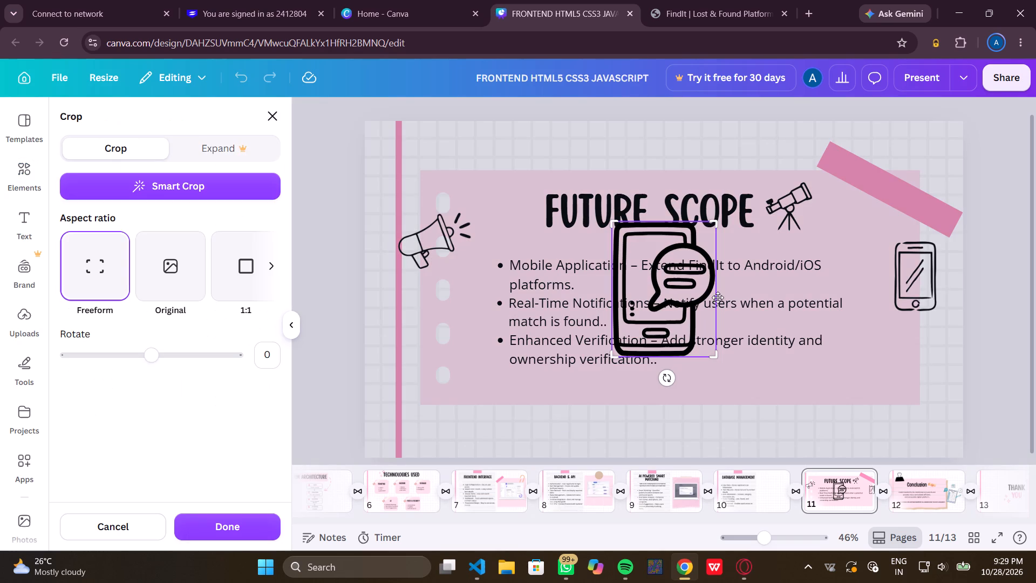
{"action": "left_click", "coordinate": [438, 179]}
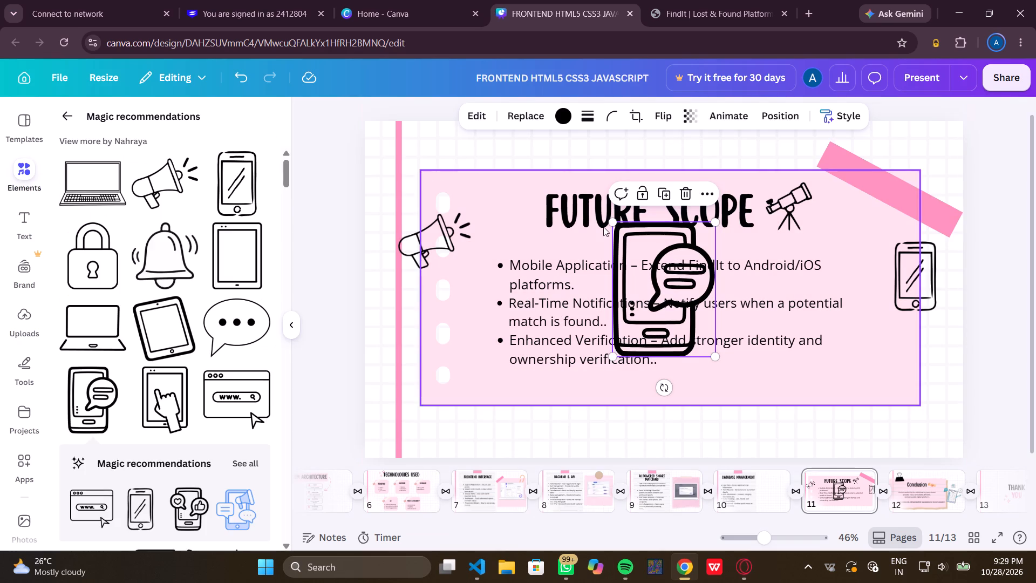
{"action": "scroll", "coordinate": [211, 425], "scroll_direction": "down", "scroll_amount": 1}
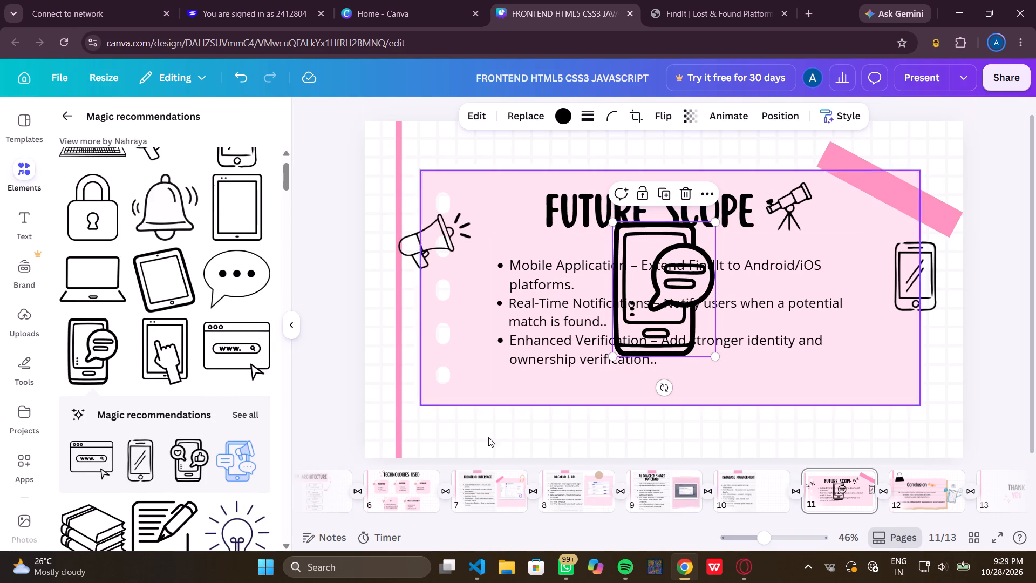
{"action": "left_click", "coordinate": [680, 317]}
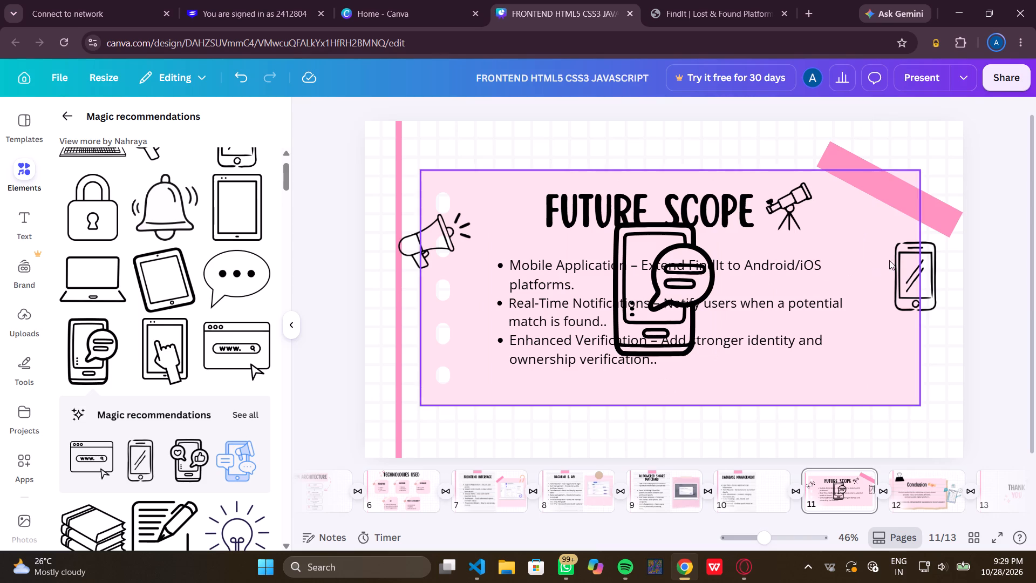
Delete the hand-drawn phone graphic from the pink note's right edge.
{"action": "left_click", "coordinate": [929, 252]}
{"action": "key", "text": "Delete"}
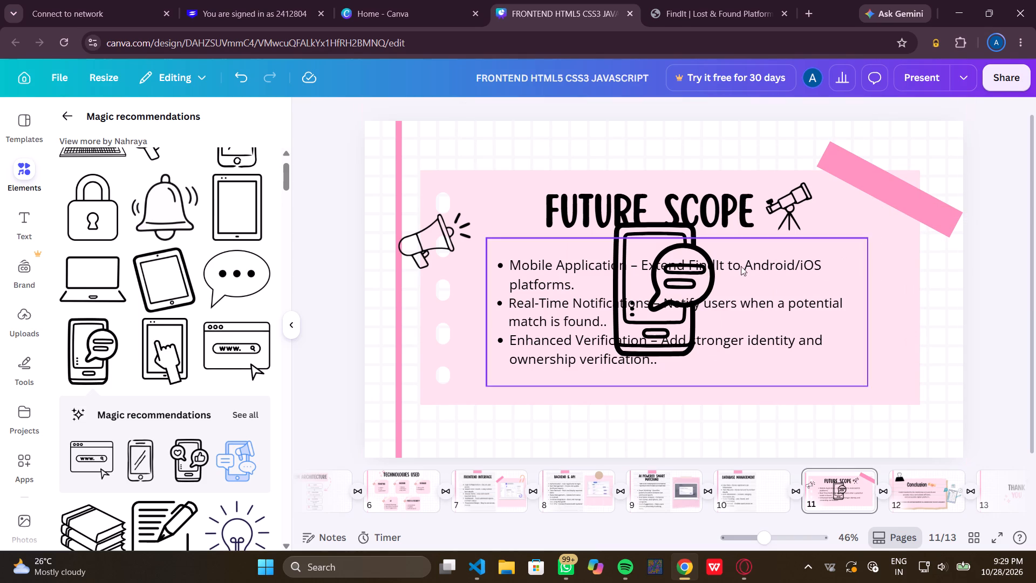
Shrink the phone graphic with the chat bubble and place it over the pink note's right edge, beside the bullet list.
{"action": "left_click_drag", "start_coordinate": [643, 269], "coordinate": [896, 280]}
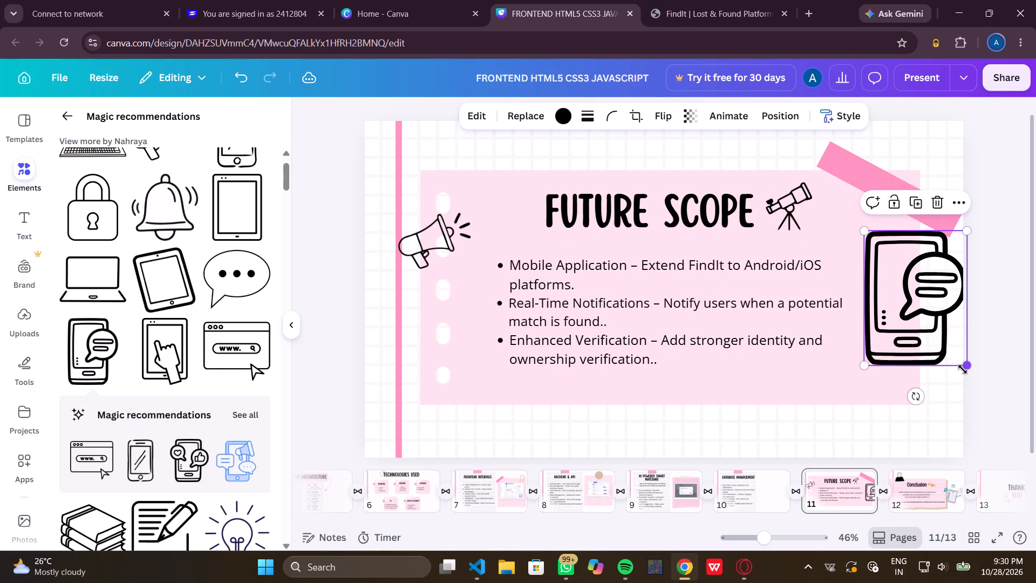
{"action": "left_click_drag", "start_coordinate": [965, 369], "coordinate": [930, 315]}
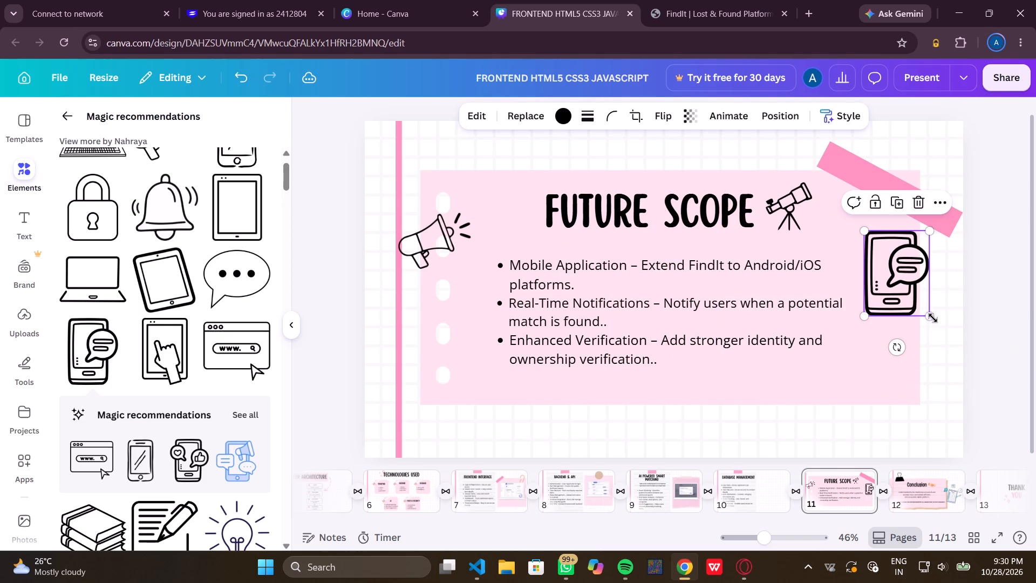
{"action": "left_click_drag", "start_coordinate": [933, 318], "coordinate": [946, 329]}
{"action": "left_click_drag", "start_coordinate": [916, 299], "coordinate": [918, 306]}
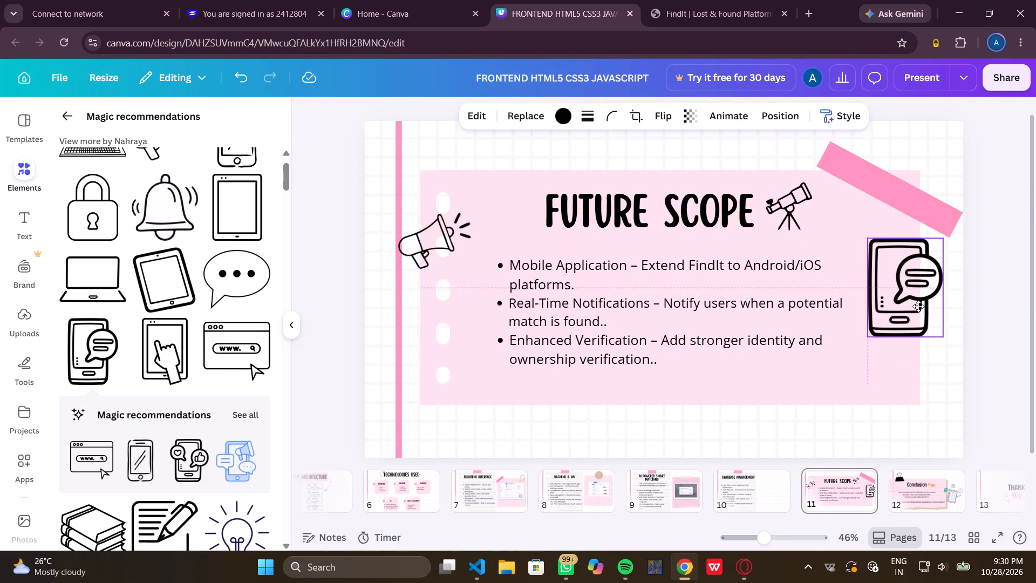
{"action": "left_click_drag", "start_coordinate": [918, 306], "coordinate": [924, 310]}
{"action": "left_click", "coordinate": [1003, 306]}
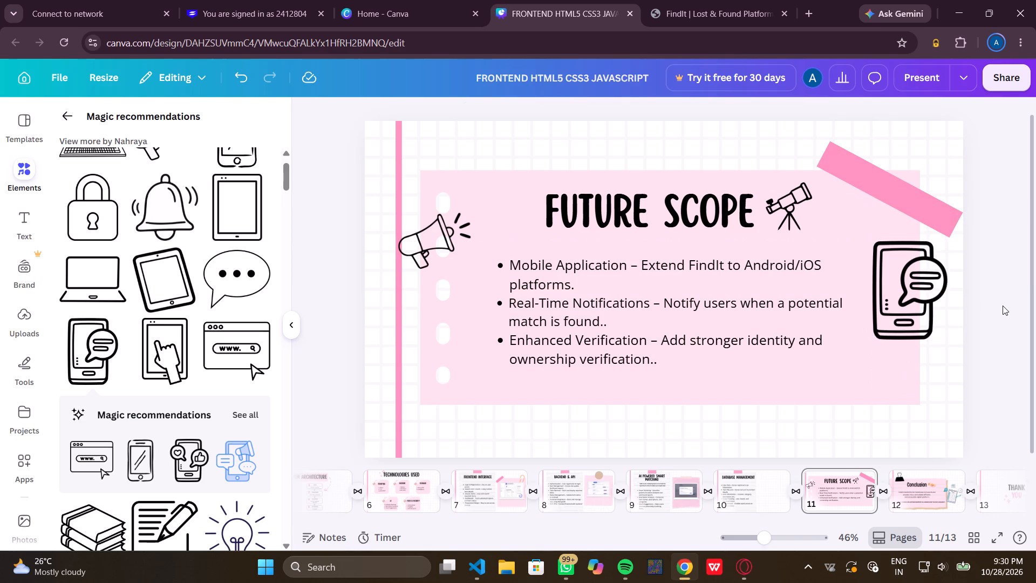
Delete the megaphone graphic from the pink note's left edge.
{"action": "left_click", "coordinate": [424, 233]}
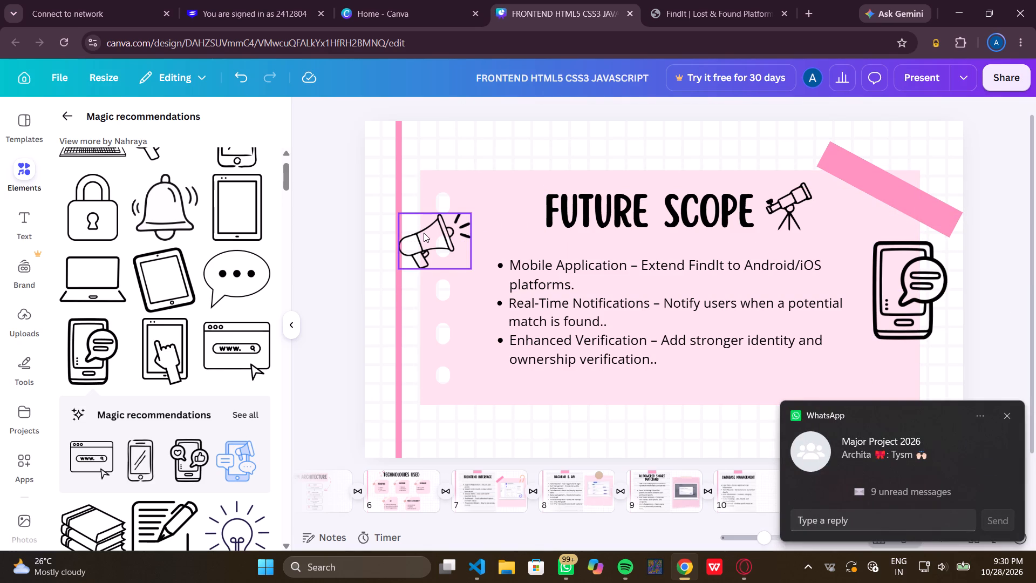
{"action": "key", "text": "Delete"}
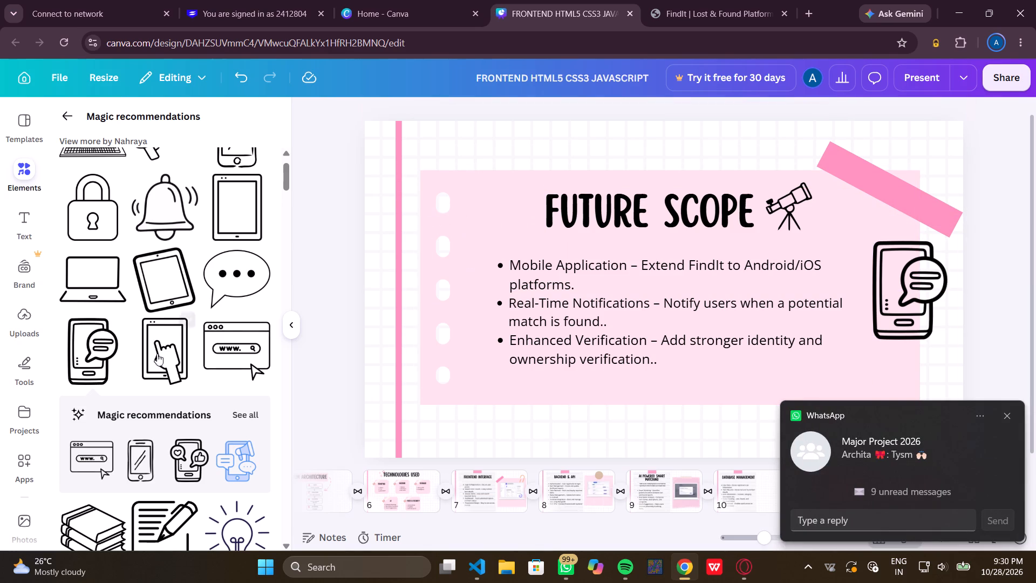
Return from the magic recommendations to the graphics search and clear the "mobile application" query.
{"action": "scroll", "coordinate": [161, 354], "scroll_direction": "up", "scroll_amount": 1}
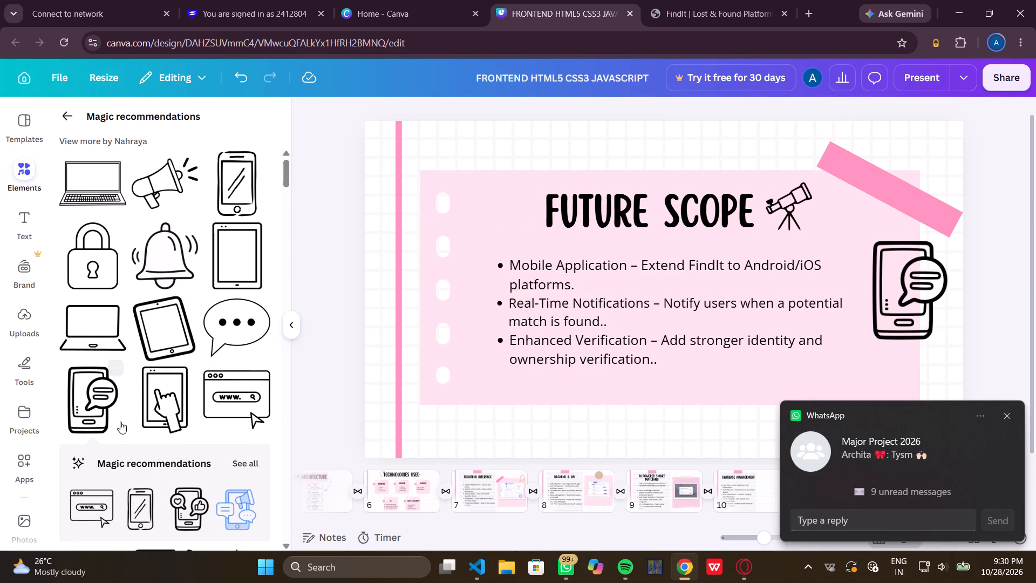
{"action": "left_click", "coordinate": [76, 111]}
{"action": "left_click", "coordinate": [193, 150]}
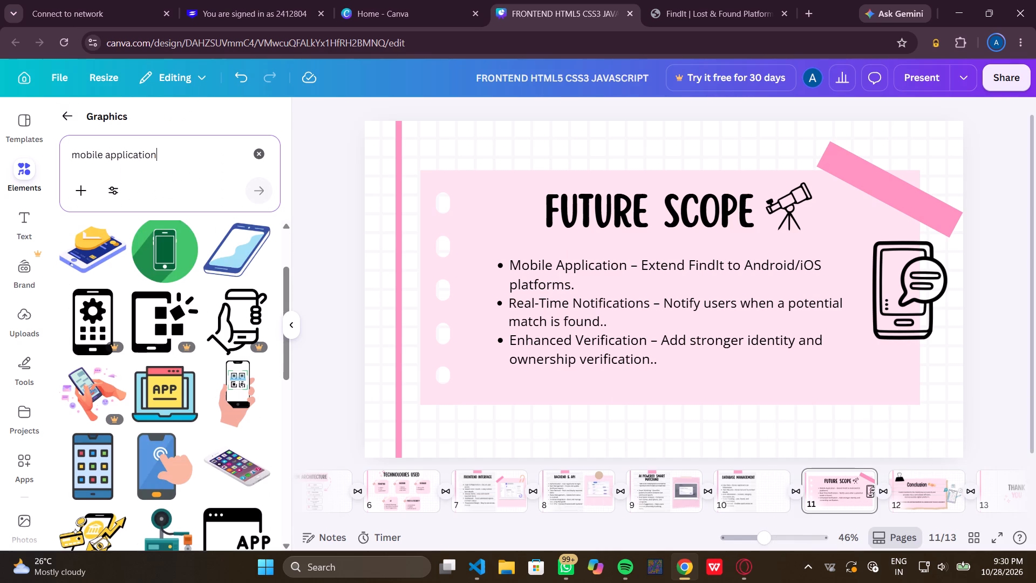
{"action": "key", "text": "BackSpace"}
{"action": "key", "text": "BackSpace"}
{"action": "key", "text": "BackSpace"}
{"action": "key", "text": "BackSpace"}
{"action": "key", "text": "BackSpace"}
{"action": "key", "text": "BackSpace"}
{"action": "key", "text": "BackSpace"}
{"action": "key", "text": "BackSpace"}
{"action": "key", "text": "BackSpace"}
{"action": "key", "text": "BackSpace"}
{"action": "key", "text": "BackSpace"}
{"action": "key", "text": "BackSpace"}
{"action": "key", "text": "BackSpace"}
{"action": "key", "text": "BackSpace"}
{"action": "key", "text": "BackSpace"}
{"action": "key", "text": "BackSpace"}
{"action": "key", "text": "BackSpace"}
{"action": "key", "text": "BackSpace"}
{"action": "key", "text": "BackSpace"}
{"action": "key", "text": "BackSpace"}
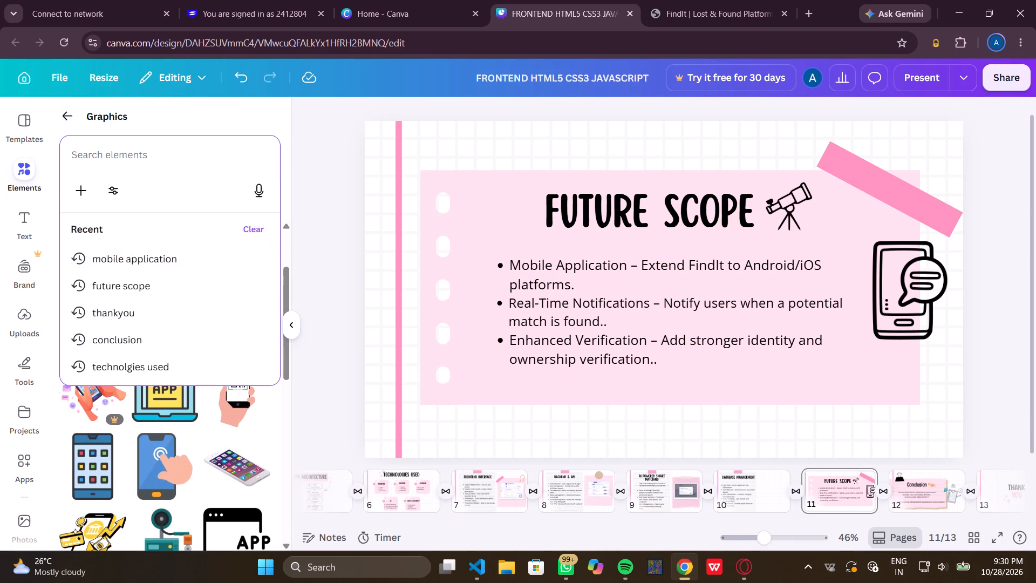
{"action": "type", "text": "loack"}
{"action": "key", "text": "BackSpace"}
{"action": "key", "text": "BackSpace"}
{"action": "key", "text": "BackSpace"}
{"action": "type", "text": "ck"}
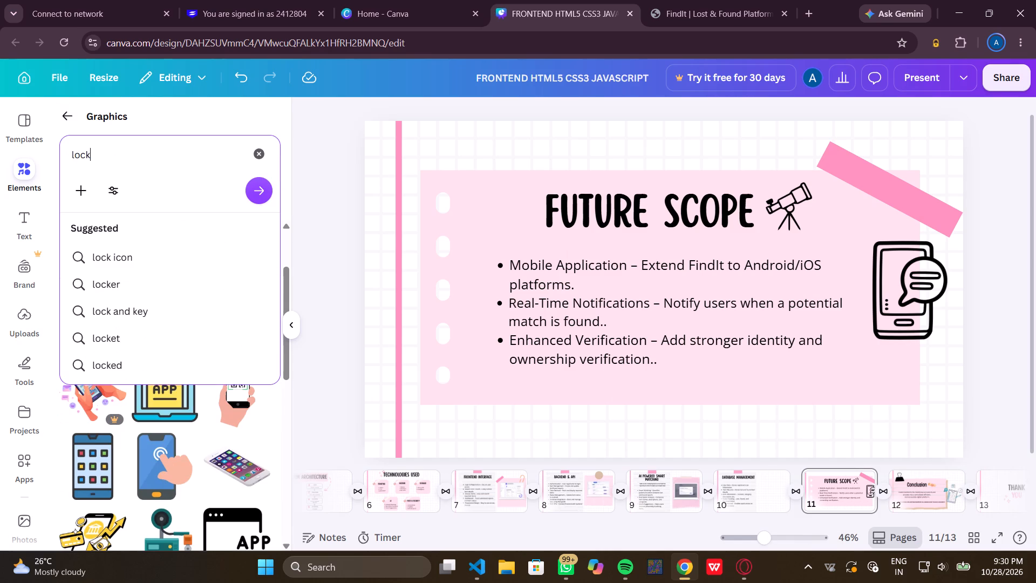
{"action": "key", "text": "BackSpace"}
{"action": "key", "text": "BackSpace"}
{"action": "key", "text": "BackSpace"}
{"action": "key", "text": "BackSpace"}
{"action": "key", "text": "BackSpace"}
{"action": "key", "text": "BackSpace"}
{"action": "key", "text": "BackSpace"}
Search the graphics for "verification" and add the black outline scalloped badge with a check mark to the Future Scope slide.
{"action": "type", "text": "verif"}
{"action": "key", "text": "BackSpace"}
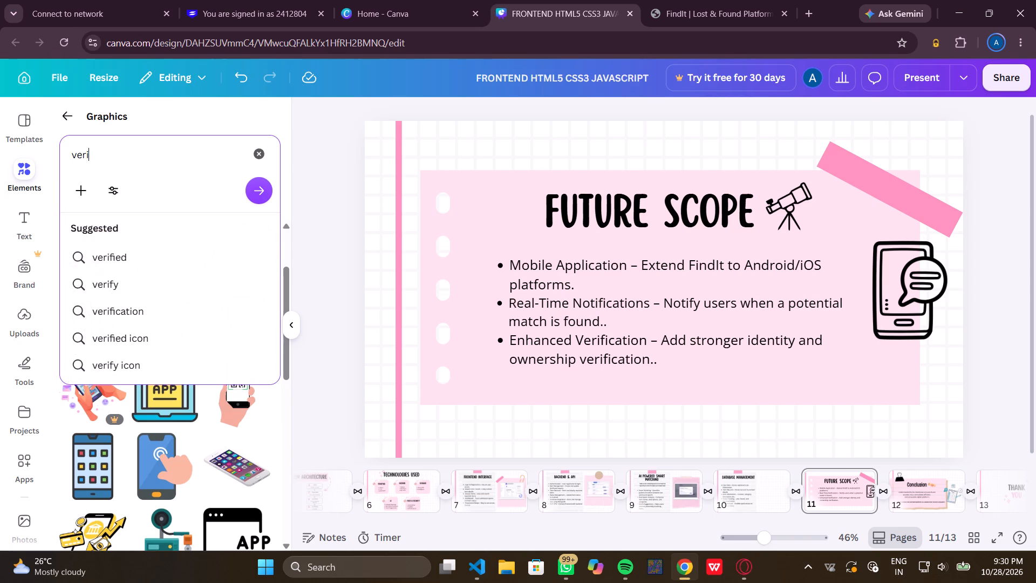
{"action": "left_click", "coordinate": [116, 310]}
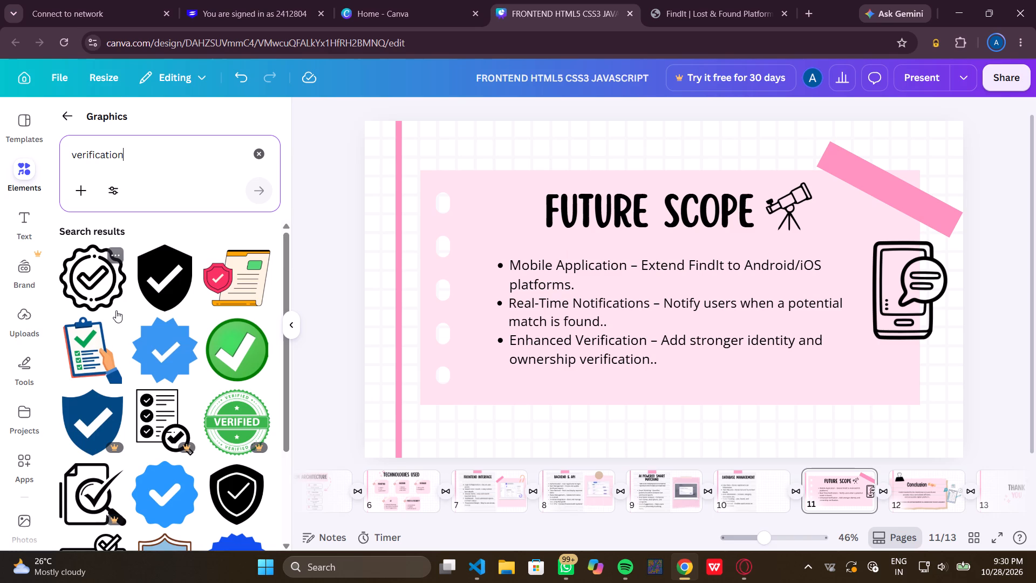
{"action": "left_click", "coordinate": [116, 310]}
{"action": "left_click", "coordinate": [102, 292]}
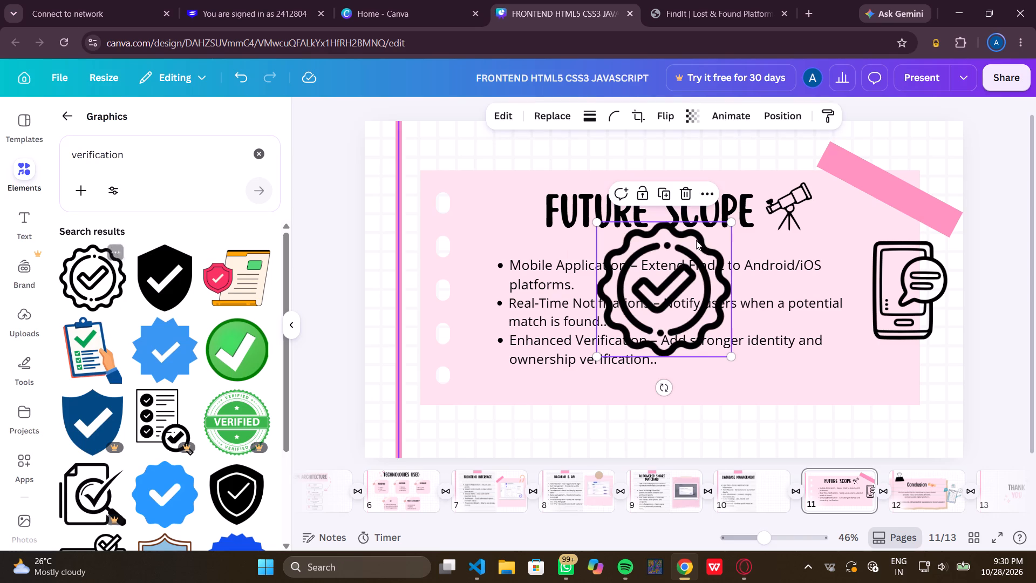
Shrink the check-mark badge and place it over the pink note's bottom-left corner, clear of the bullet list.
{"action": "left_click_drag", "start_coordinate": [732, 351], "coordinate": [687, 304]}
{"action": "left_click_drag", "start_coordinate": [640, 253], "coordinate": [447, 255]}
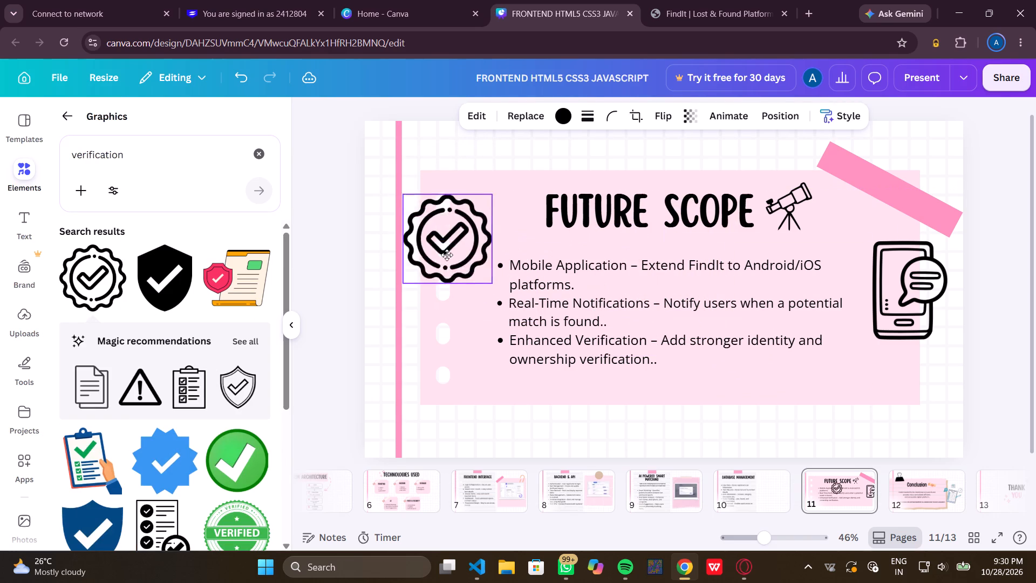
{"action": "left_click_drag", "start_coordinate": [447, 255], "coordinate": [444, 394]}
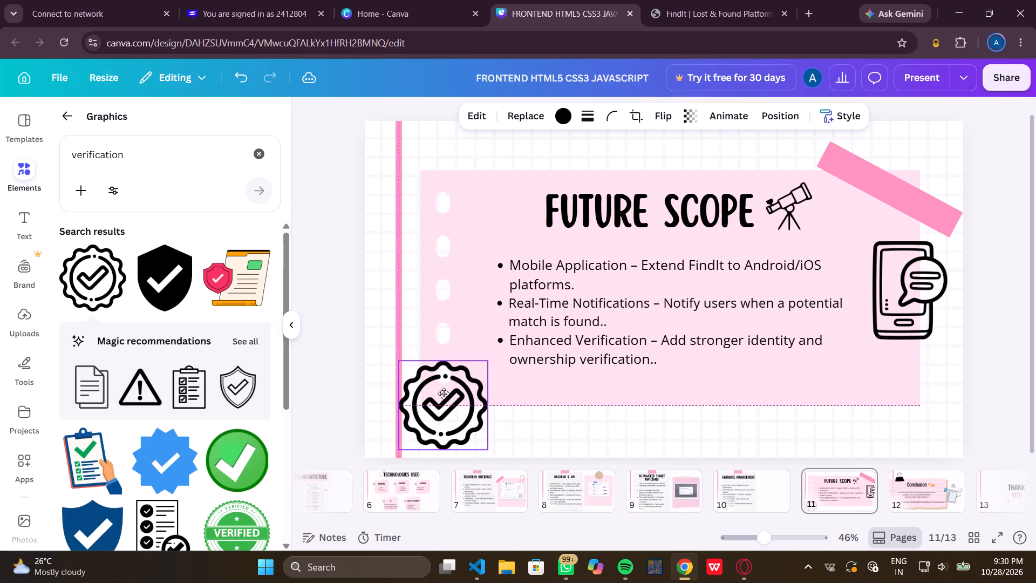
{"action": "left_click_drag", "start_coordinate": [444, 394], "coordinate": [442, 393]}
{"action": "left_click_drag", "start_coordinate": [488, 453], "coordinate": [469, 411]}
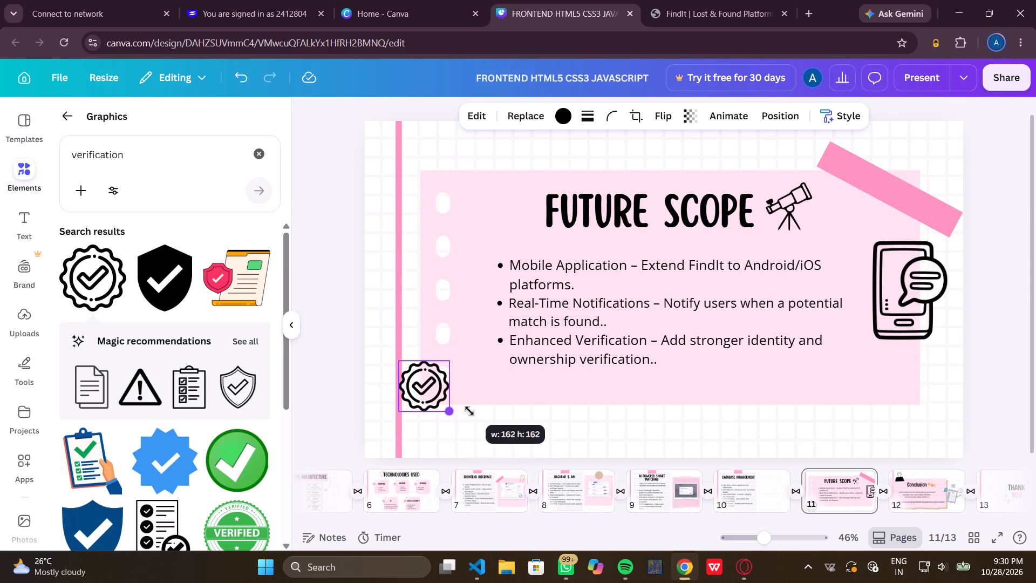
{"action": "left_click_drag", "start_coordinate": [469, 411], "coordinate": [487, 423]}
{"action": "left_click_drag", "start_coordinate": [460, 415], "coordinate": [466, 424]}
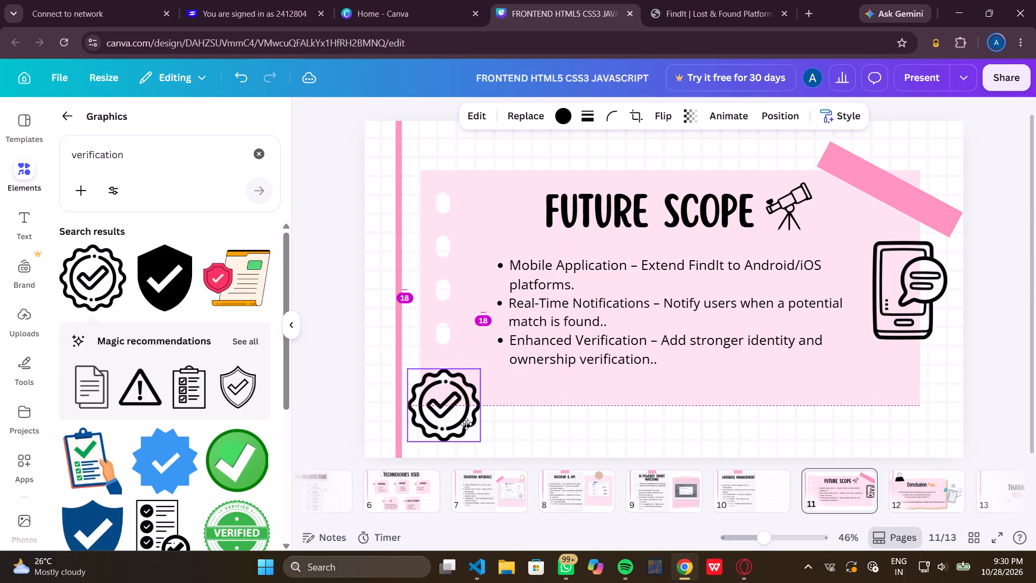
{"action": "left_click_drag", "start_coordinate": [466, 424], "coordinate": [466, 423]}
{"action": "left_click", "coordinate": [560, 422]}
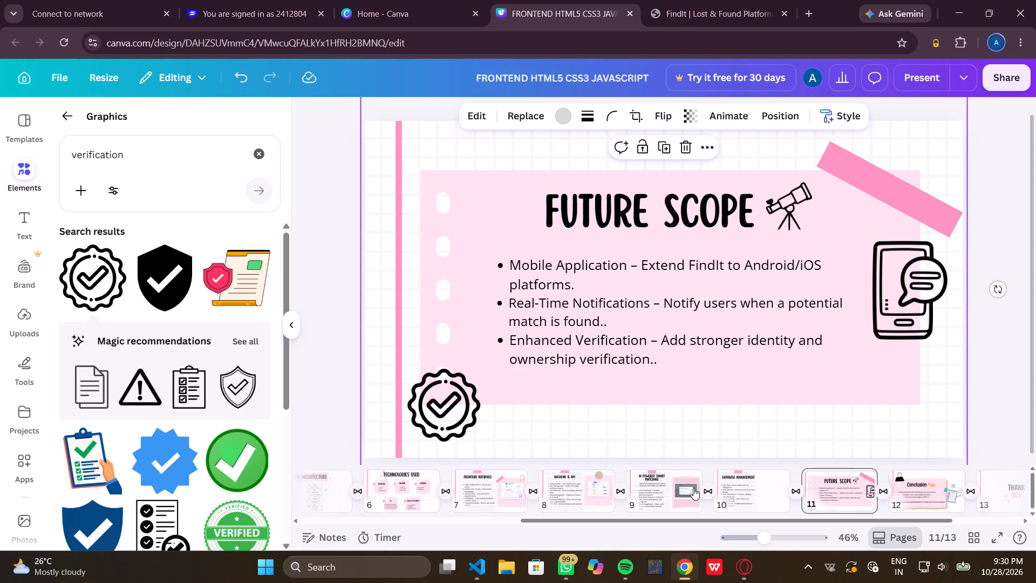
Open the Database Management slide, page 10.
{"action": "left_click", "coordinate": [755, 496]}
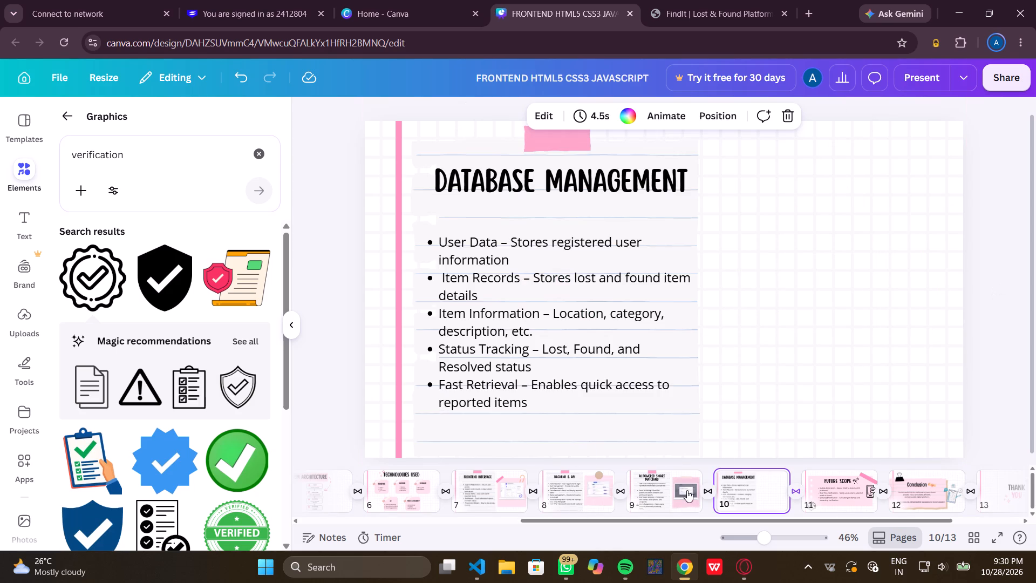
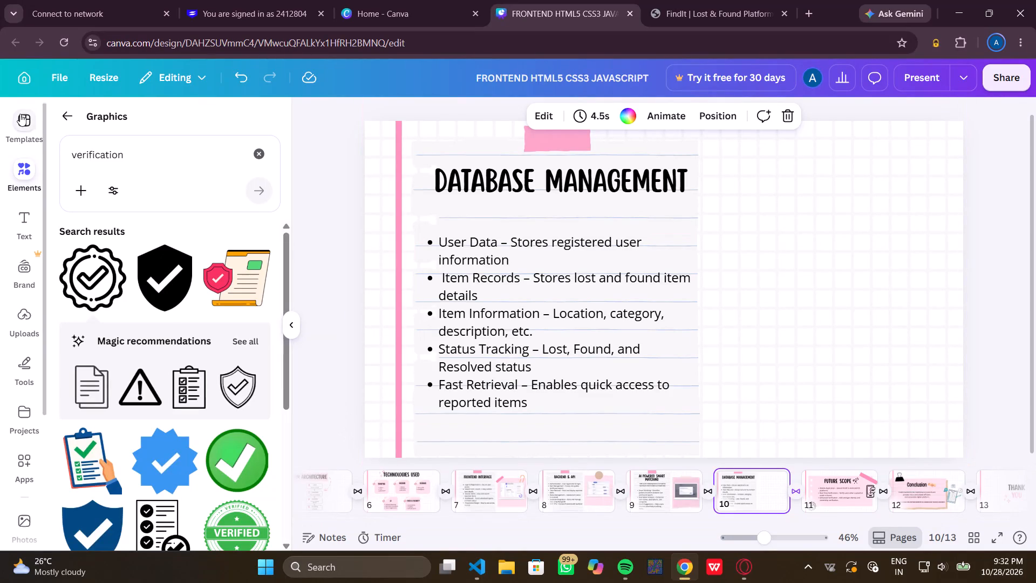
Replace the "verification" query in the graphics search and search for "database management".
{"action": "left_click", "coordinate": [131, 153]}
{"action": "key", "text": "BackSpace"}
{"action": "key", "text": "BackSpace"}
{"action": "key", "text": "BackSpace"}
{"action": "key", "text": "BackSpace"}
{"action": "key", "text": "BackSpace"}
{"action": "key", "text": "BackSpace"}
{"action": "key", "text": "BackSpace"}
{"action": "key", "text": "BackSpace"}
{"action": "key", "text": "BackSpace"}
{"action": "key", "text": "BackSpace"}
{"action": "key", "text": "BackSpace"}
{"action": "key", "text": "BackSpace"}
{"action": "key", "text": "BackSpace"}
{"action": "key", "text": "BackSpace"}
{"action": "key", "text": "BackSpace"}
{"action": "key", "text": "BackSpace"}
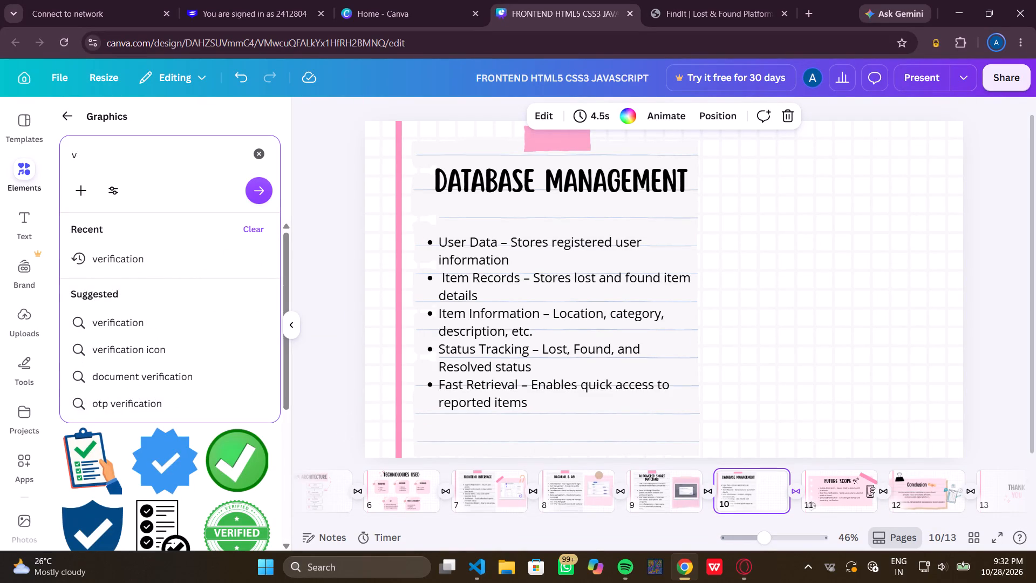
{"action": "type", "text": "database"}
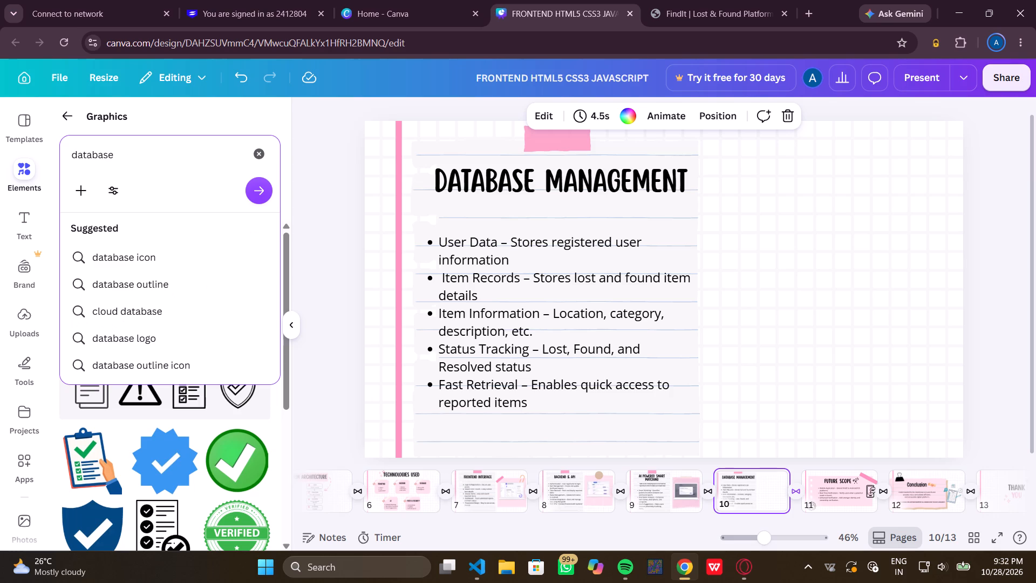
{"action": "key", "text": "space"}
{"action": "type", "text": "management"}
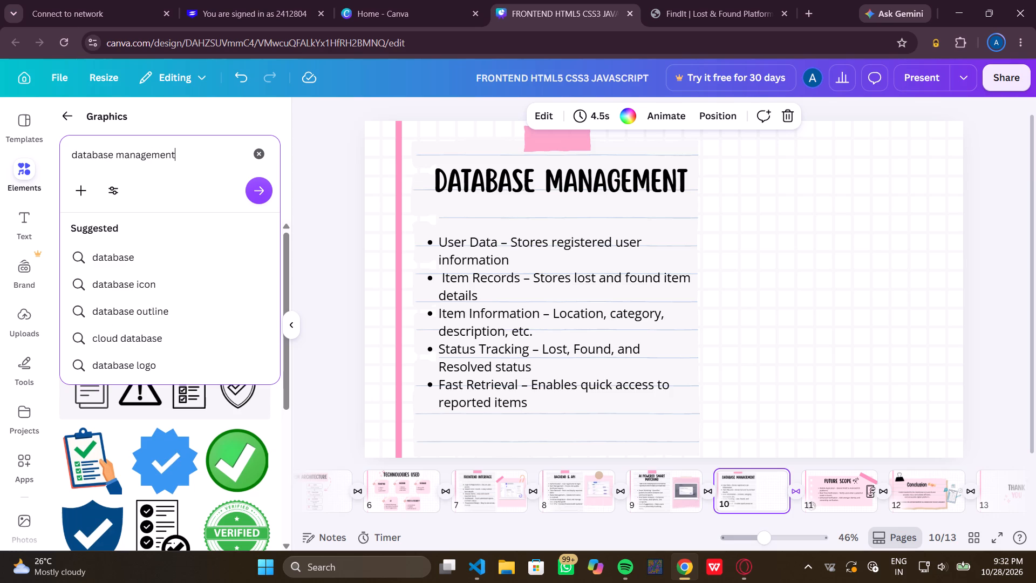
{"action": "key", "text": "Return"}
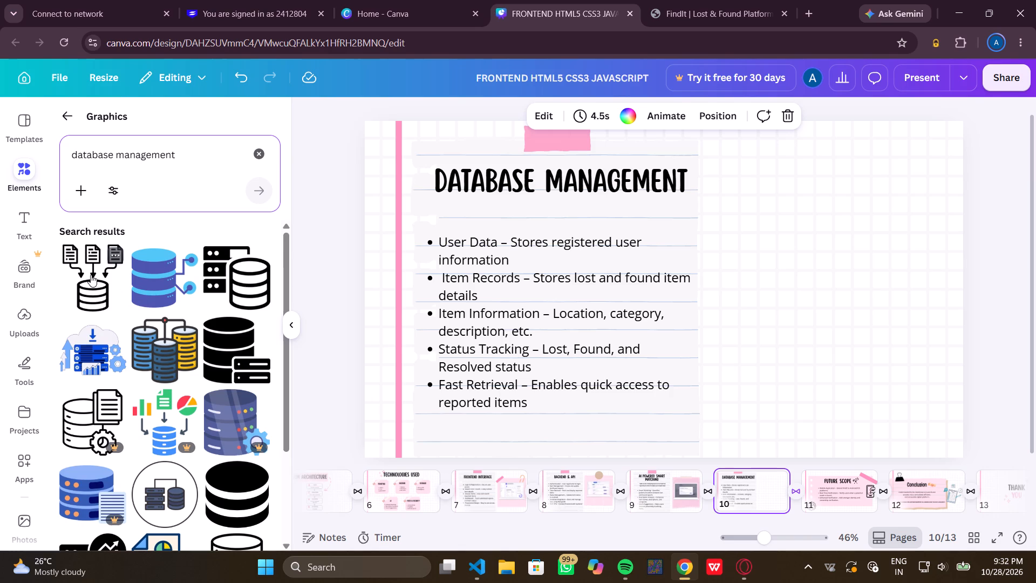
Look through the database management graphics for one that suits the Database Management slide.
{"action": "scroll", "coordinate": [142, 360], "scroll_direction": "down", "scroll_amount": 1}
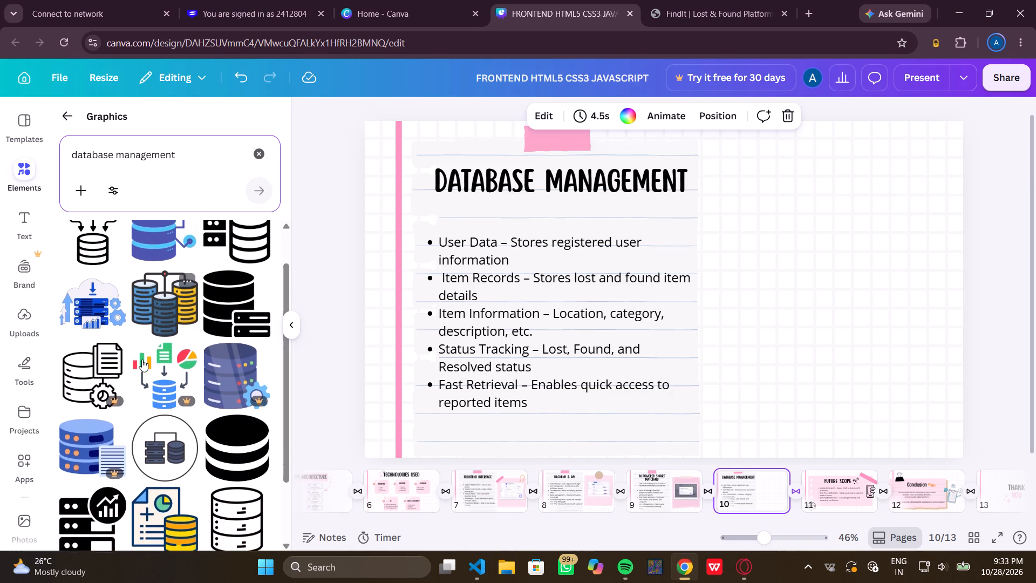
{"action": "scroll", "coordinate": [142, 360], "scroll_direction": "down", "scroll_amount": 5}
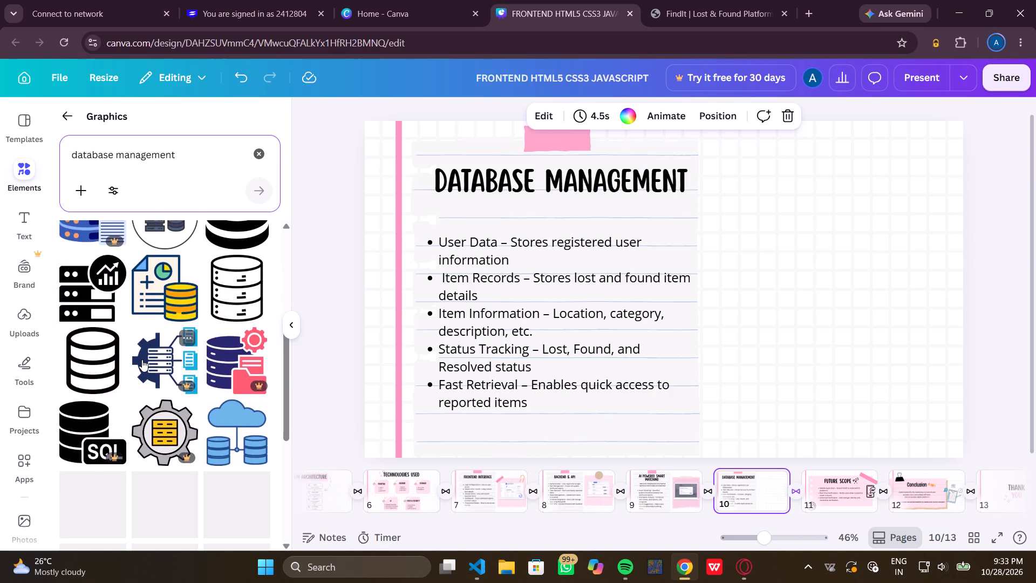
{"action": "scroll", "coordinate": [142, 360], "scroll_direction": "down", "scroll_amount": 5}
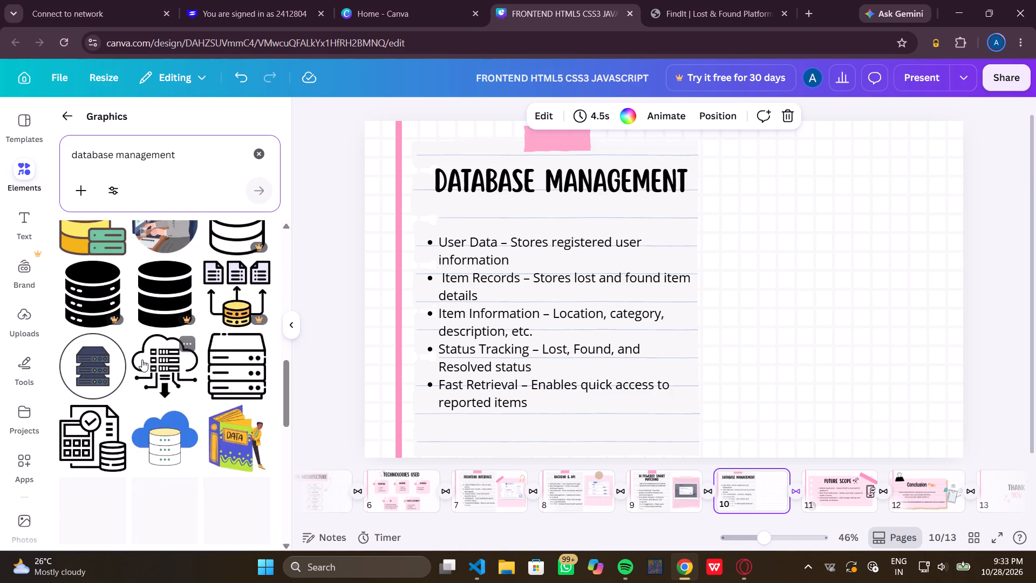
{"action": "scroll", "coordinate": [142, 360], "scroll_direction": "down", "scroll_amount": 2}
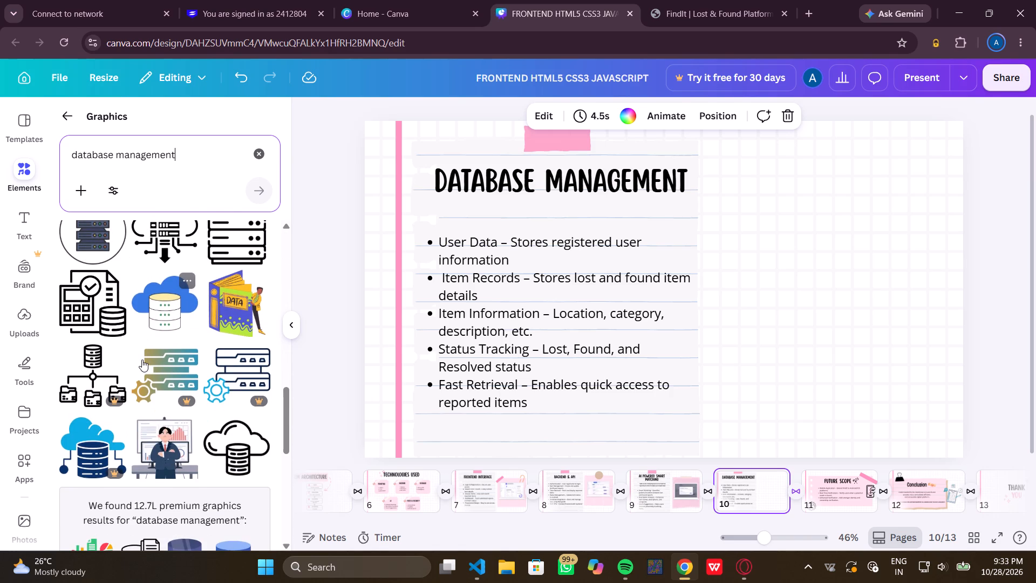
{"action": "scroll", "coordinate": [142, 360], "scroll_direction": "down", "scroll_amount": 2}
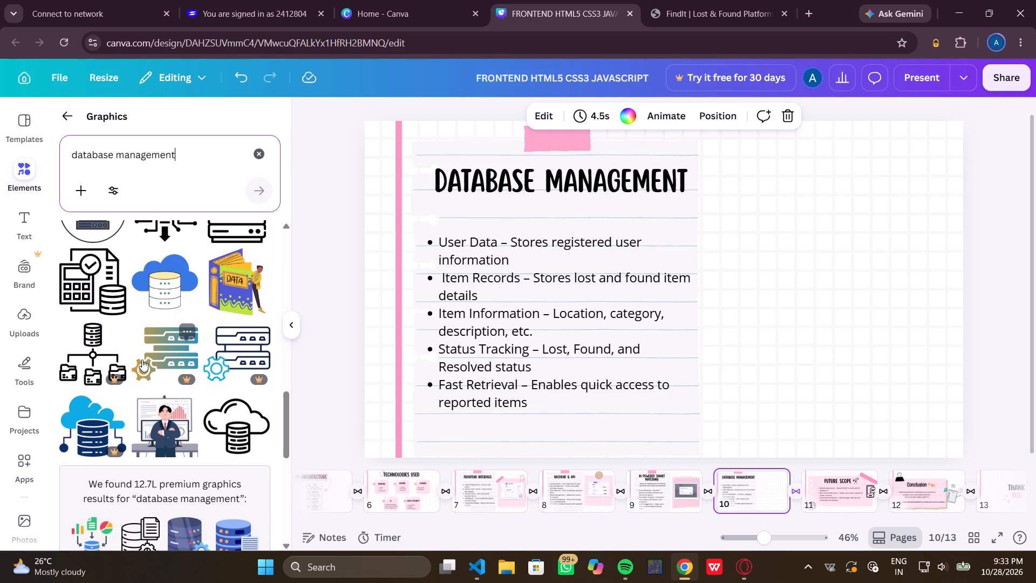
{"action": "scroll", "coordinate": [142, 360], "scroll_direction": "down", "scroll_amount": 2}
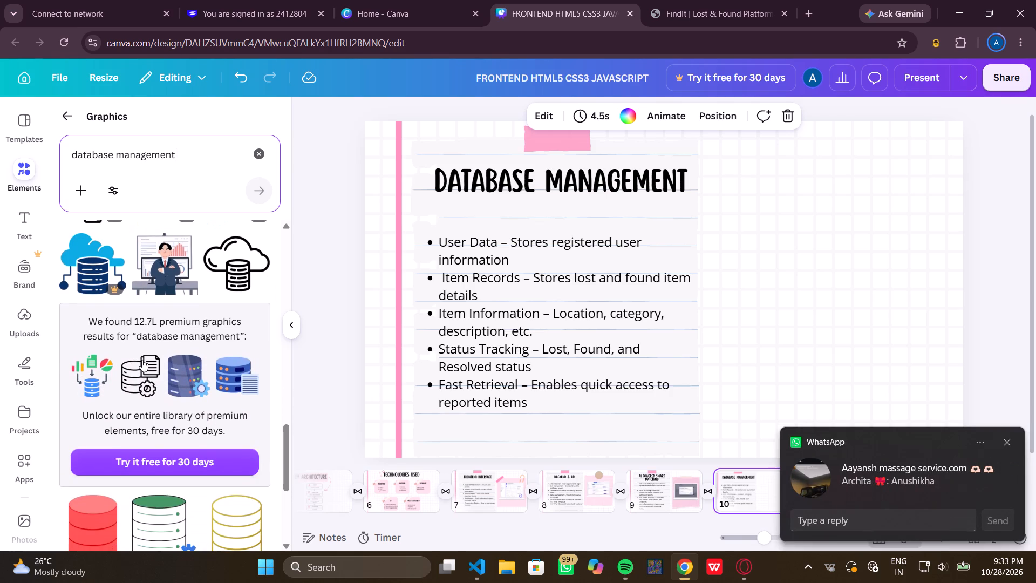
{"action": "scroll", "coordinate": [142, 360], "scroll_direction": "up", "scroll_amount": 10}
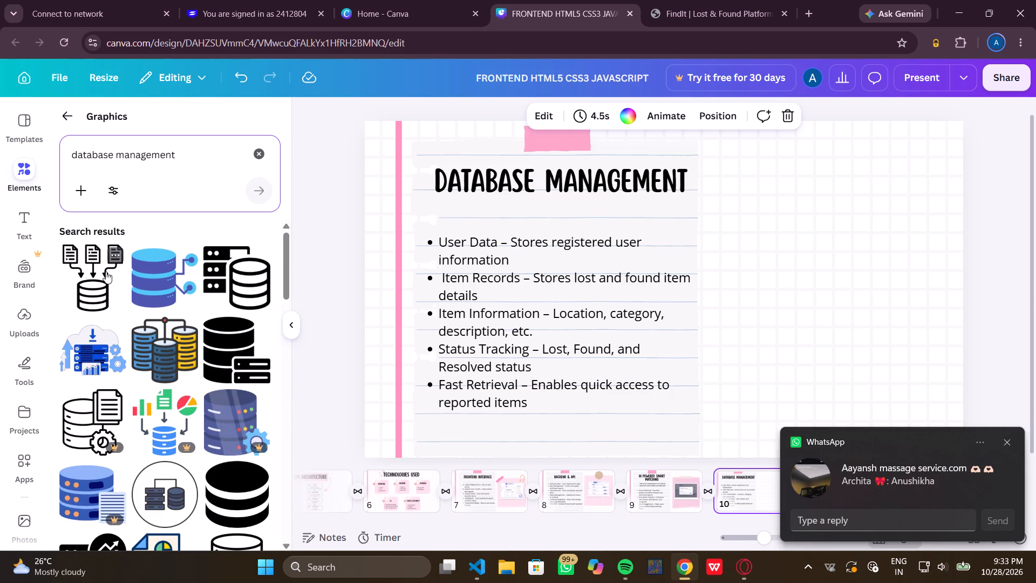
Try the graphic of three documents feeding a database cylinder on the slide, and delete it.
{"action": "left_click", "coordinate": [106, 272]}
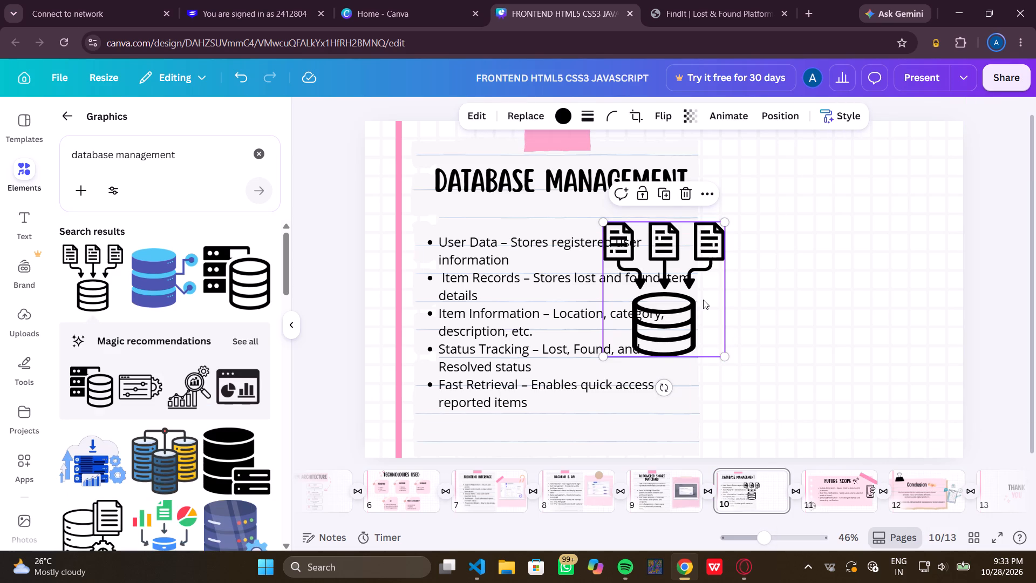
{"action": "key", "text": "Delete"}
Add the black server-and-database graphic from the magic recommendations to the slide, removing the extra copy.
{"action": "left_click", "coordinate": [115, 381]}
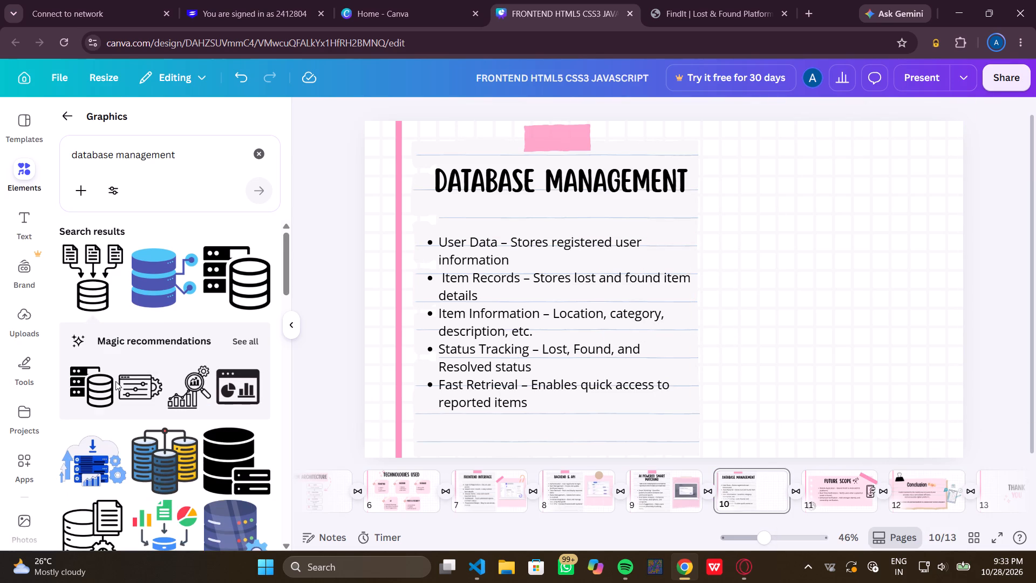
{"action": "left_click", "coordinate": [96, 383]}
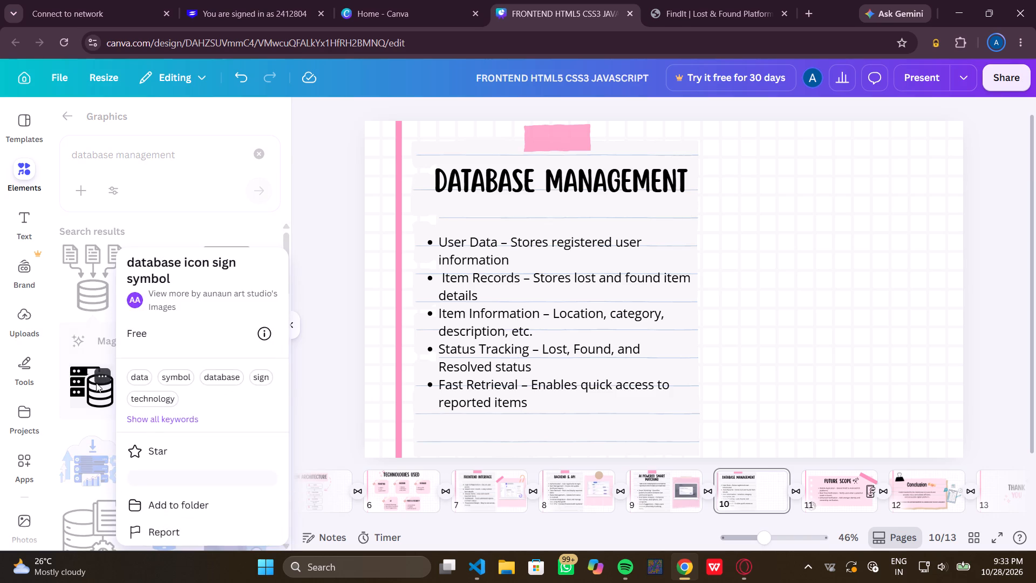
{"action": "left_click", "coordinate": [96, 383]}
{"action": "left_click", "coordinate": [96, 383]}
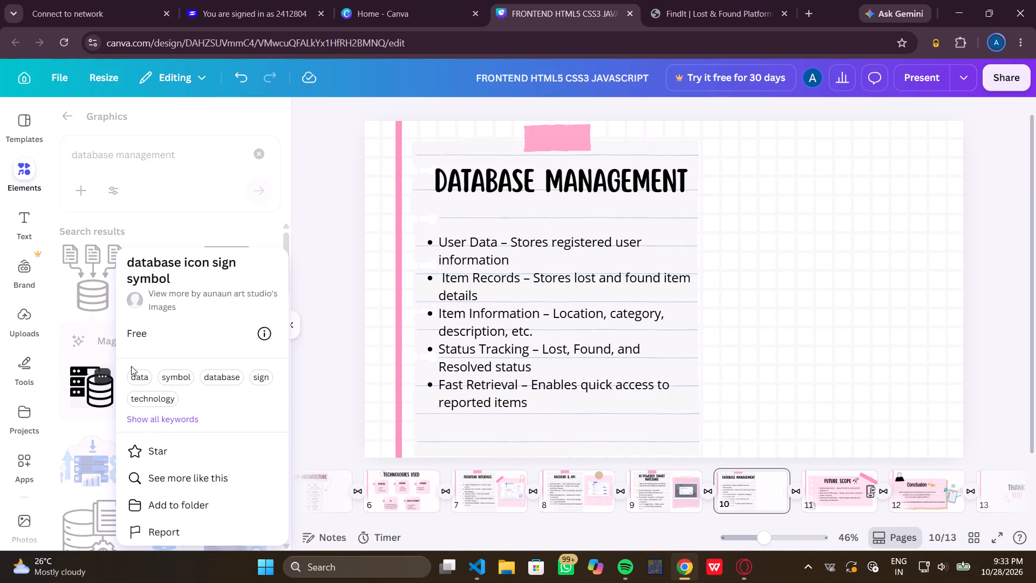
{"action": "triple_click", "coordinate": [92, 390]}
{"action": "left_click", "coordinate": [92, 390]}
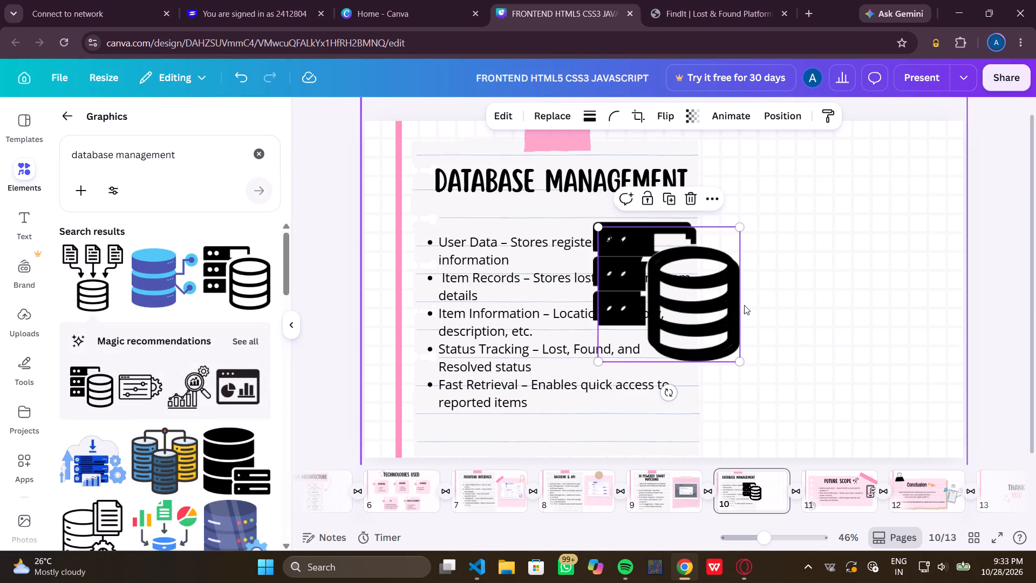
{"action": "left_click_drag", "start_coordinate": [739, 360], "coordinate": [686, 286]}
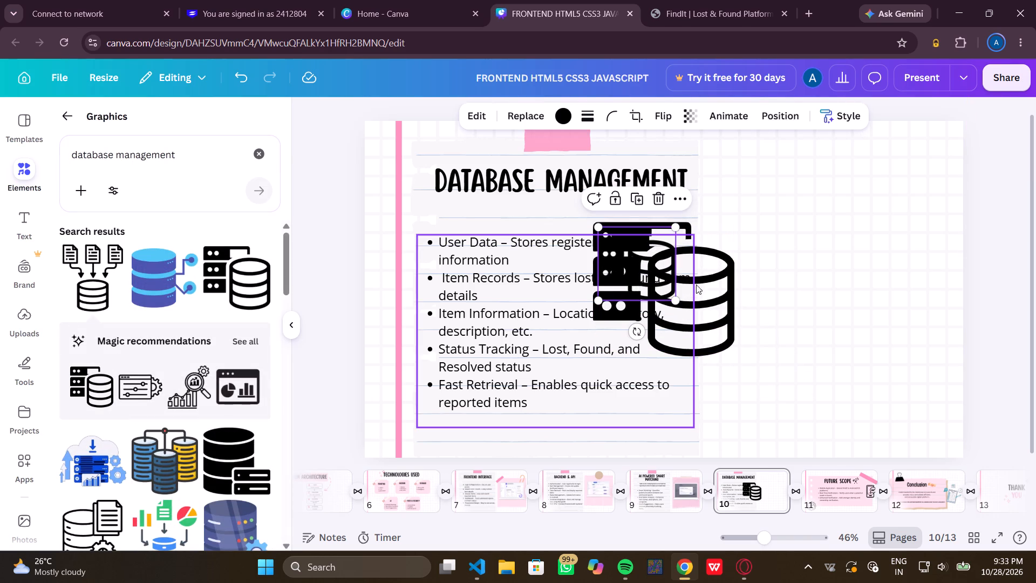
{"action": "key", "text": "Delete"}
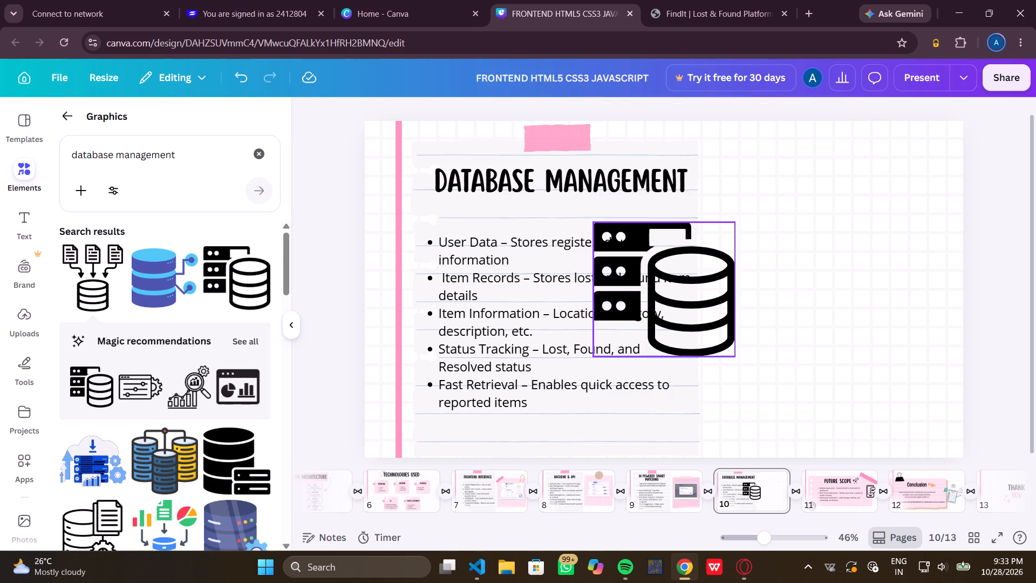
Shrink the server-and-database graphic to a small icon and place it on the lined note, beneath the right end of the title.
{"action": "left_click", "coordinate": [683, 291]}
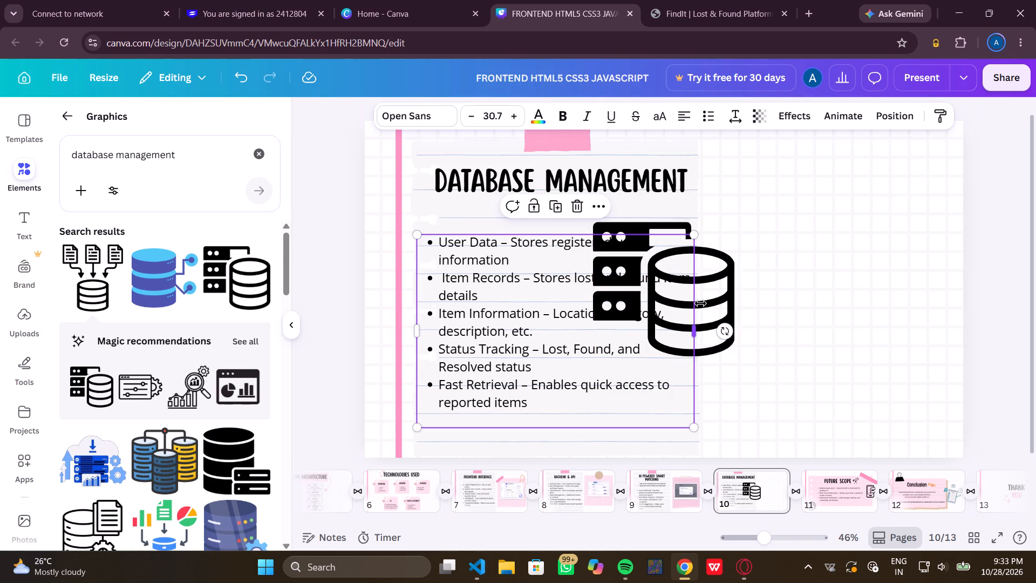
{"action": "left_click", "coordinate": [700, 303]}
{"action": "left_click", "coordinate": [706, 302]}
{"action": "left_click_drag", "start_coordinate": [734, 356], "coordinate": [705, 302]}
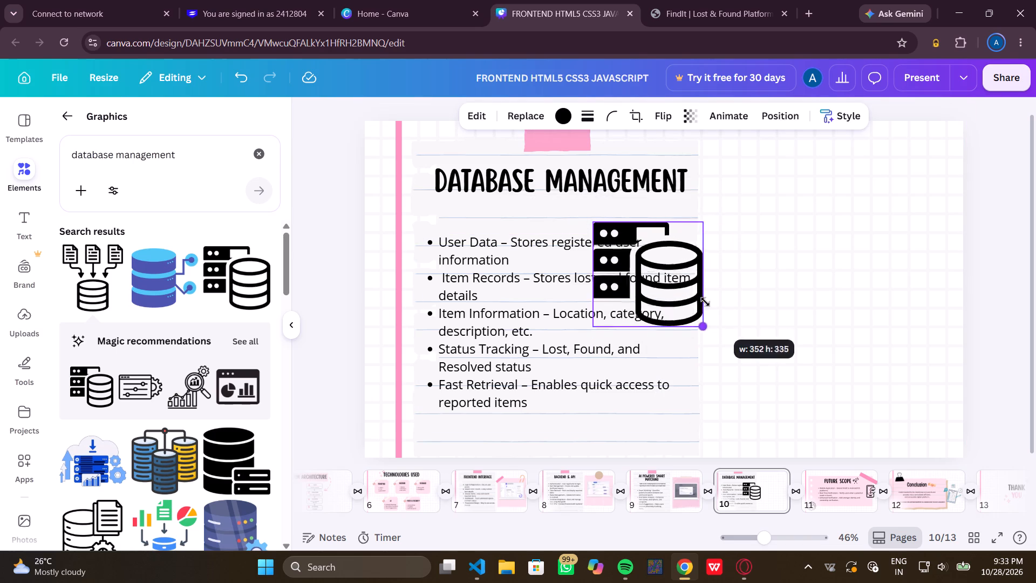
{"action": "left_click_drag", "start_coordinate": [705, 302], "coordinate": [703, 299]}
{"action": "left_click_drag", "start_coordinate": [671, 264], "coordinate": [781, 180]}
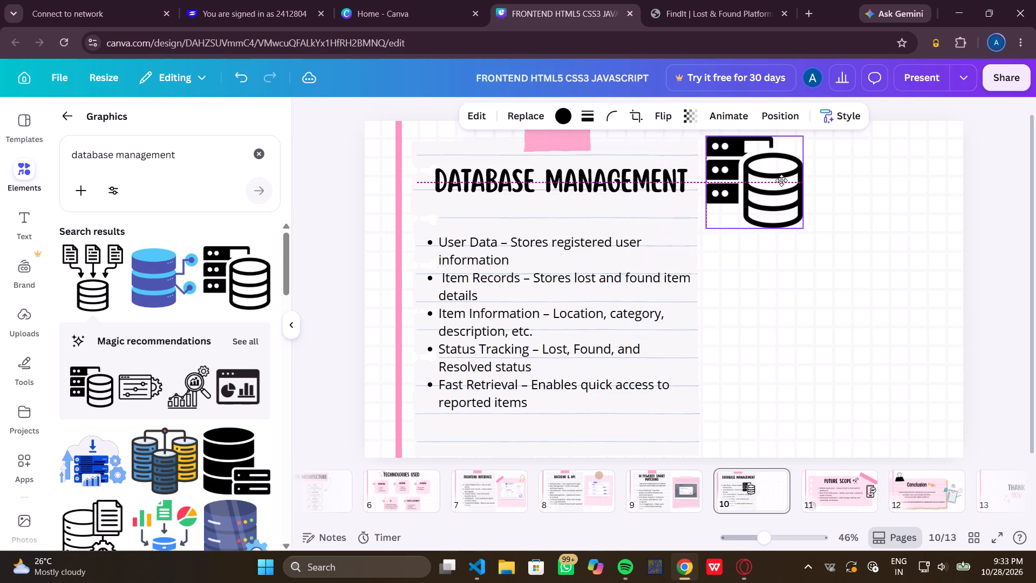
{"action": "left_click_drag", "start_coordinate": [781, 180], "coordinate": [782, 187]}
{"action": "left_click_drag", "start_coordinate": [807, 236], "coordinate": [756, 169]}
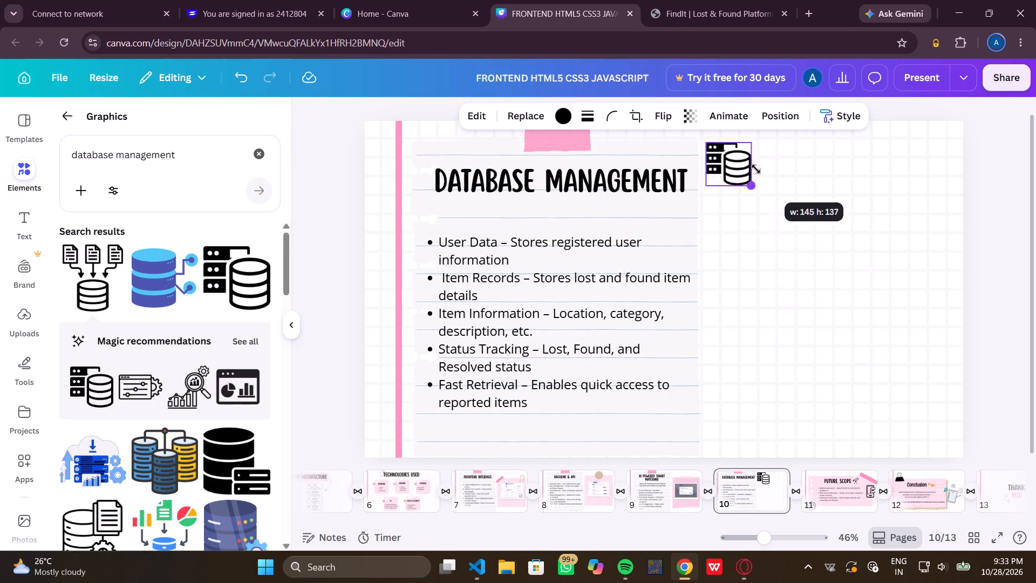
{"action": "left_click_drag", "start_coordinate": [756, 169], "coordinate": [763, 178]}
{"action": "left_click_drag", "start_coordinate": [732, 165], "coordinate": [677, 216]}
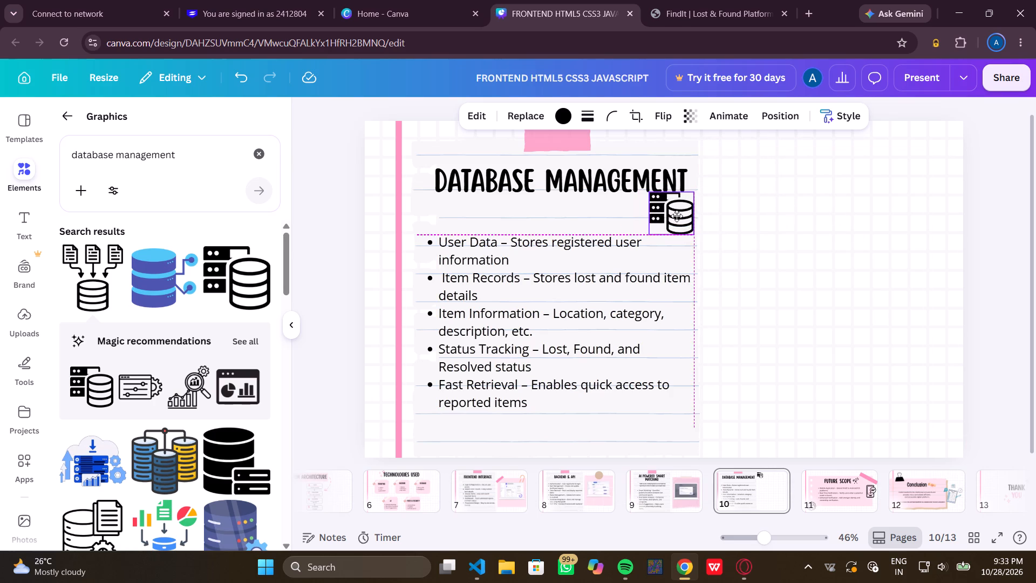
{"action": "left_click_drag", "start_coordinate": [677, 216], "coordinate": [678, 219]}
{"action": "left_click", "coordinate": [752, 231]}
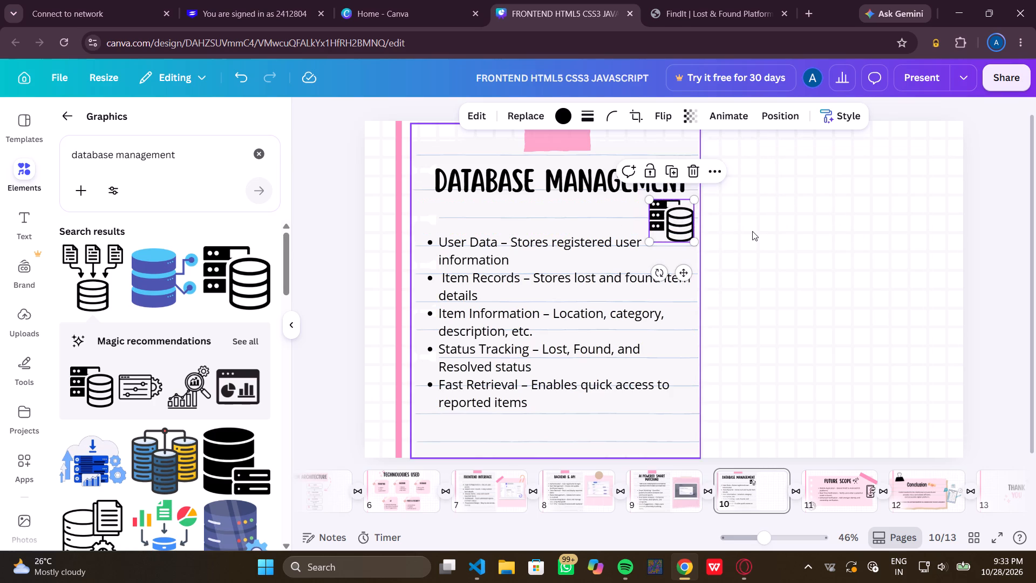
{"action": "left_click", "coordinate": [774, 204]}
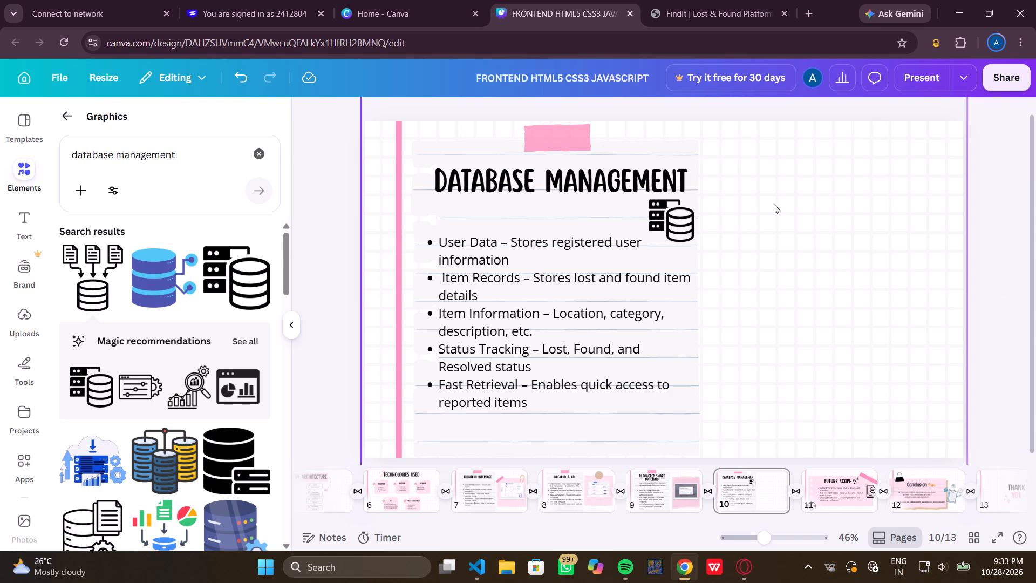
Browse the database management graphics for another illustration for the slide.
{"action": "scroll", "coordinate": [207, 365], "scroll_direction": "down", "scroll_amount": 2}
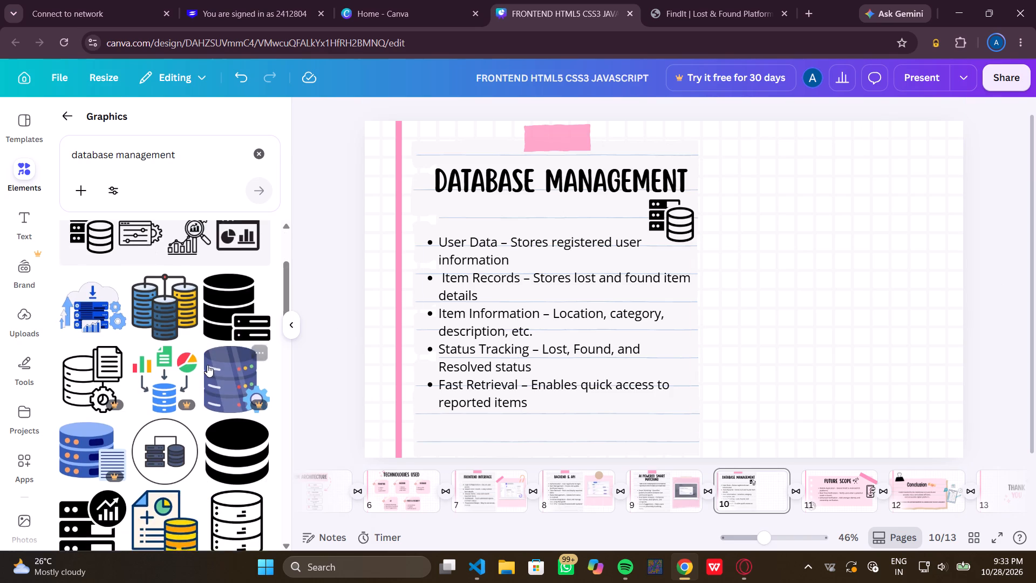
{"action": "scroll", "coordinate": [207, 365], "scroll_direction": "down", "scroll_amount": 2}
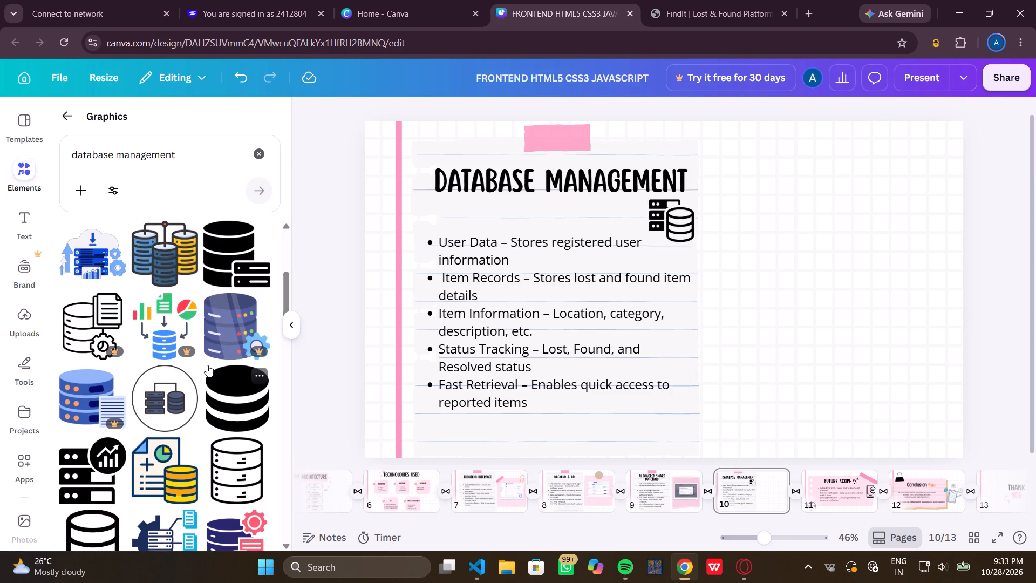
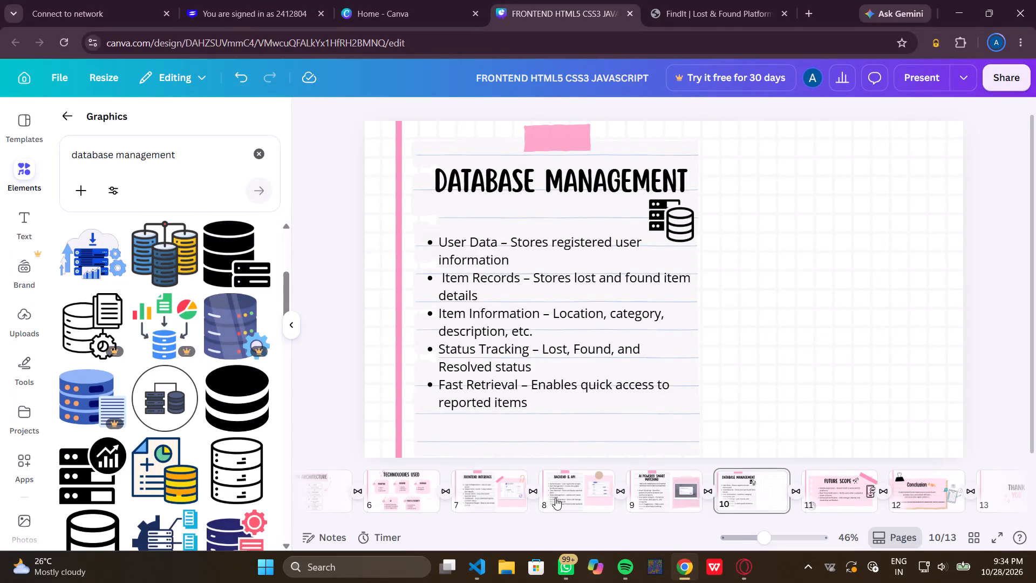
Go to the Backend & API slide to view its layout and laptop mockup.
{"action": "left_click", "coordinate": [542, 486]}
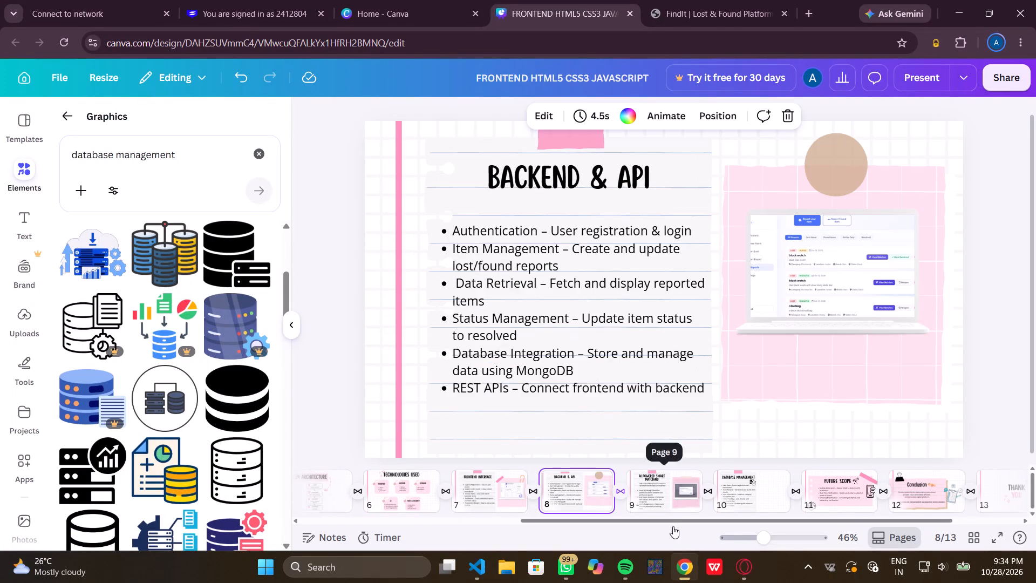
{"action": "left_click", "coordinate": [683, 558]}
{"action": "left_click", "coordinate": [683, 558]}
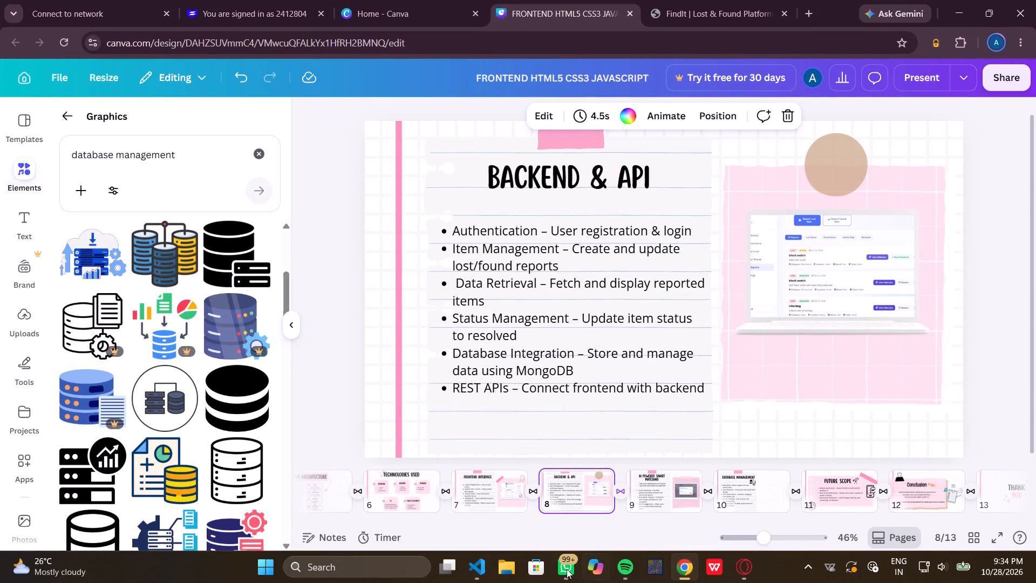
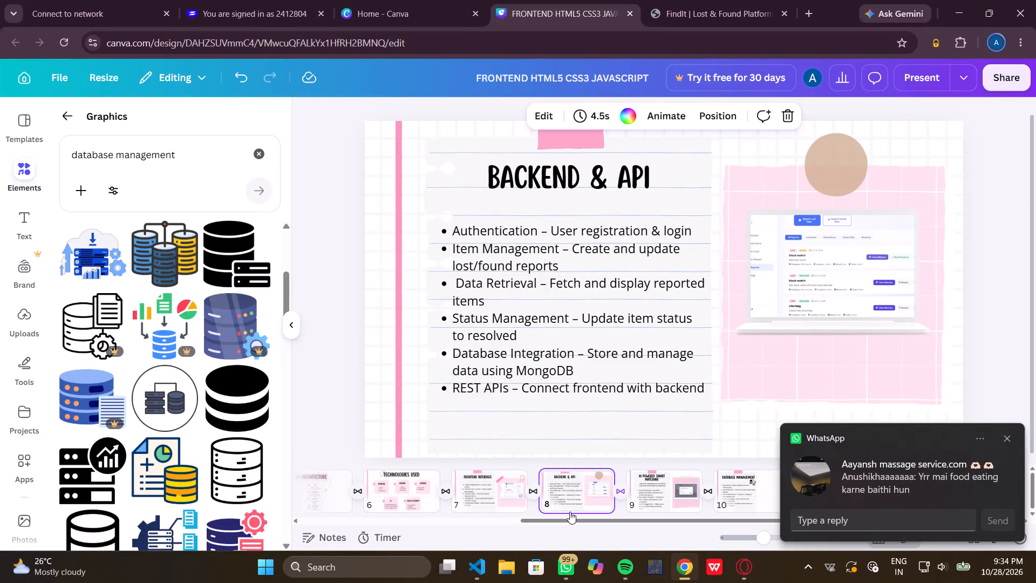
Go to the Technologies Used slide.
{"action": "left_click", "coordinate": [410, 488]}
{"action": "scroll", "coordinate": [410, 488], "scroll_direction": "right", "scroll_amount": 1}
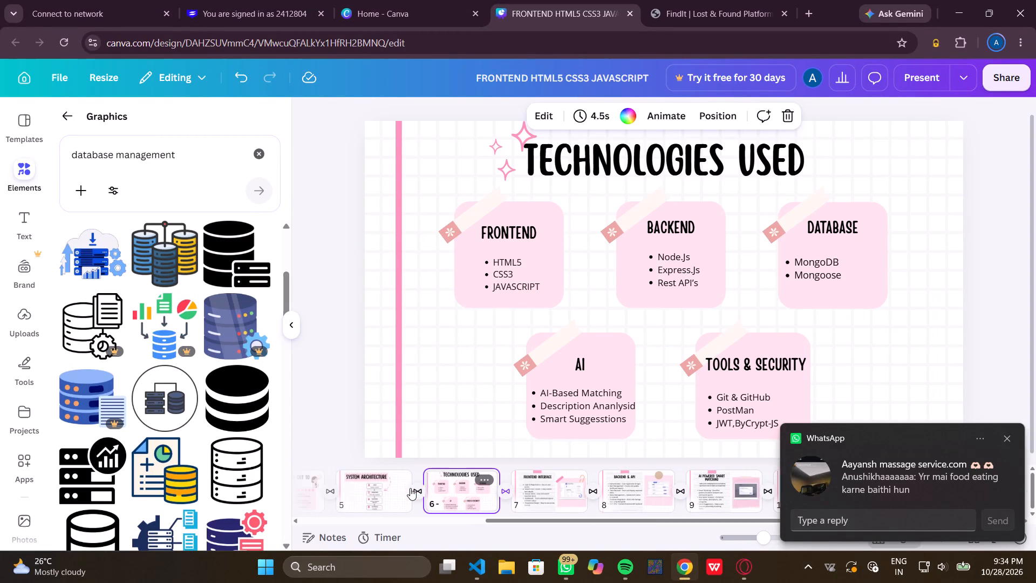
{"action": "scroll", "coordinate": [410, 488], "scroll_direction": "right", "scroll_amount": 7}
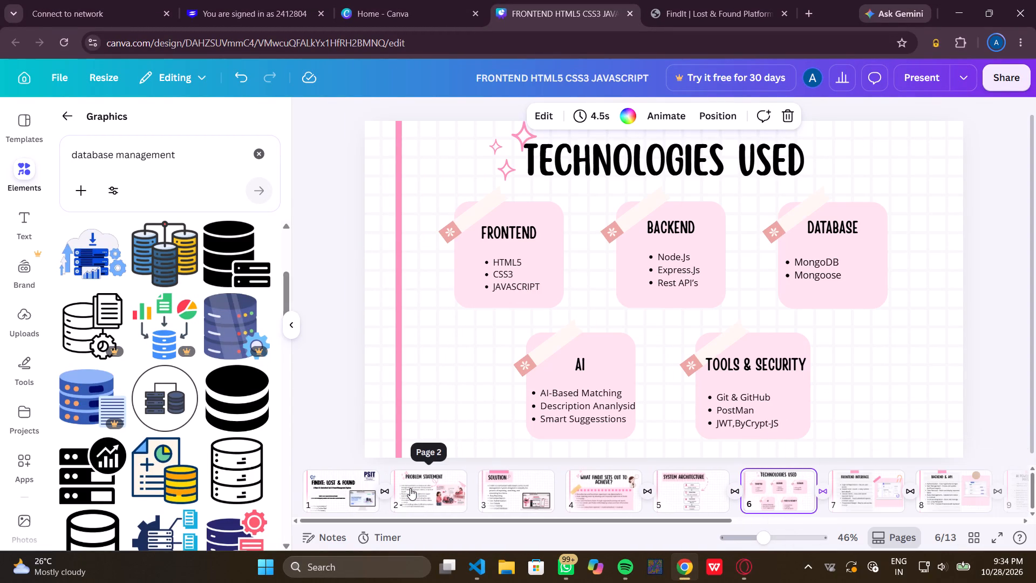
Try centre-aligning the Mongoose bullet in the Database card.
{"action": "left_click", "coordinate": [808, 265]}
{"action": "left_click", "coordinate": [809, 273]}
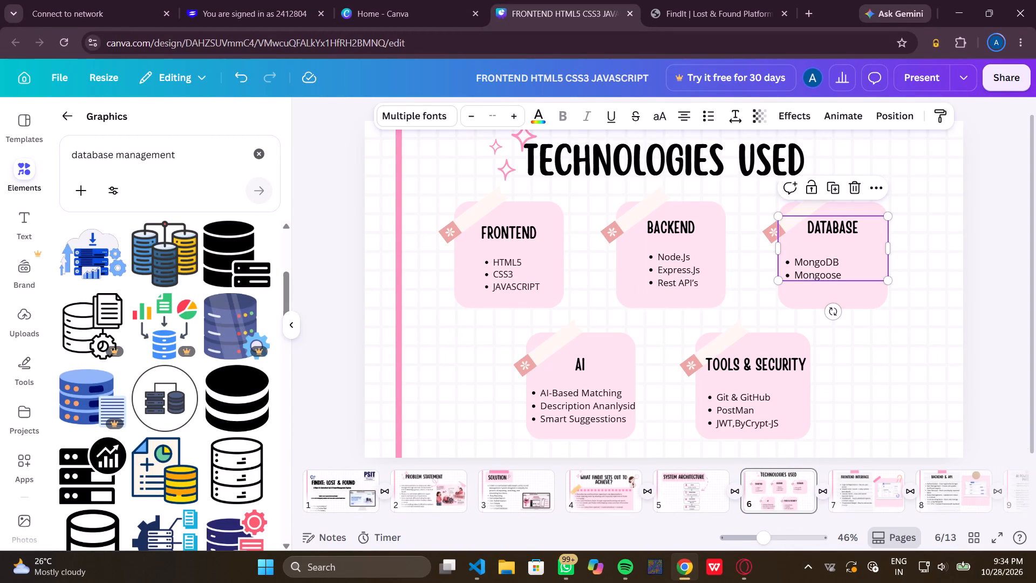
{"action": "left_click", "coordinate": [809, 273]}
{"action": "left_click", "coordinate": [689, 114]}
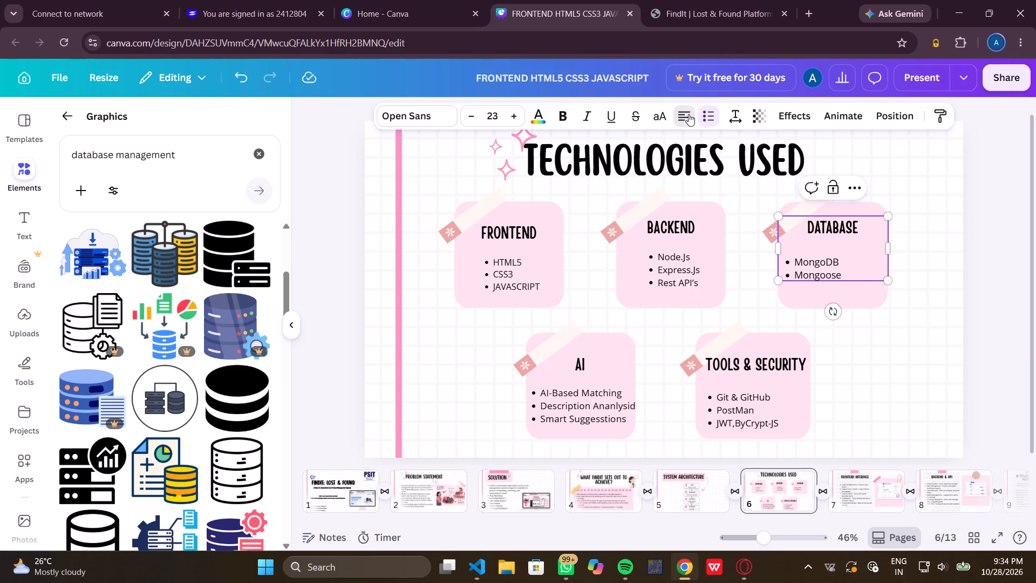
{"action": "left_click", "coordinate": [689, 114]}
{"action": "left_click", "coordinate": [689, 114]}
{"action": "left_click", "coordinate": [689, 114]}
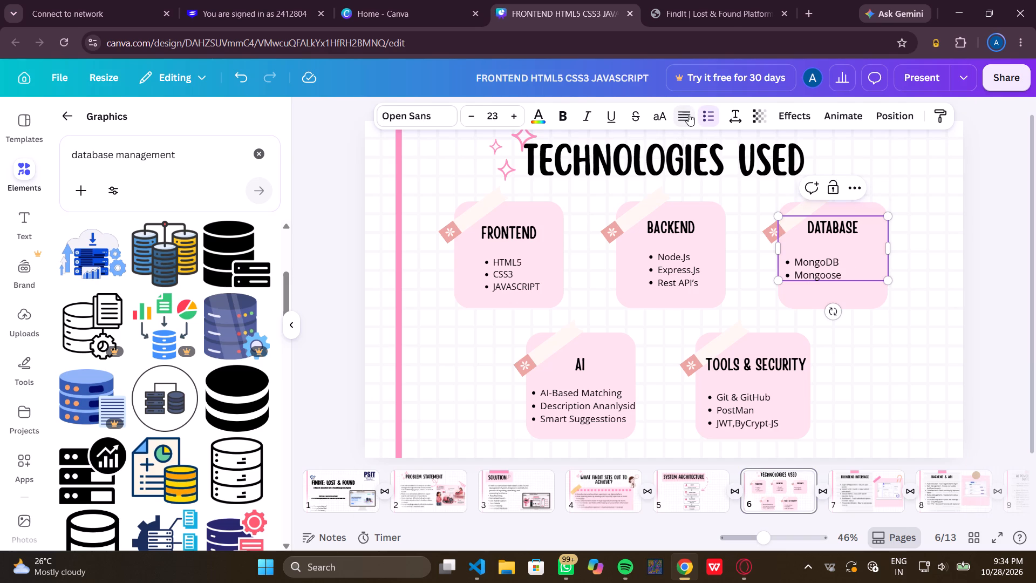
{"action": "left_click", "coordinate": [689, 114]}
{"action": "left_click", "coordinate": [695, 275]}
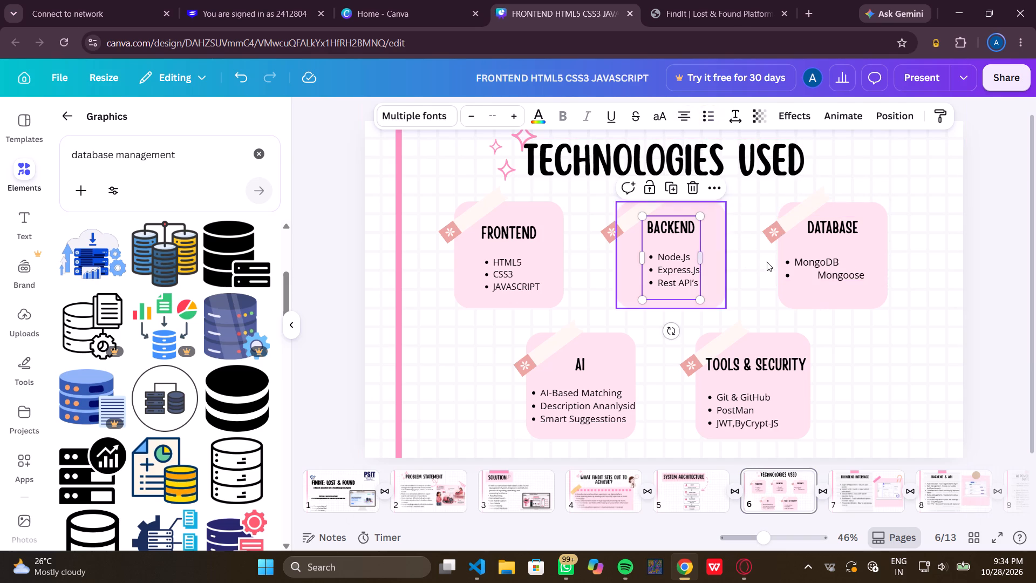
Set the whole Database card text, heading and bullets, to justified alignment.
{"action": "left_click", "coordinate": [791, 261]}
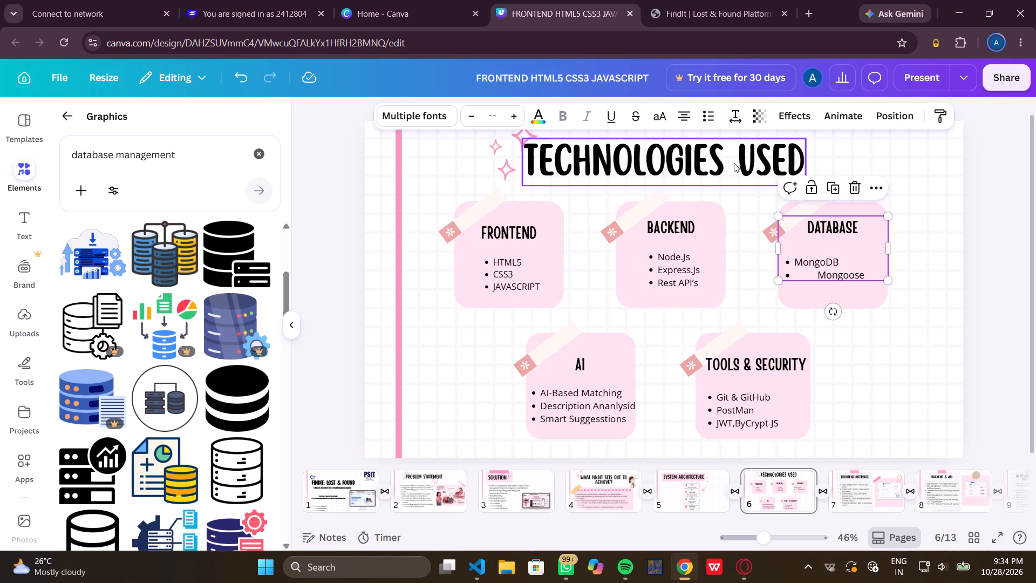
{"action": "left_click", "coordinate": [685, 112]}
{"action": "left_click", "coordinate": [685, 112]}
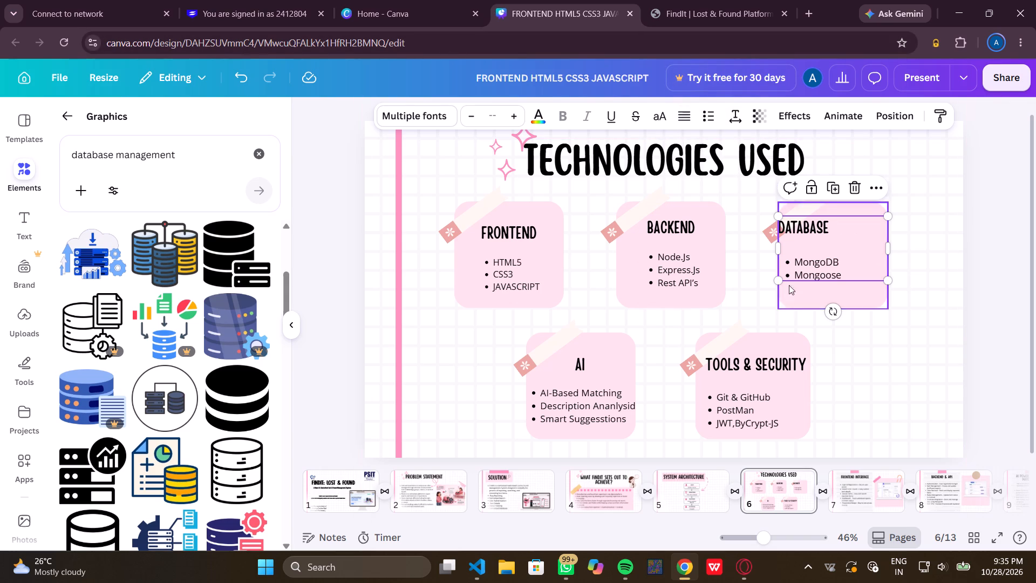
Narrow the Database text box from both sides and shift it slightly down inside its pink card.
{"action": "left_click_drag", "start_coordinate": [772, 247], "coordinate": [794, 254]}
{"action": "left_click", "coordinate": [837, 259]}
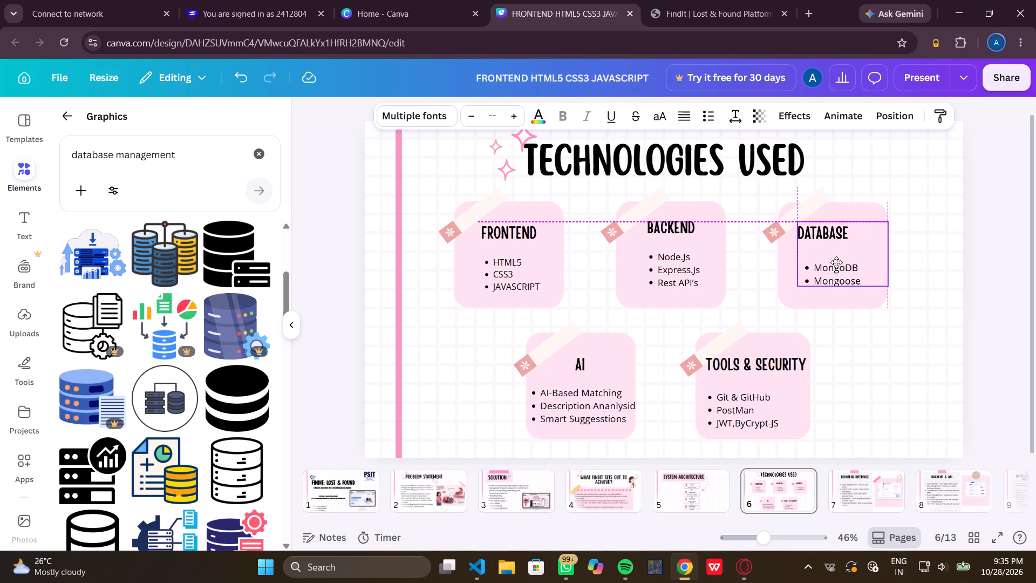
{"action": "left_click_drag", "start_coordinate": [894, 255], "coordinate": [889, 256]}
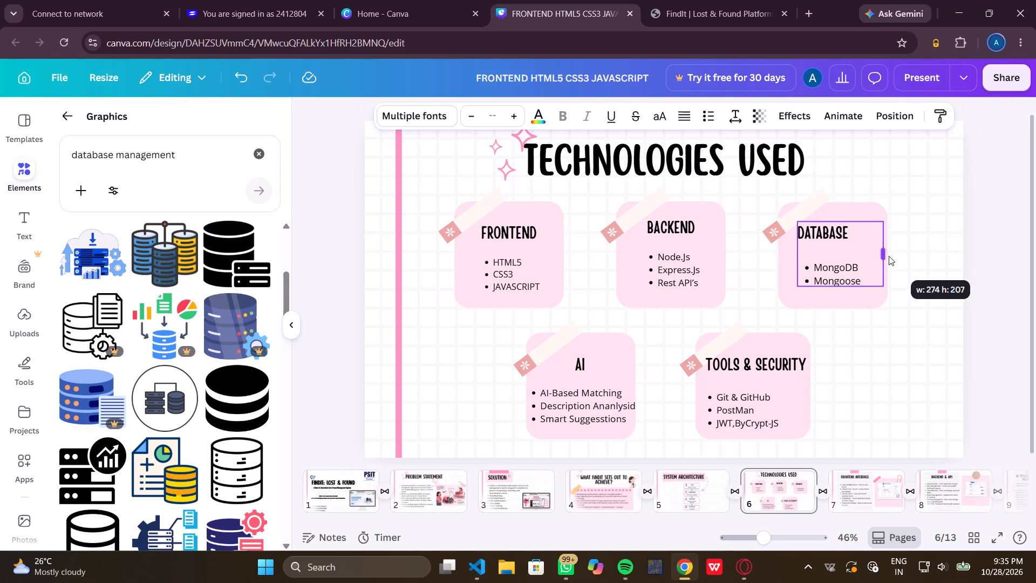
{"action": "left_click_drag", "start_coordinate": [889, 256], "coordinate": [880, 256]}
{"action": "left_click", "coordinate": [929, 242]}
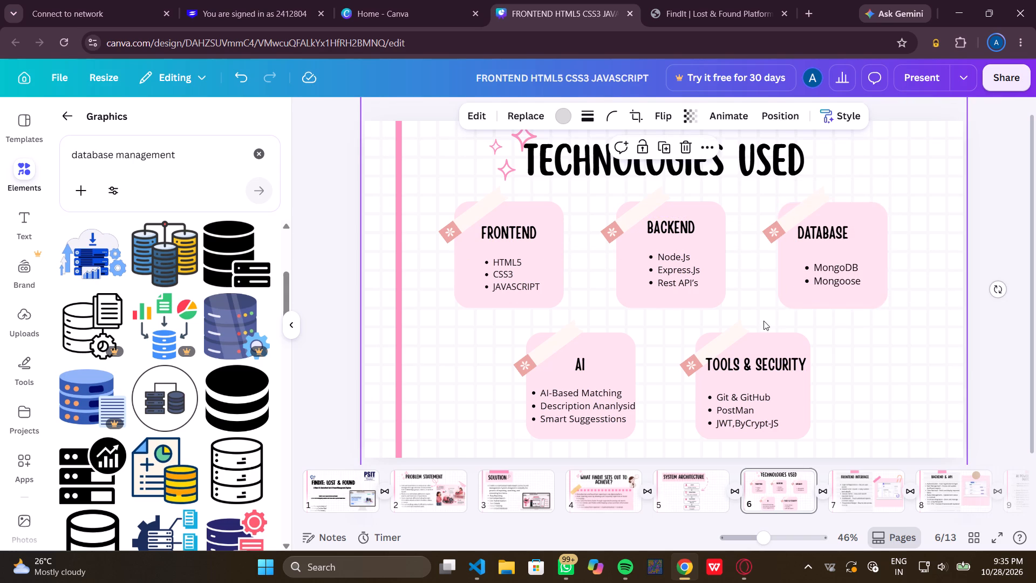
Narrow the Tools & Security text box slightly from its left edge and nudge it left within its card.
{"action": "left_click", "coordinate": [737, 388]}
{"action": "left_click_drag", "start_coordinate": [699, 396], "coordinate": [705, 396]}
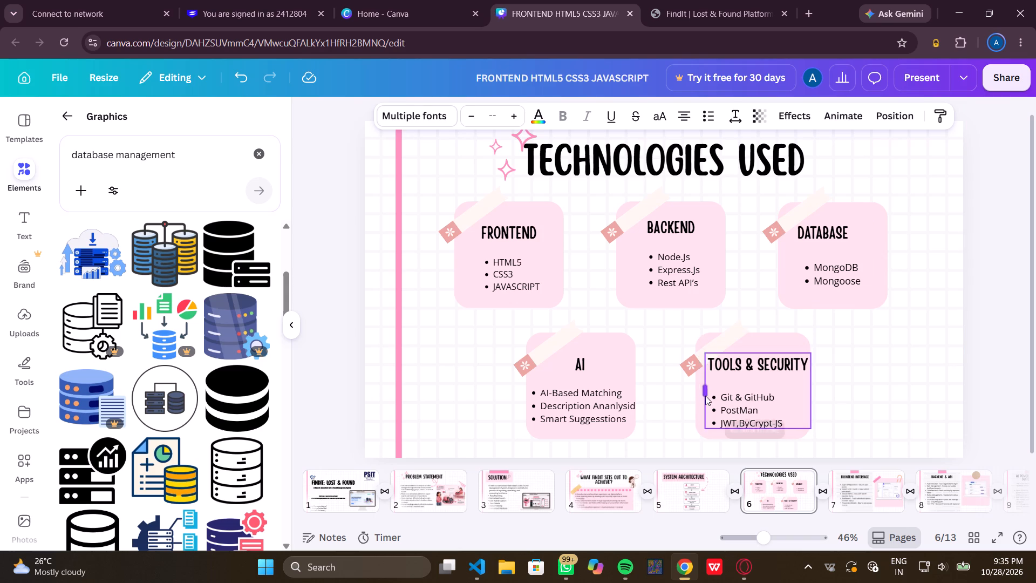
{"action": "left_click_drag", "start_coordinate": [705, 396], "coordinate": [706, 396]}
{"action": "left_click", "coordinate": [736, 394]}
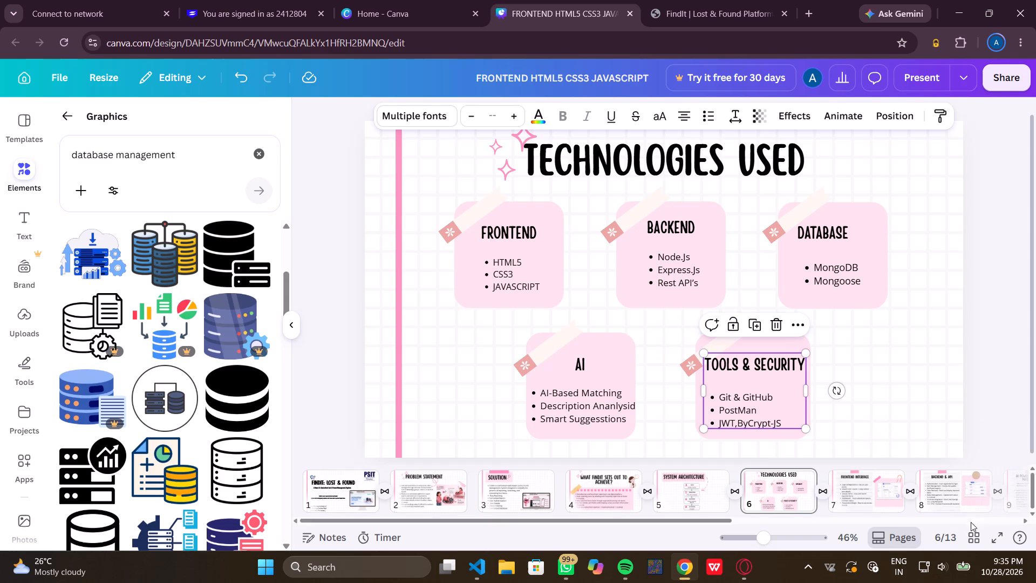
{"action": "left_click", "coordinate": [513, 166]}
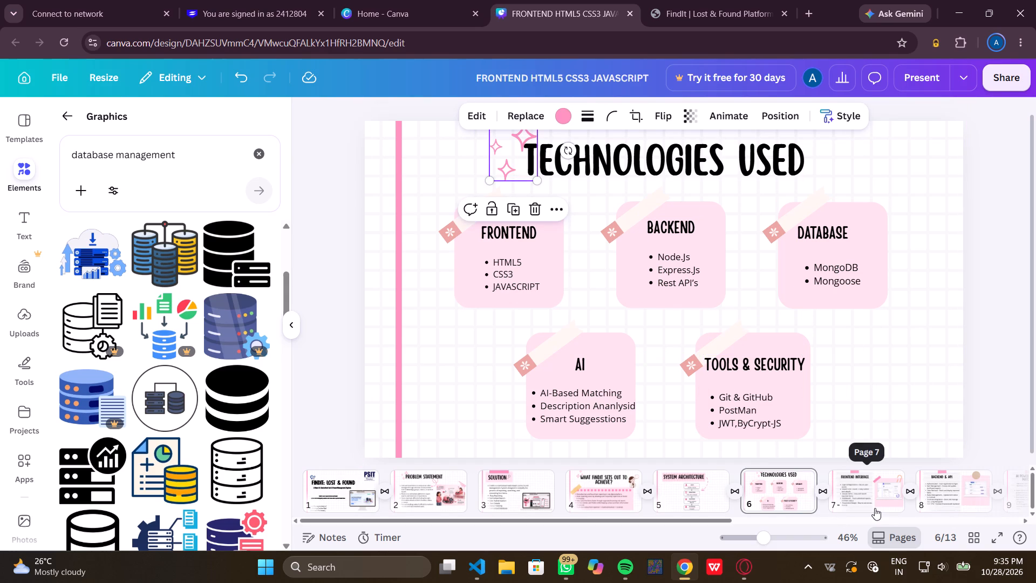
Shorten the AI card's second bullet to "Description Ananlys" by deleting its last two letters.
{"action": "left_click", "coordinate": [574, 414]}
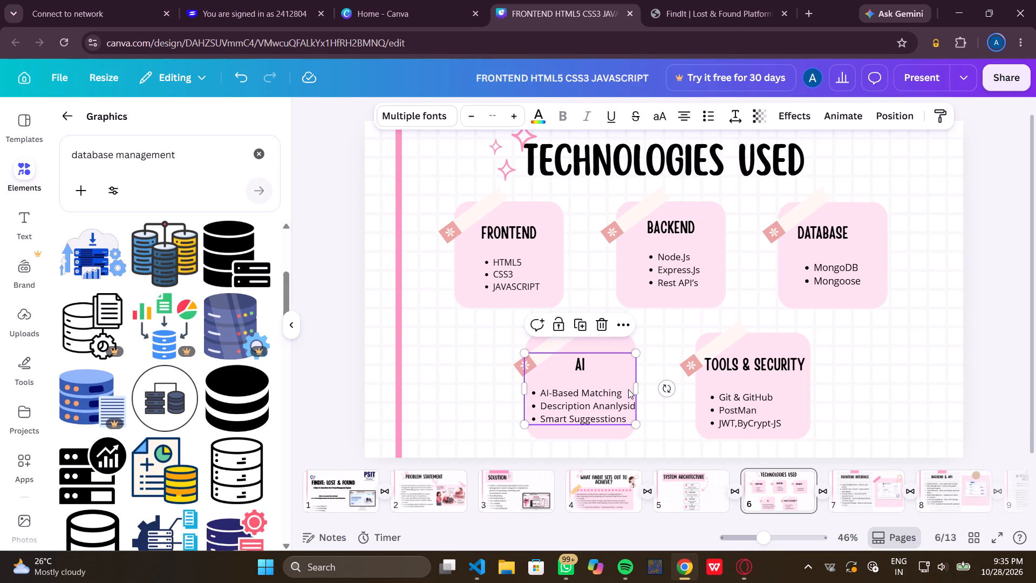
{"action": "left_click", "coordinate": [632, 385]}
{"action": "left_click", "coordinate": [635, 386]}
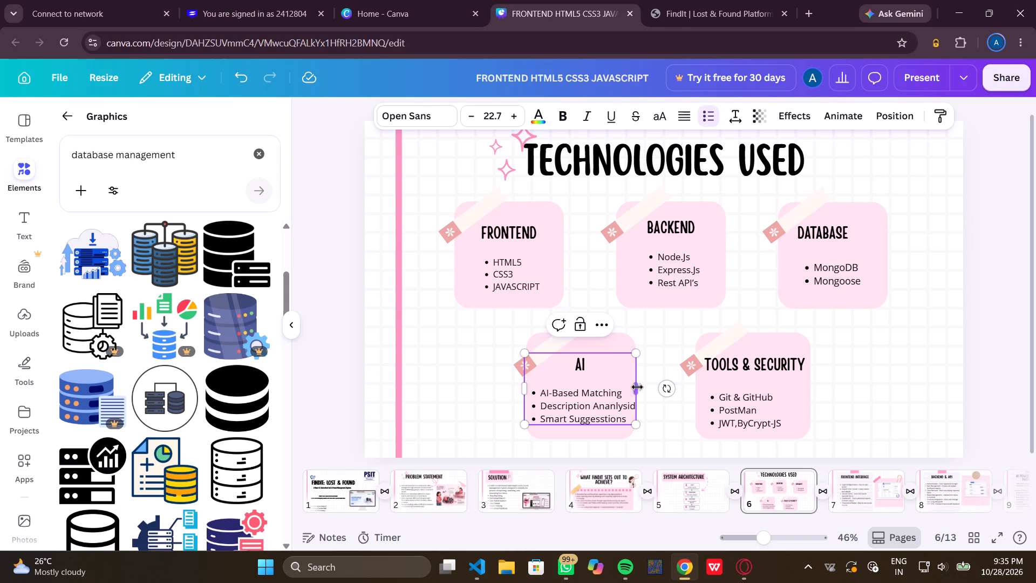
{"action": "left_click", "coordinate": [637, 387]}
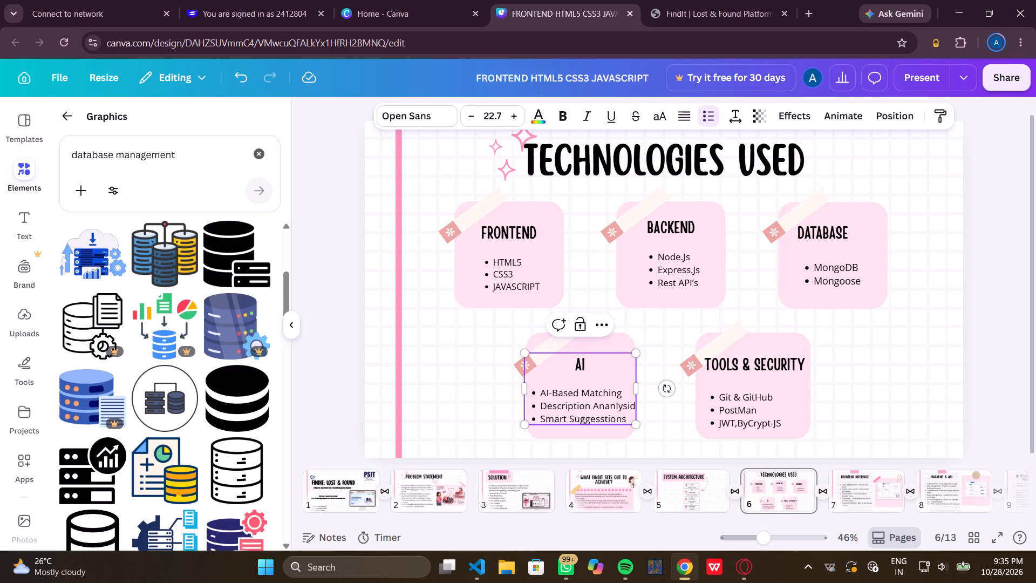
{"action": "left_click", "coordinate": [629, 409]}
{"action": "key", "text": "Right"}
{"action": "key", "text": "BackSpace"}
{"action": "key", "text": "BackSpace"}
Open the PSIT ERP portal (erp.psit.ac.in) in a new tab and sign in with the saved student credentials.
{"action": "left_click", "coordinate": [812, 1]}
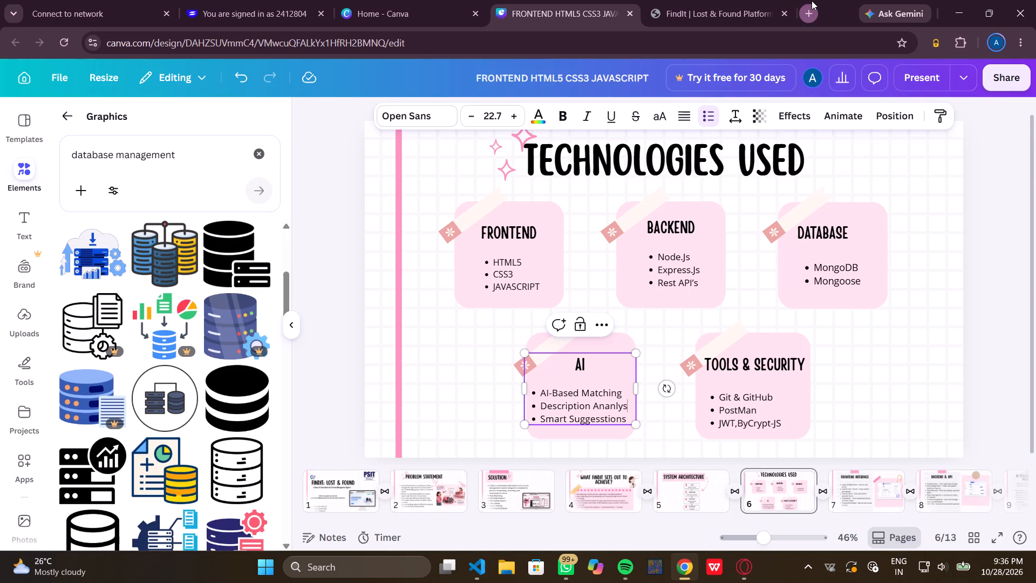
{"action": "type", "text": "pa"}
{"action": "key", "text": "BackSpace"}
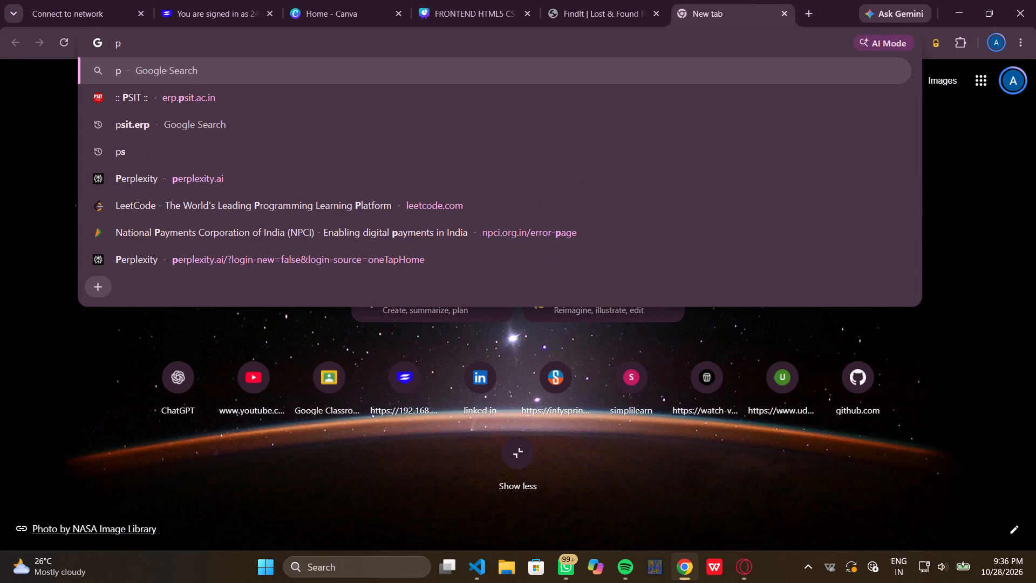
{"action": "key", "text": "s"}
{"action": "key", "text": "Down"}
{"action": "key", "text": "Return"}
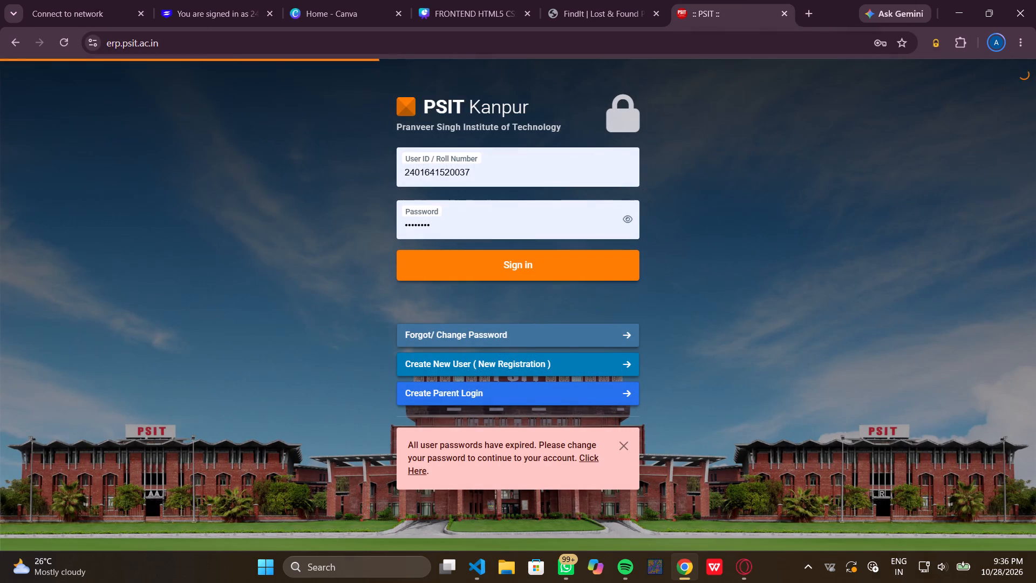
{"action": "left_click", "coordinate": [591, 259]}
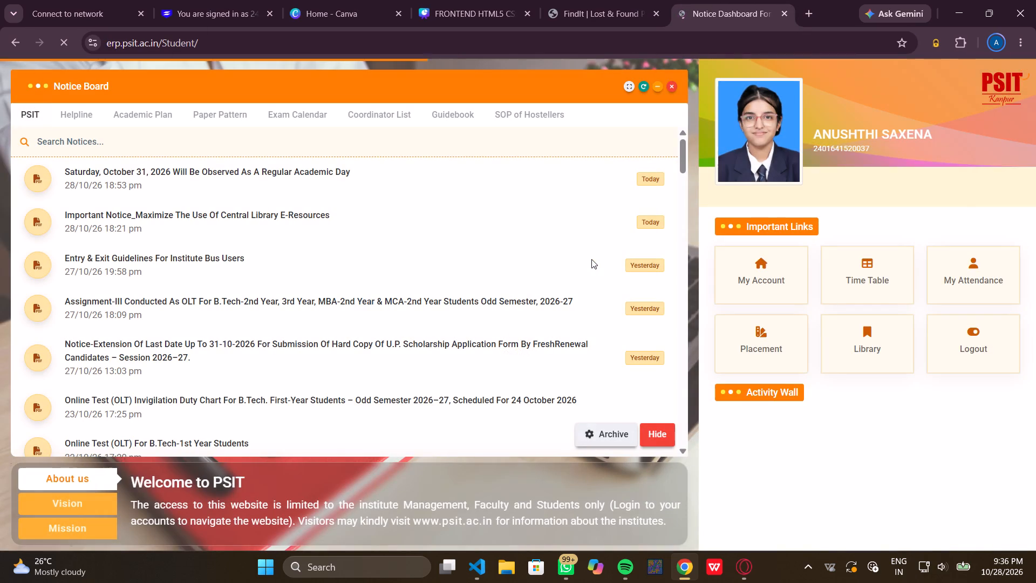
Open the attendance details from the student account dashboard and look through the day-by-day record.
{"action": "left_click", "coordinate": [755, 256]}
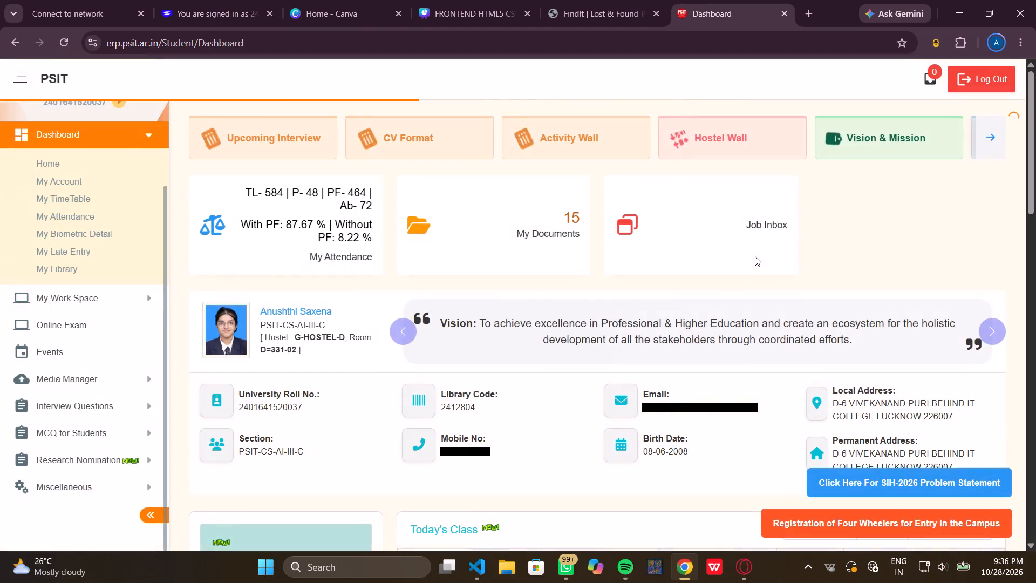
{"action": "left_click", "coordinate": [329, 227]}
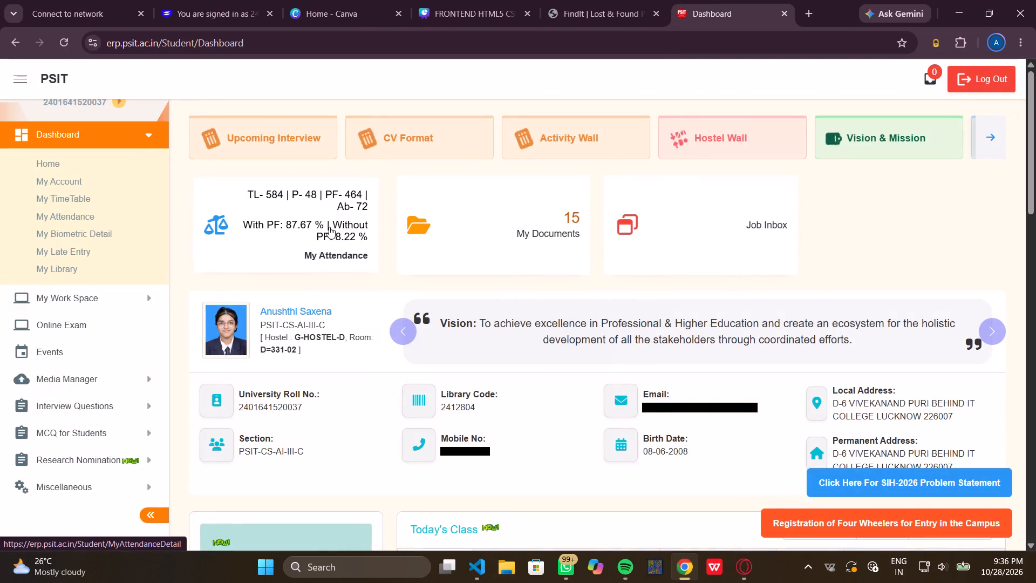
{"action": "scroll", "coordinate": [616, 400], "scroll_direction": "down", "scroll_amount": 12}
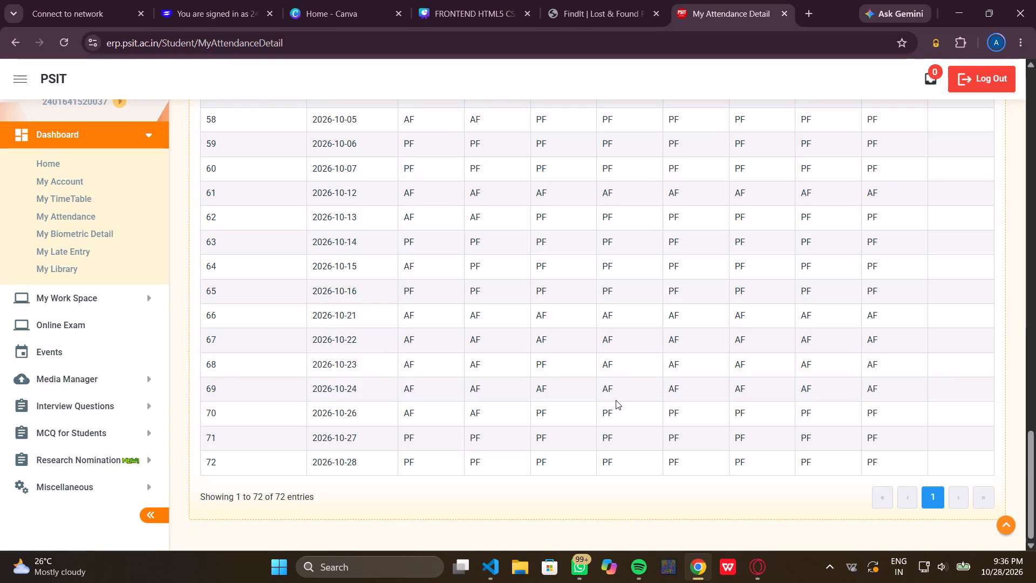
{"action": "scroll", "coordinate": [616, 400], "scroll_direction": "up", "scroll_amount": 9}
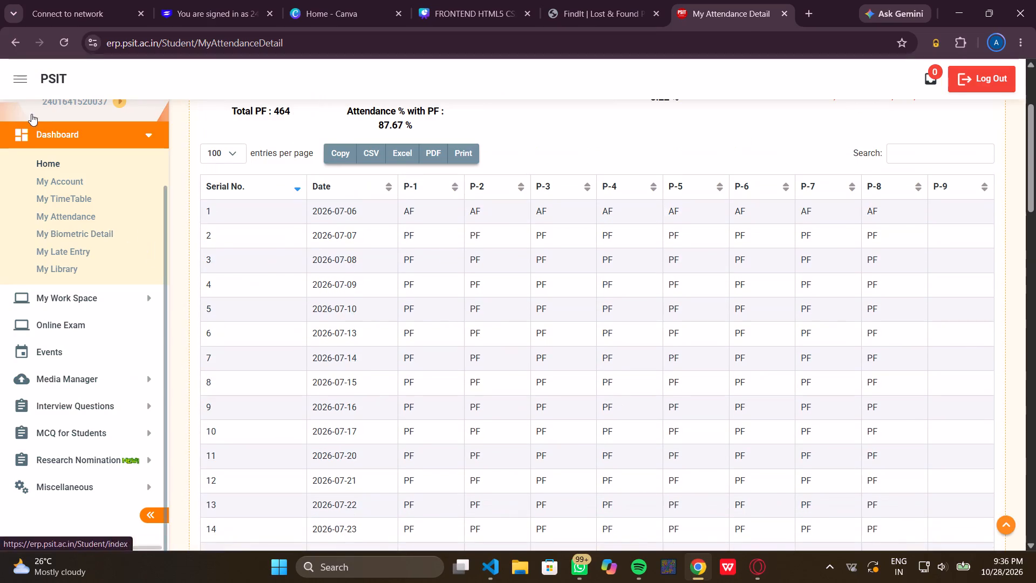
Return to the student dashboard and open the Student Medical Request list to check the submitted requests.
{"action": "left_click", "coordinate": [19, 31]}
{"action": "scroll", "coordinate": [437, 402], "scroll_direction": "down", "scroll_amount": 7}
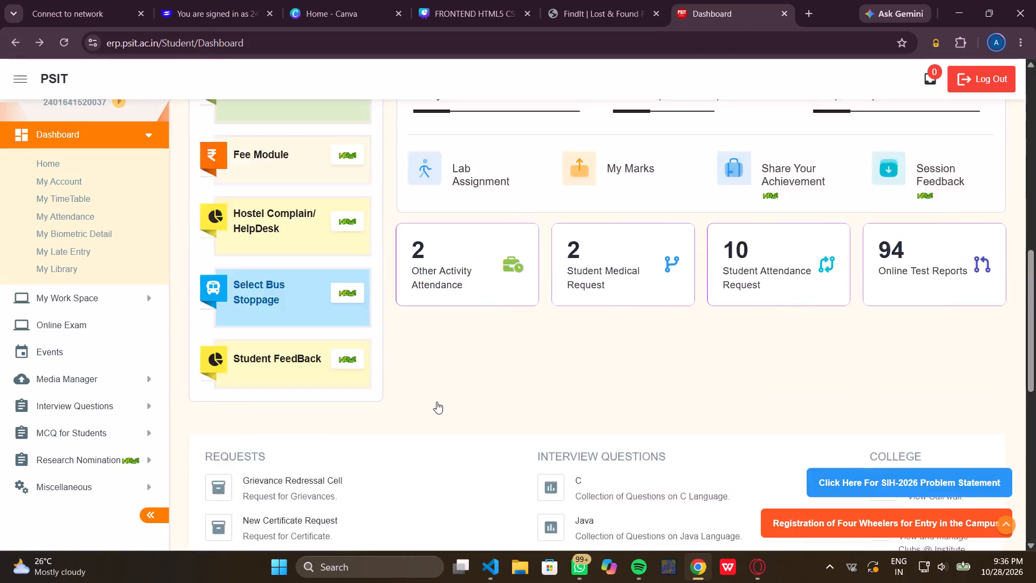
{"action": "scroll", "coordinate": [437, 402], "scroll_direction": "up", "scroll_amount": 4}
{"action": "scroll", "coordinate": [437, 402], "scroll_direction": "down", "scroll_amount": 1}
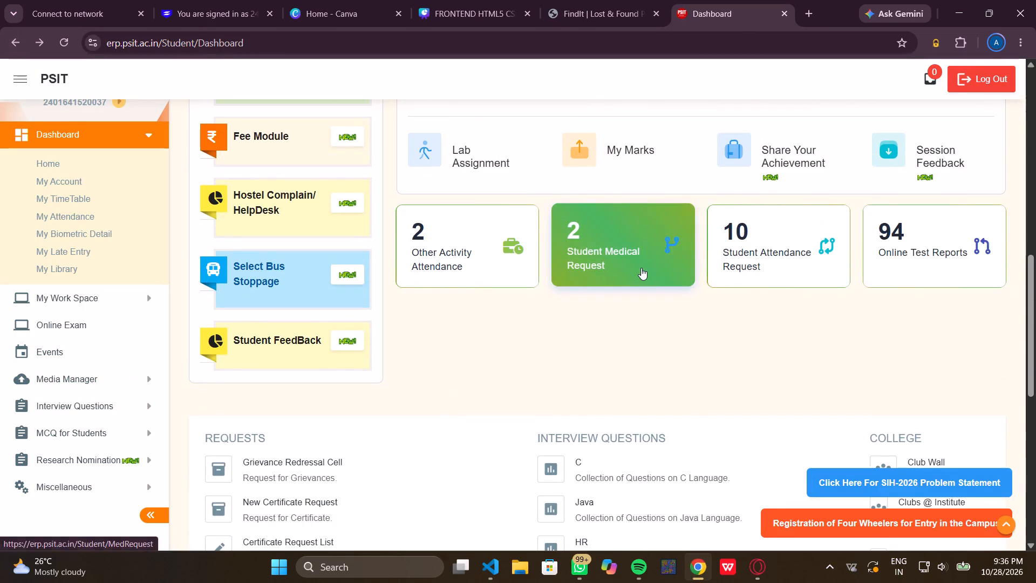
{"action": "left_click", "coordinate": [641, 268]}
{"action": "scroll", "coordinate": [641, 268], "scroll_direction": "down", "scroll_amount": 4}
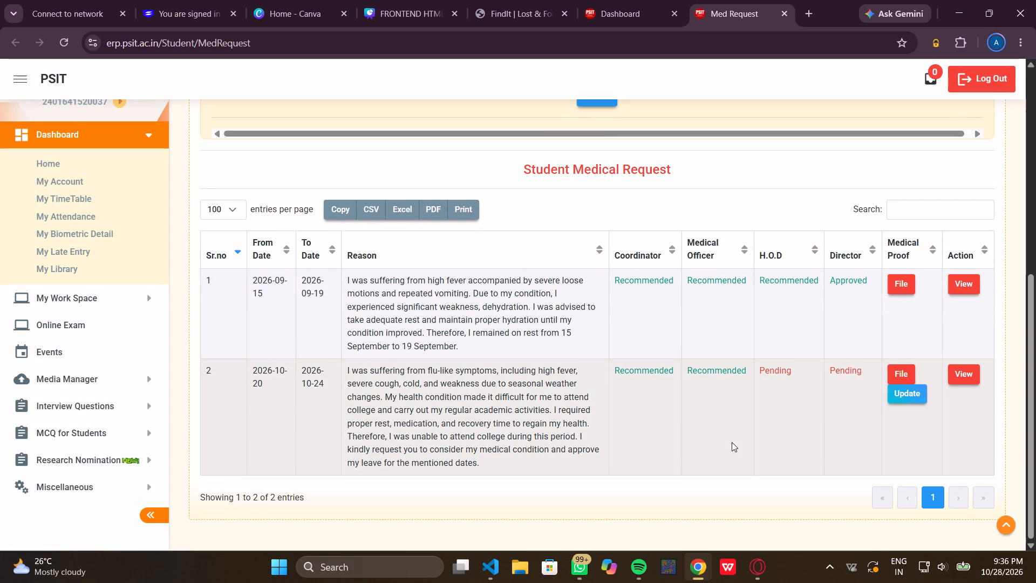
Open the medical proof file of the second medical request and look over the document.
{"action": "left_click", "coordinate": [904, 378]}
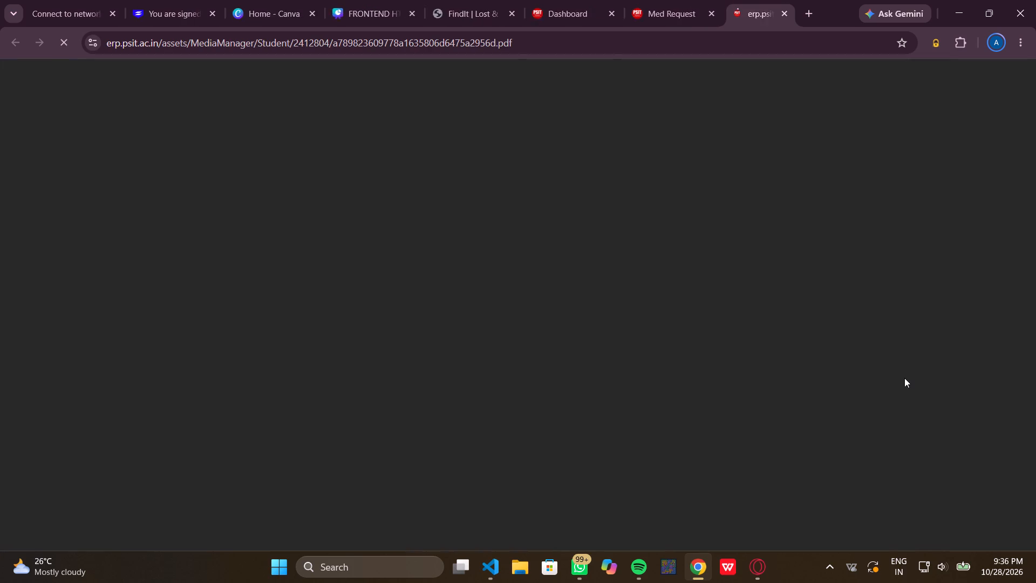
{"action": "scroll", "coordinate": [904, 378], "scroll_direction": "down", "scroll_amount": 3}
{"action": "scroll", "coordinate": [904, 378], "scroll_direction": "up", "scroll_amount": 1}
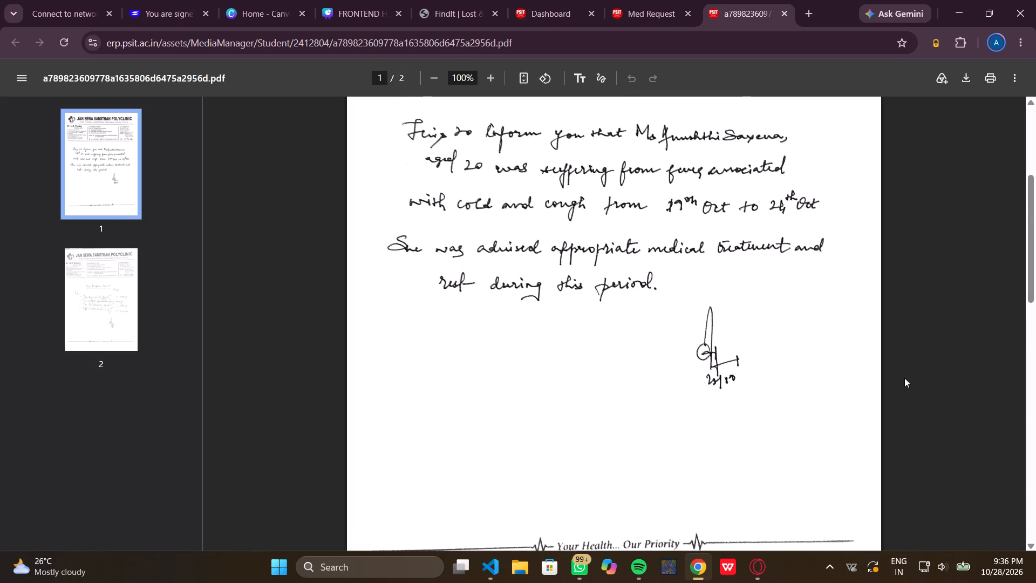
{"action": "scroll", "coordinate": [904, 378], "scroll_direction": "up", "scroll_amount": 1}
Read through both pages of the medical proof PDF, covering the clinic certificate and the prescription, and return to the first page.
{"action": "scroll", "coordinate": [904, 378], "scroll_direction": "up", "scroll_amount": 1}
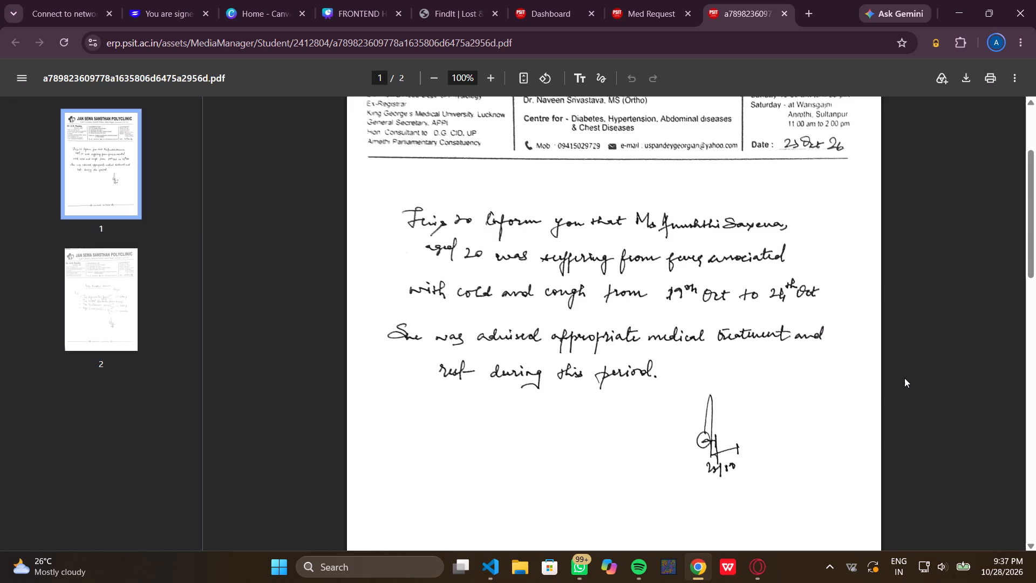
{"action": "scroll", "coordinate": [904, 378], "scroll_direction": "down", "scroll_amount": 1}
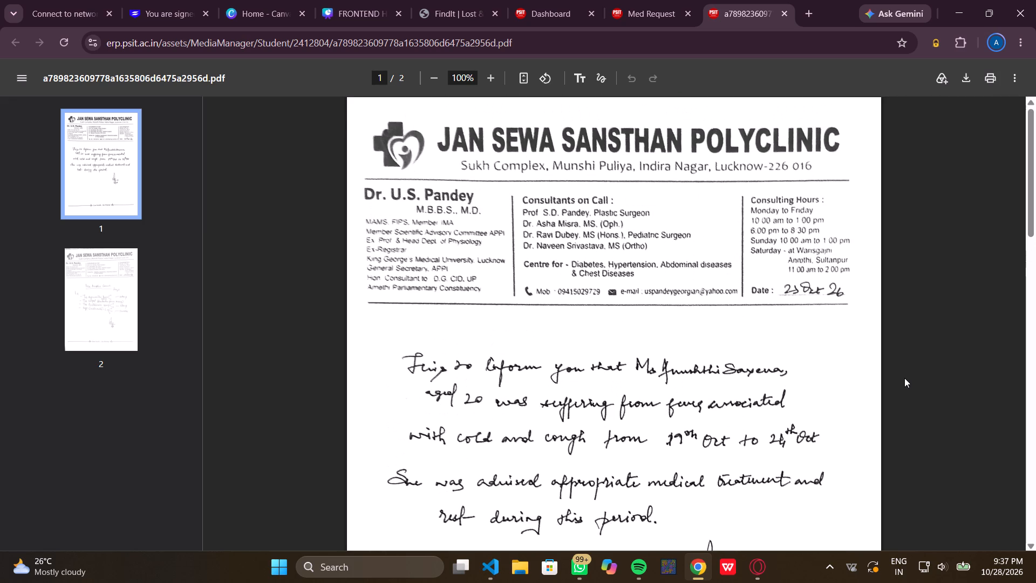
{"action": "scroll", "coordinate": [904, 378], "scroll_direction": "down", "scroll_amount": 5}
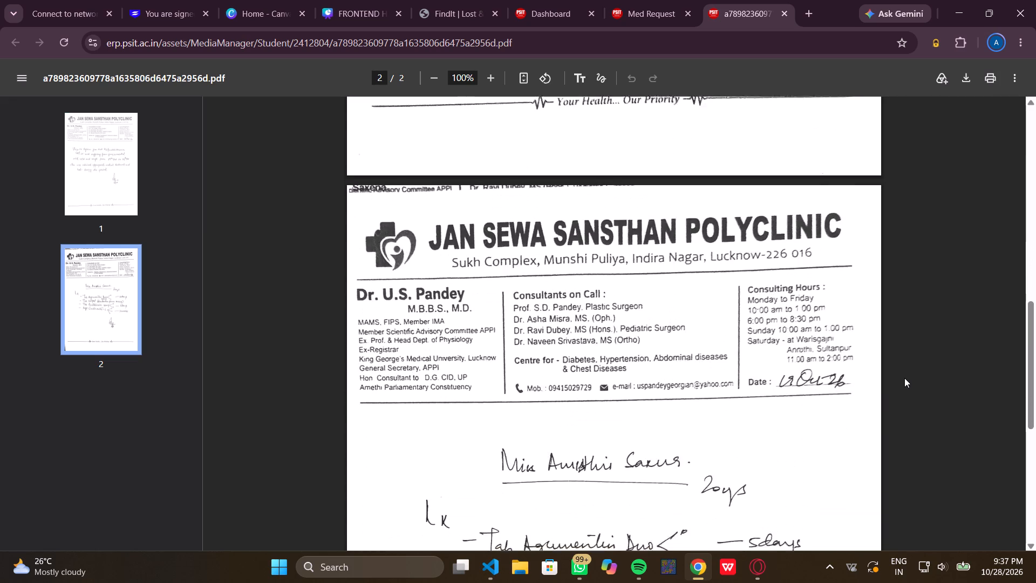
{"action": "scroll", "coordinate": [904, 378], "scroll_direction": "down", "scroll_amount": 4}
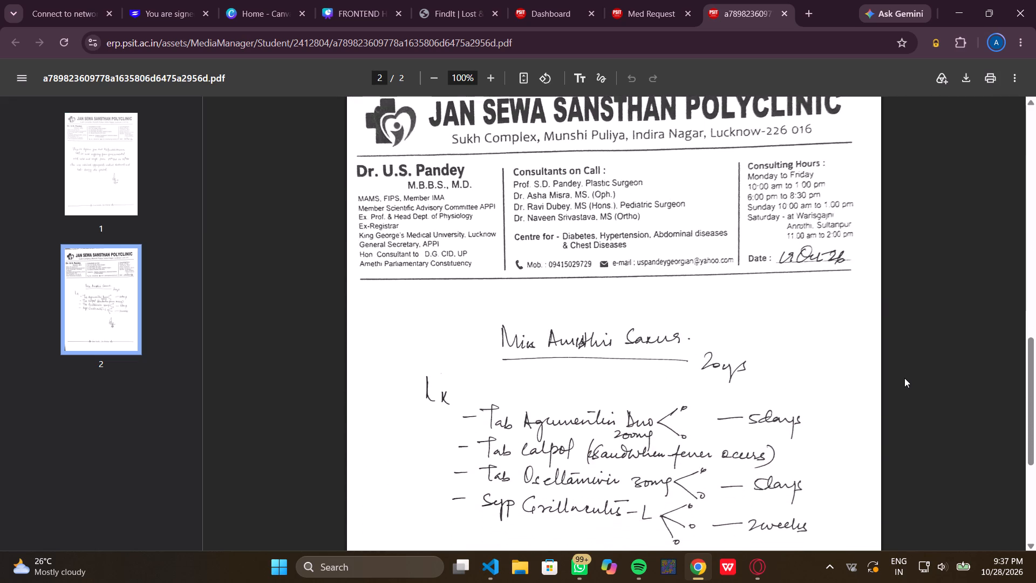
{"action": "scroll", "coordinate": [904, 378], "scroll_direction": "down", "scroll_amount": 2}
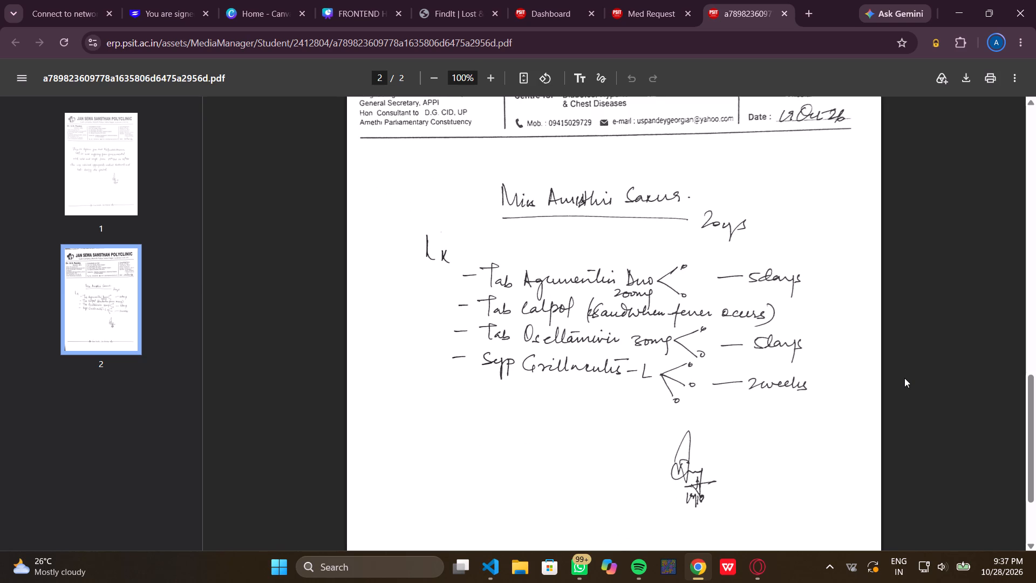
{"action": "scroll", "coordinate": [904, 378], "scroll_direction": "up", "scroll_amount": 3}
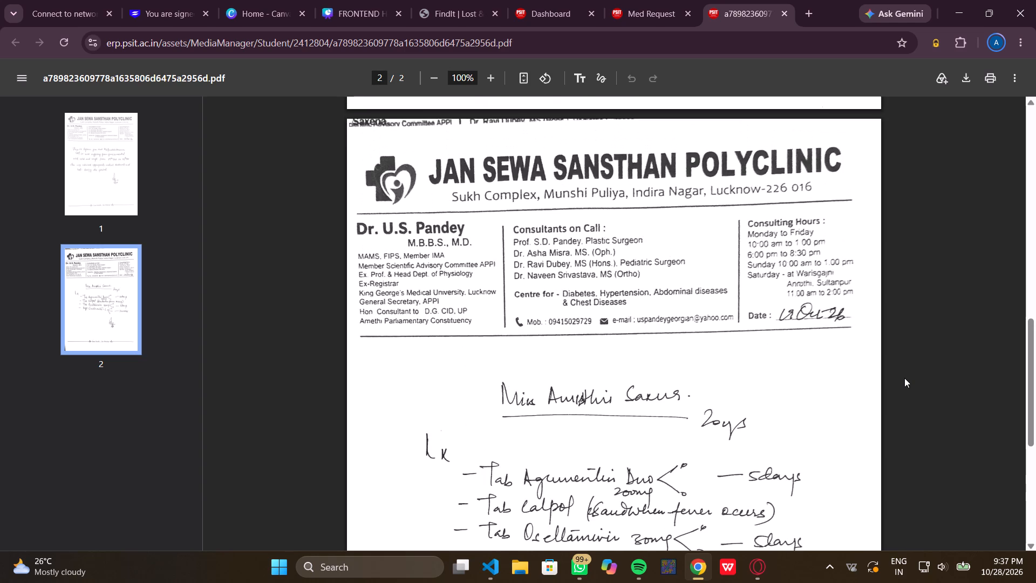
{"action": "scroll", "coordinate": [904, 378], "scroll_direction": "up", "scroll_amount": 8}
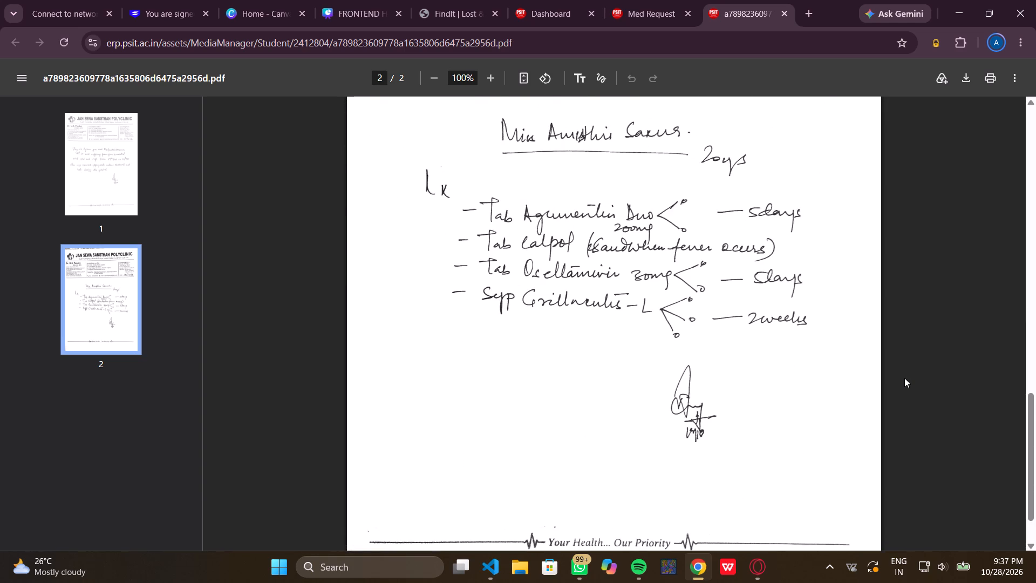
{"action": "scroll", "coordinate": [904, 378], "scroll_direction": "up", "scroll_amount": 3}
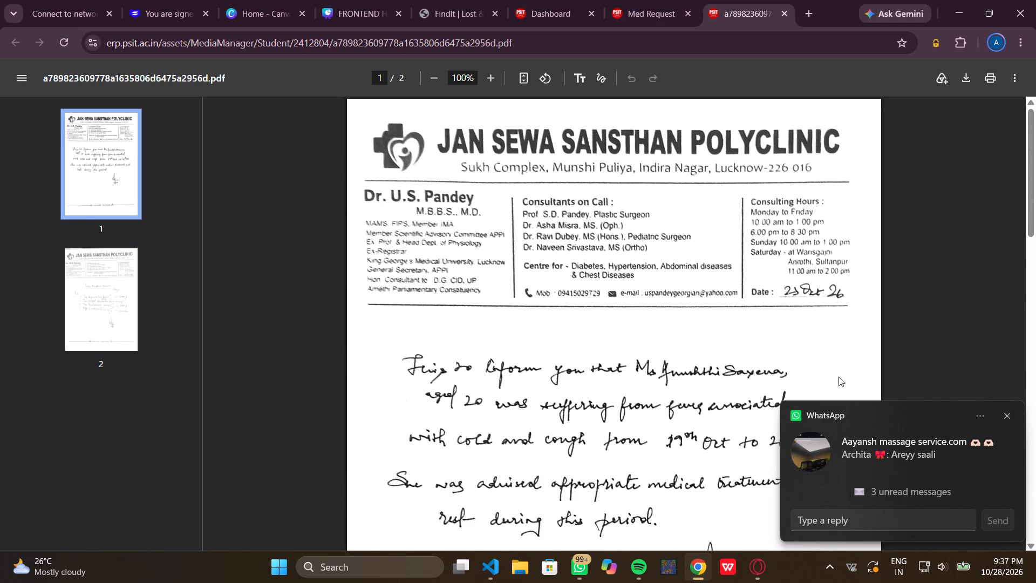
Switch to WhatsApp by opening the group chat from its new-message notification.
{"action": "left_click", "coordinate": [860, 482]}
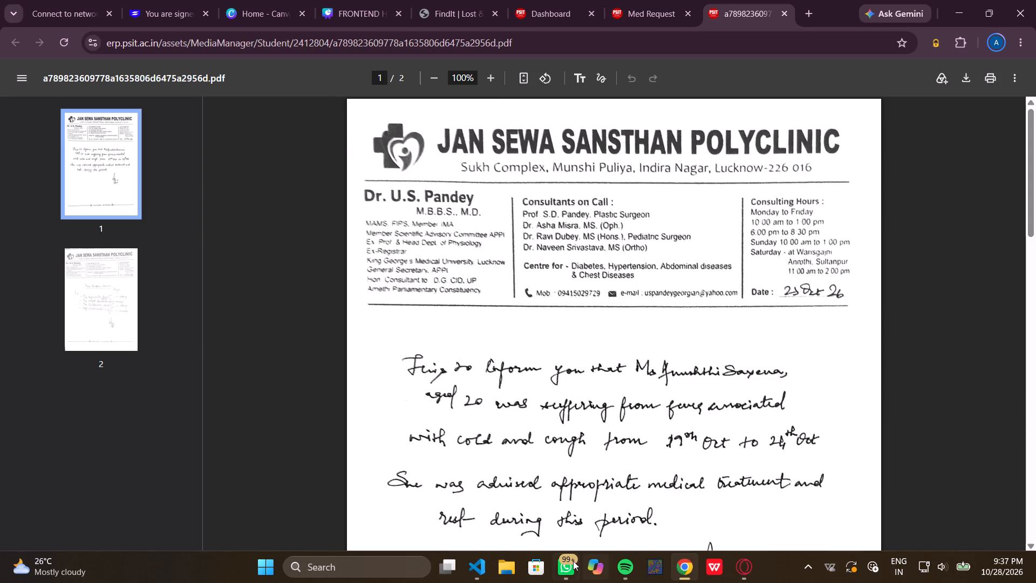
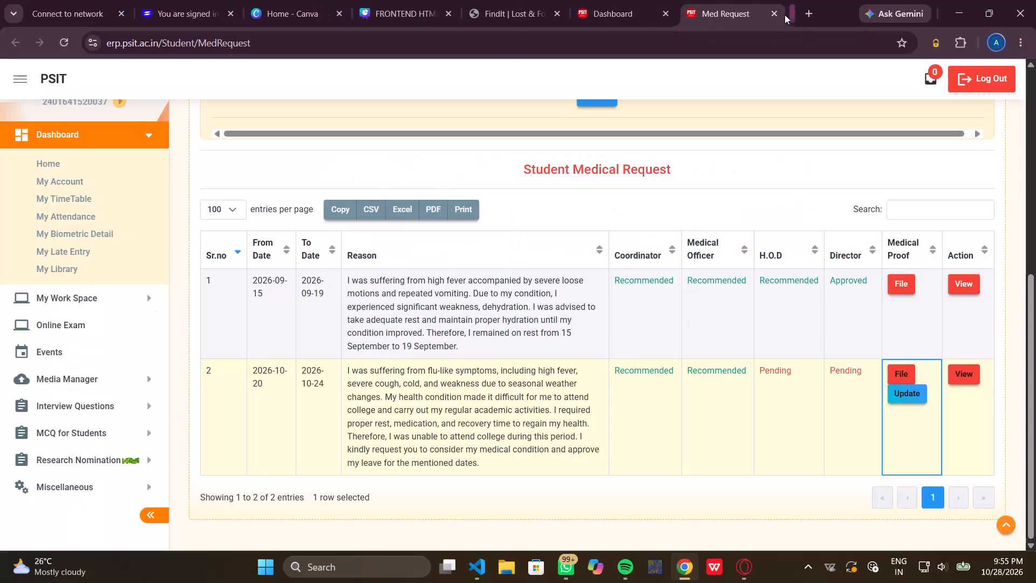
Close the Med Request page and return to the Canva presentation.
{"action": "left_click", "coordinate": [785, 15]}
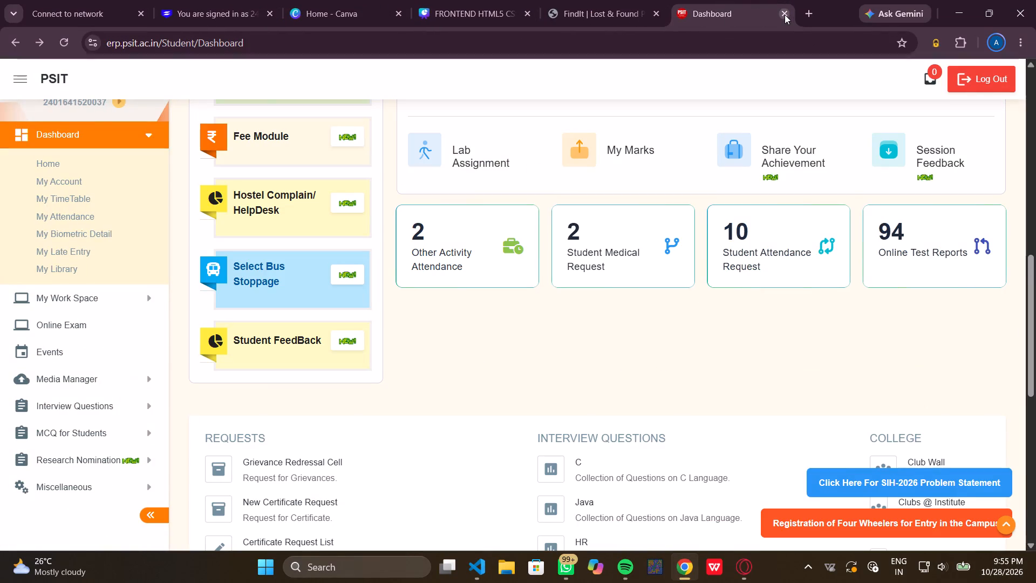
{"action": "left_click", "coordinate": [596, 0]}
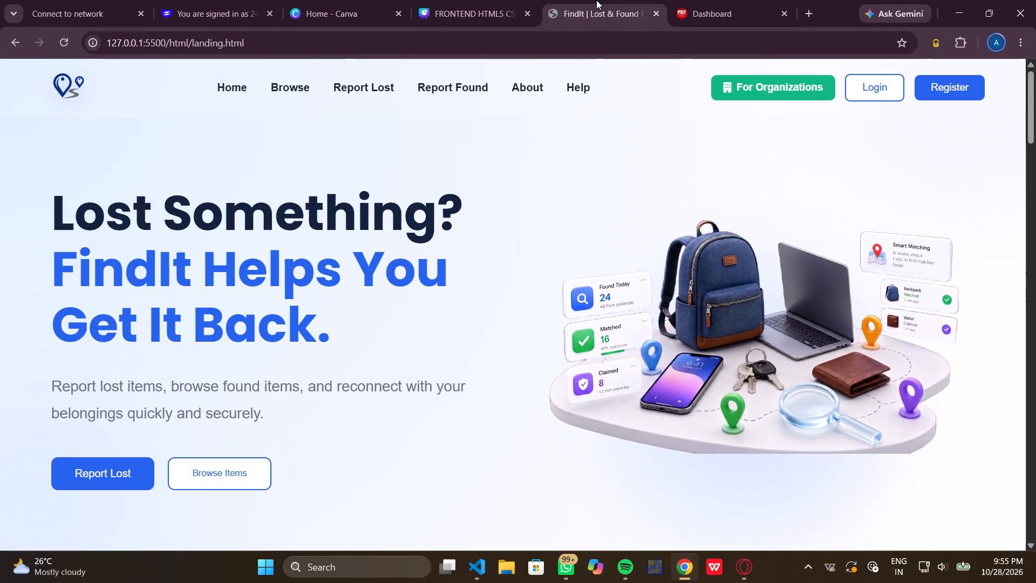
{"action": "left_click", "coordinate": [501, 0]}
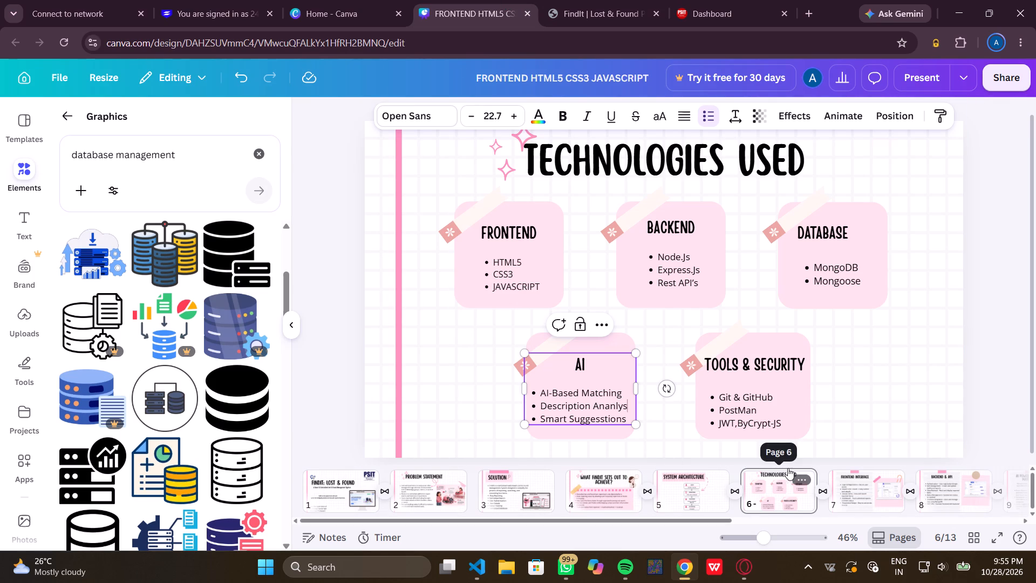
Set the transition between pages 7 (Frontend Interface) and 8 to None.
{"action": "scroll", "coordinate": [715, 489], "scroll_direction": "left", "scroll_amount": 1}
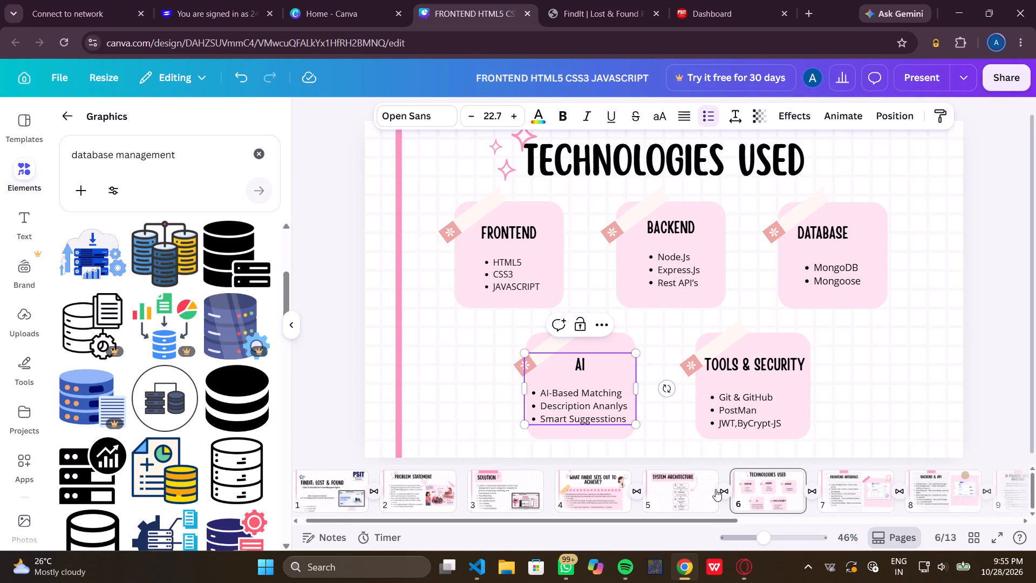
{"action": "scroll", "coordinate": [715, 489], "scroll_direction": "left", "scroll_amount": 1}
{"action": "left_click", "coordinate": [824, 492]}
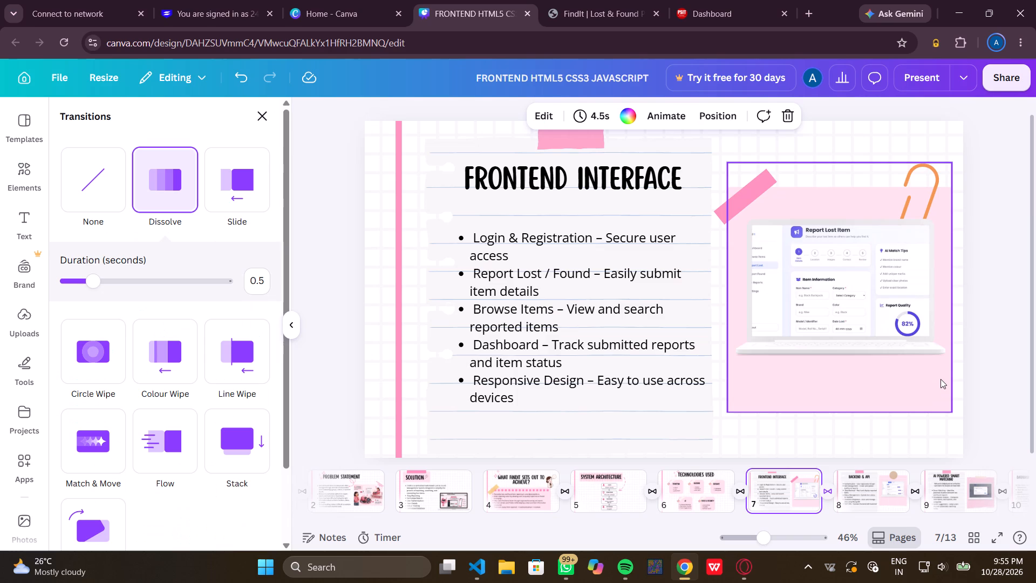
{"action": "left_click", "coordinate": [81, 181]}
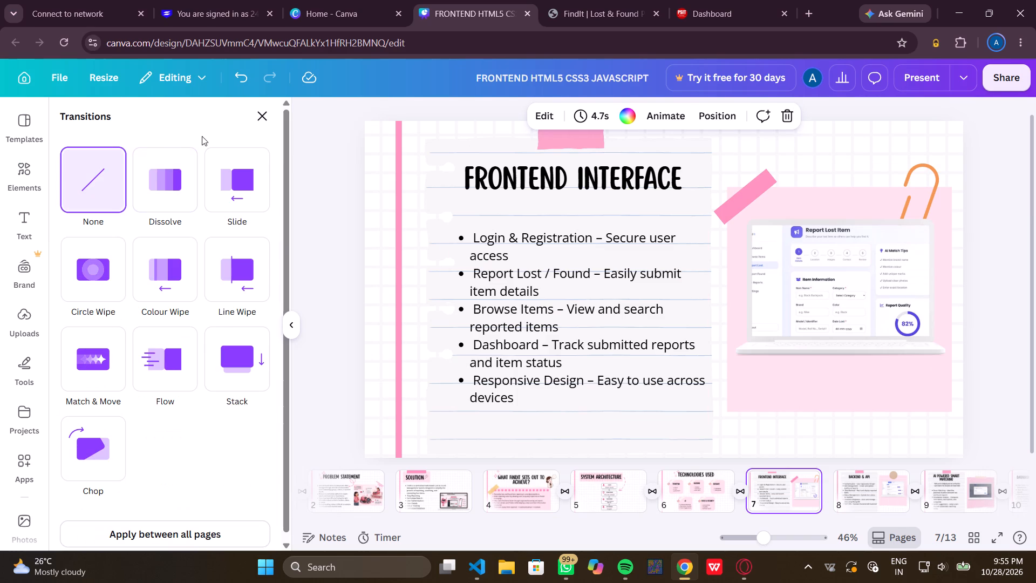
Dismiss the page transition options in the Canva presentation and go to the Backend & API slide on page 8.
{"action": "left_click", "coordinate": [273, 109]}
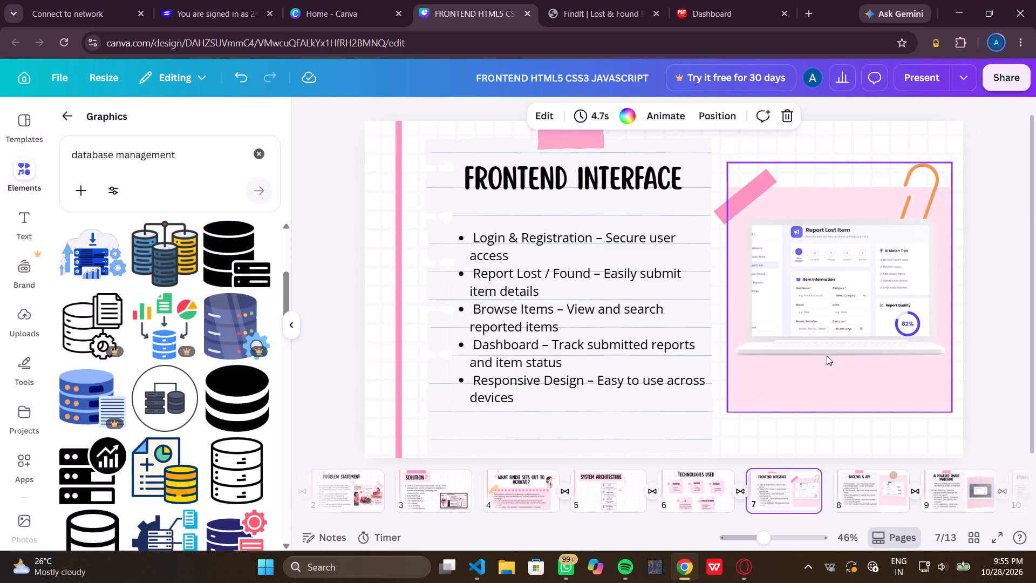
{"action": "left_click", "coordinate": [876, 485]}
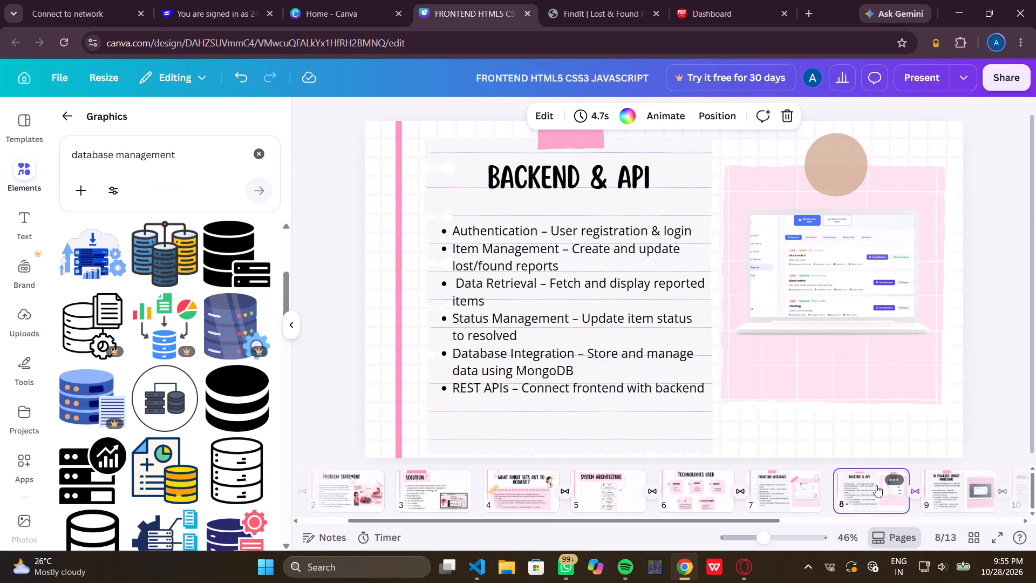
On the AI Powered Smart Matching slide, slightly shrink the pink paper graphic behind the laptop mockup and centre it around the laptop.
{"action": "scroll", "coordinate": [876, 485], "scroll_direction": "left", "scroll_amount": 3}
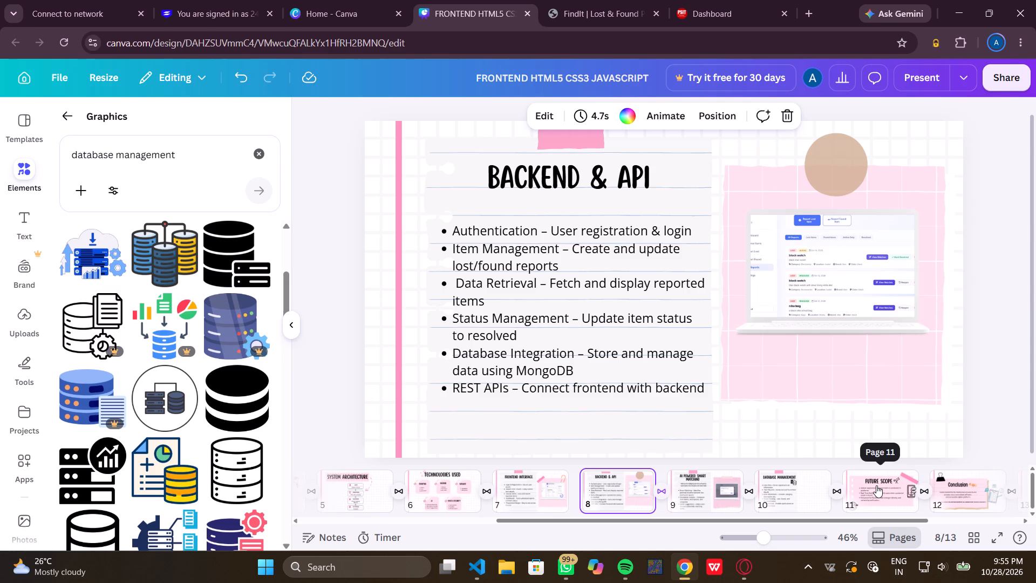
{"action": "left_click", "coordinate": [818, 236]}
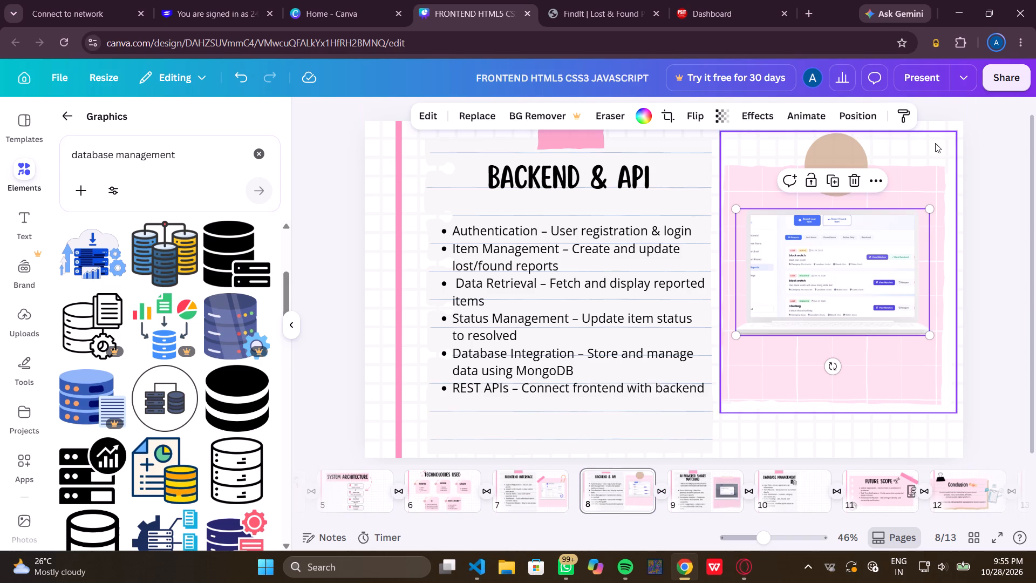
{"action": "left_click", "coordinate": [796, 504]}
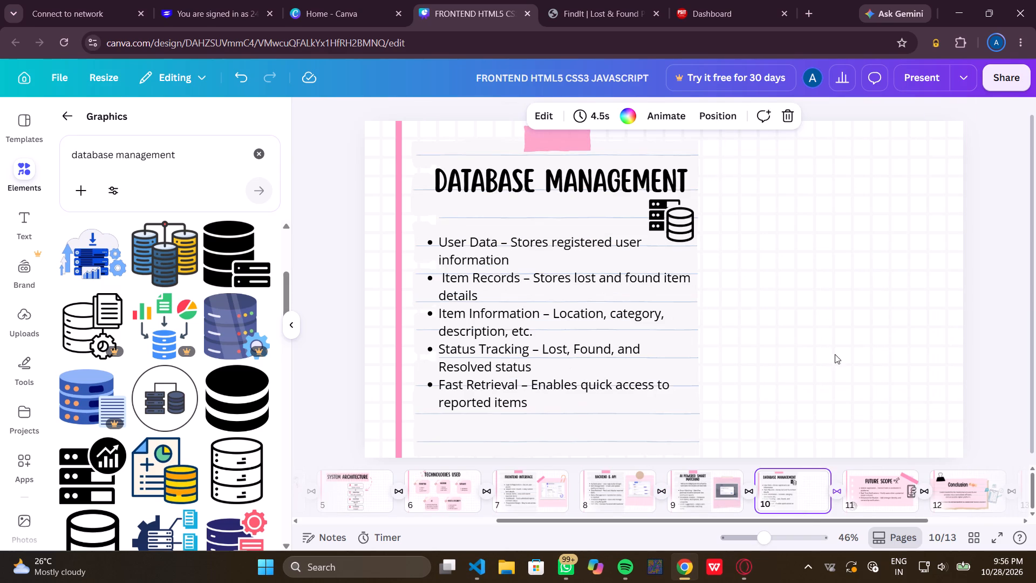
{"action": "left_click", "coordinate": [711, 487]}
{"action": "left_click", "coordinate": [839, 367]}
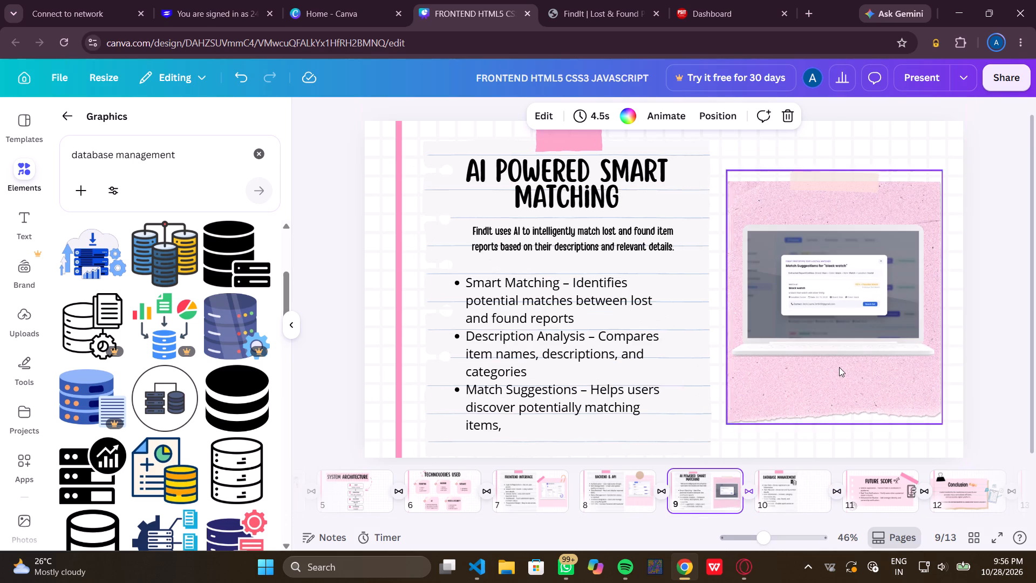
{"action": "left_click_drag", "start_coordinate": [727, 426], "coordinate": [733, 403]}
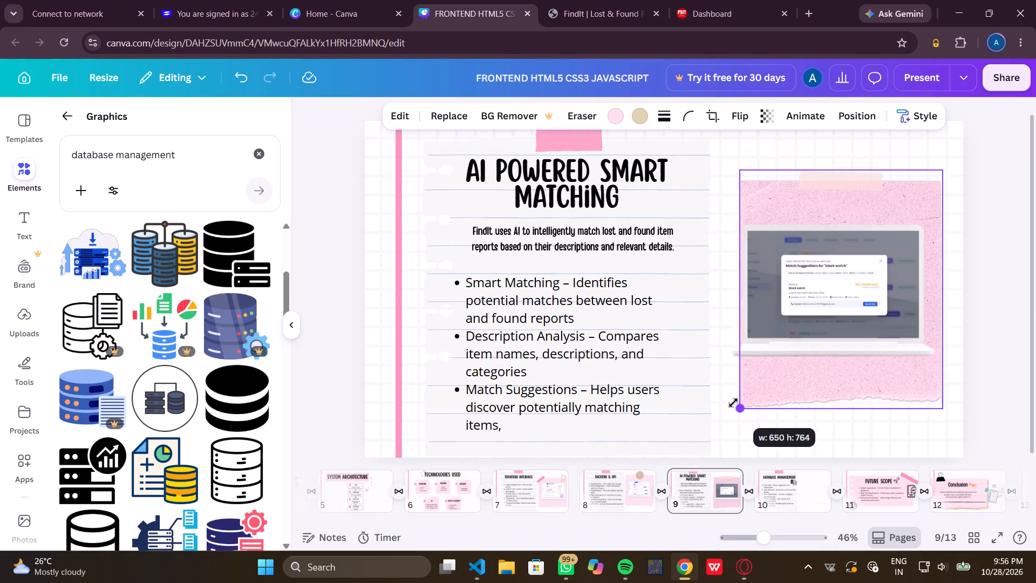
{"action": "left_click_drag", "start_coordinate": [733, 403], "coordinate": [735, 398]}
{"action": "left_click_drag", "start_coordinate": [795, 378], "coordinate": [786, 378]}
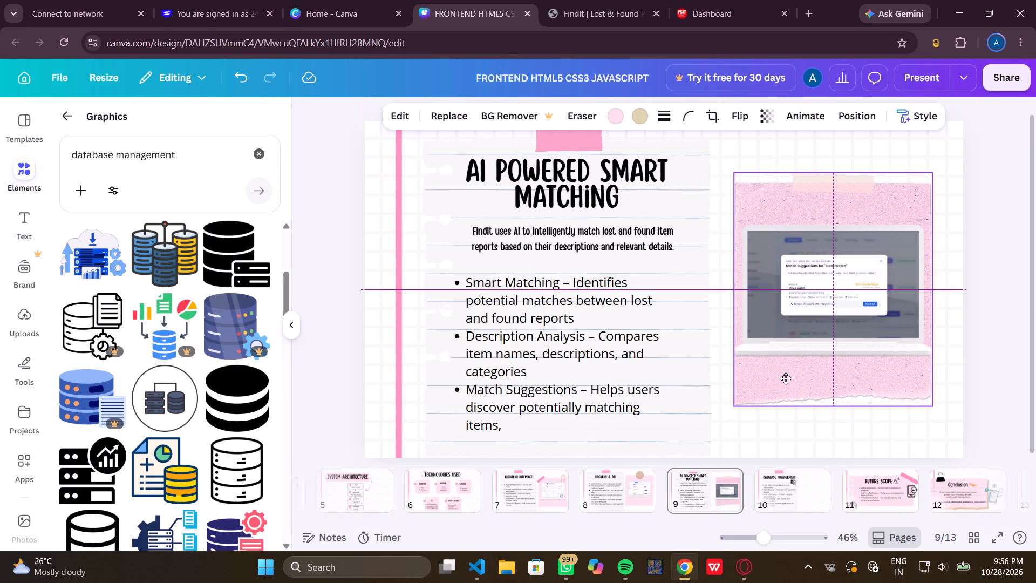
{"action": "left_click_drag", "start_coordinate": [786, 378], "coordinate": [786, 378]}
{"action": "left_click", "coordinate": [1035, 305]}
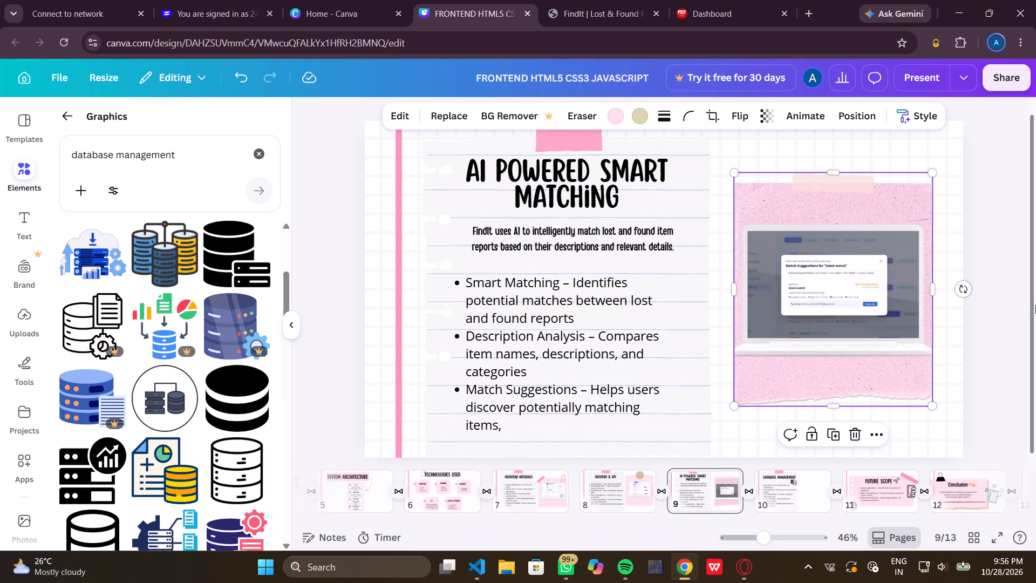
Look over the Database Management slide on page 10 and the Future Scope slide on page 11.
{"action": "left_click", "coordinate": [819, 511]}
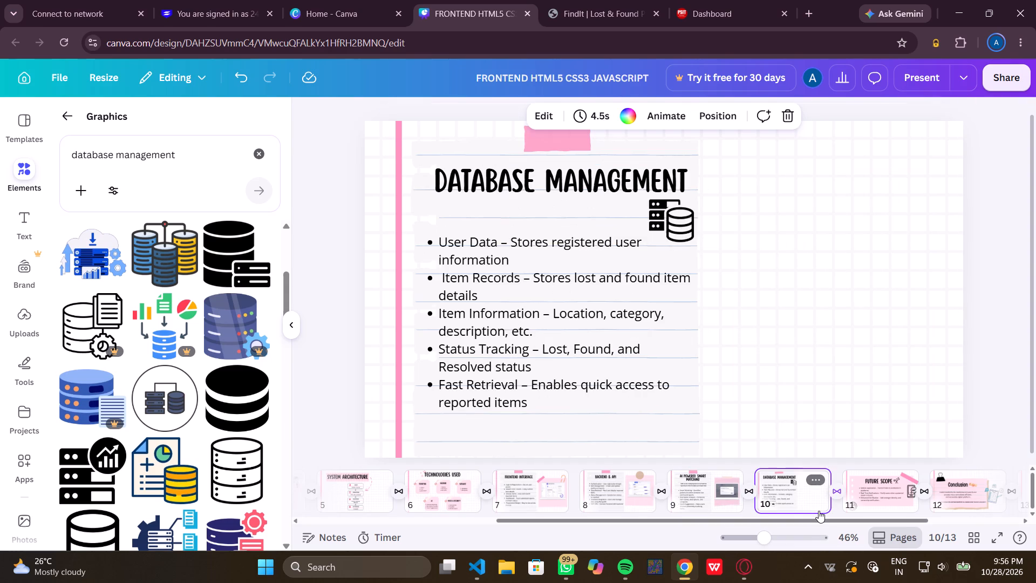
{"action": "left_click", "coordinate": [890, 492]}
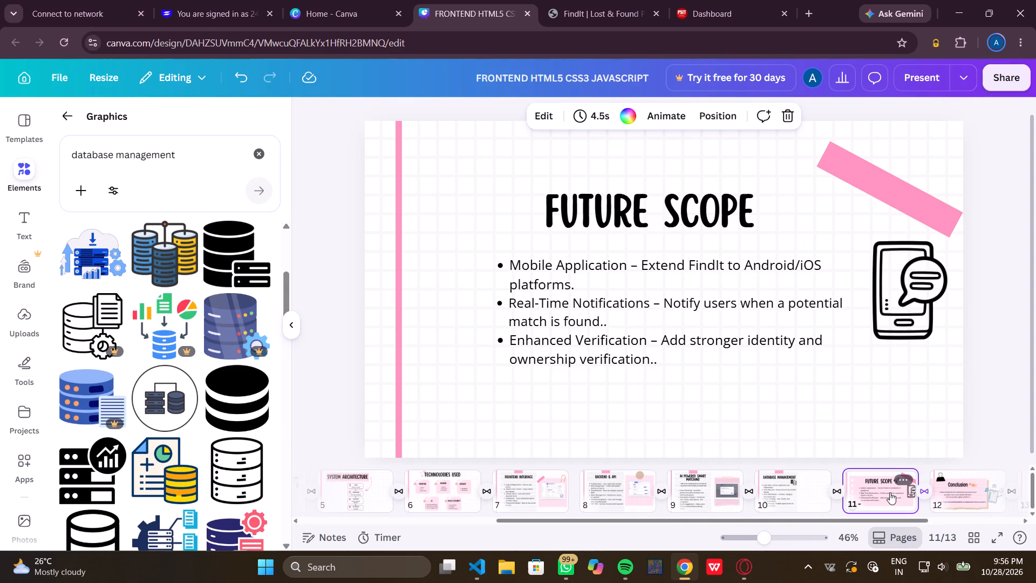
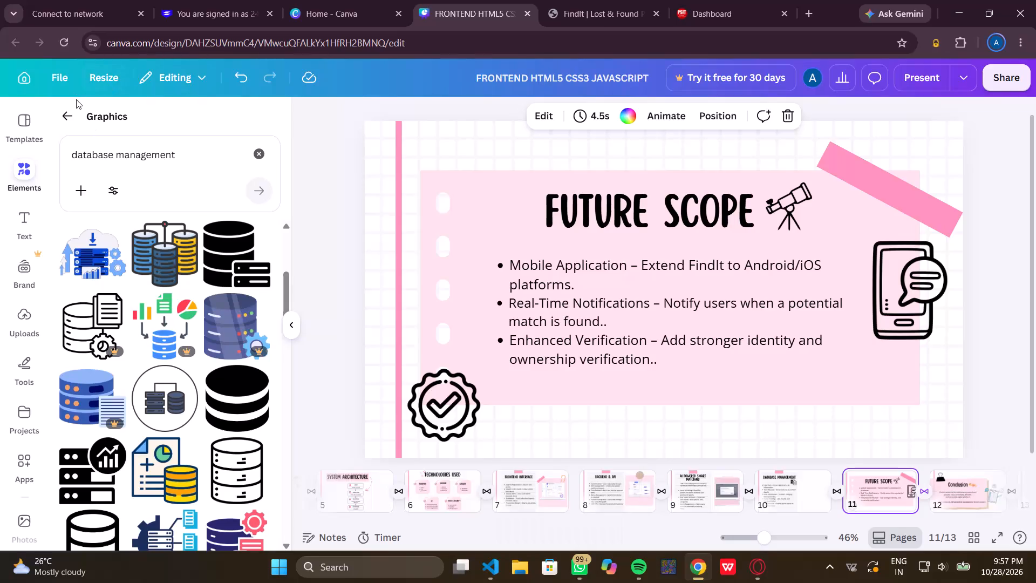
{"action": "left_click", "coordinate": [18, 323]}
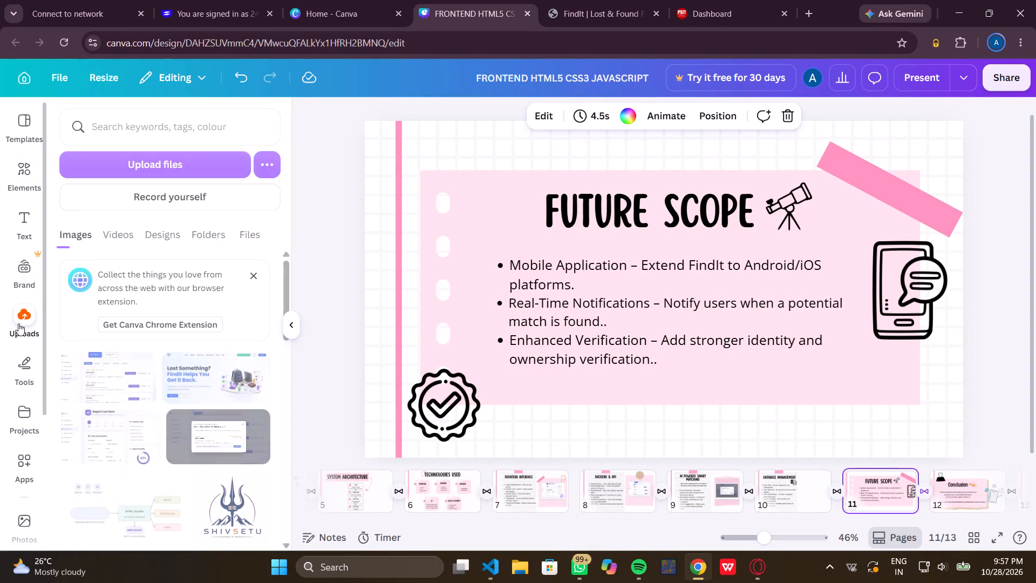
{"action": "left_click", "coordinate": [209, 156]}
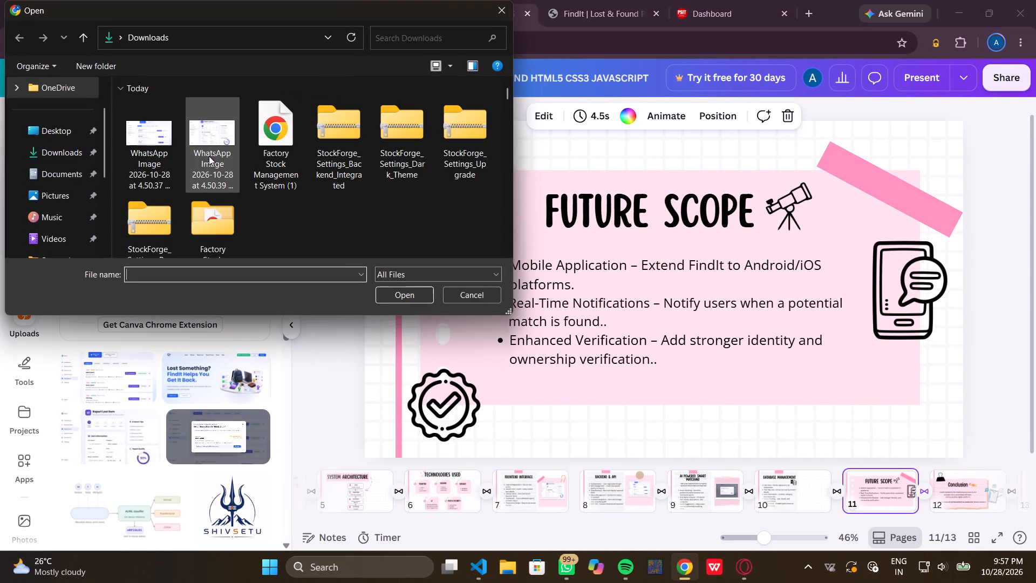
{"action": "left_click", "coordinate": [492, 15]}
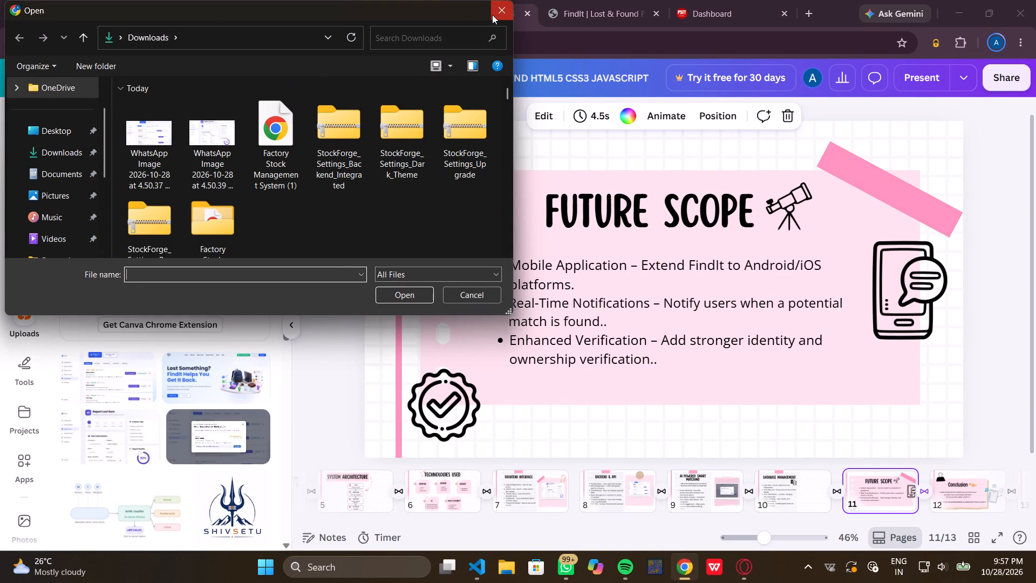
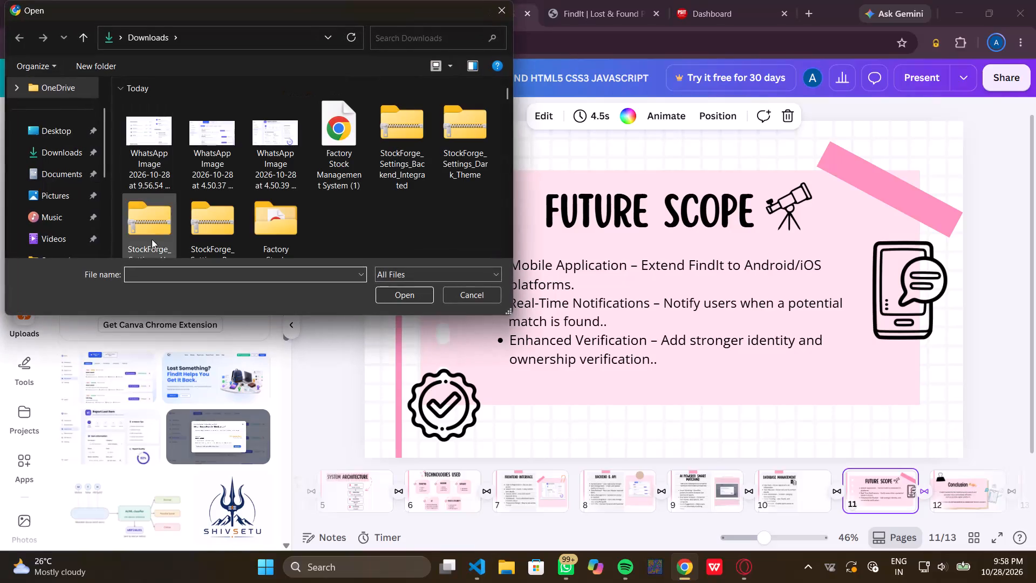
Upload the file "WhatsApp Image 2026-10-28 at 9.56.54 PM" from Downloads to the presentation's image uploads.
{"action": "left_click", "coordinate": [161, 149]}
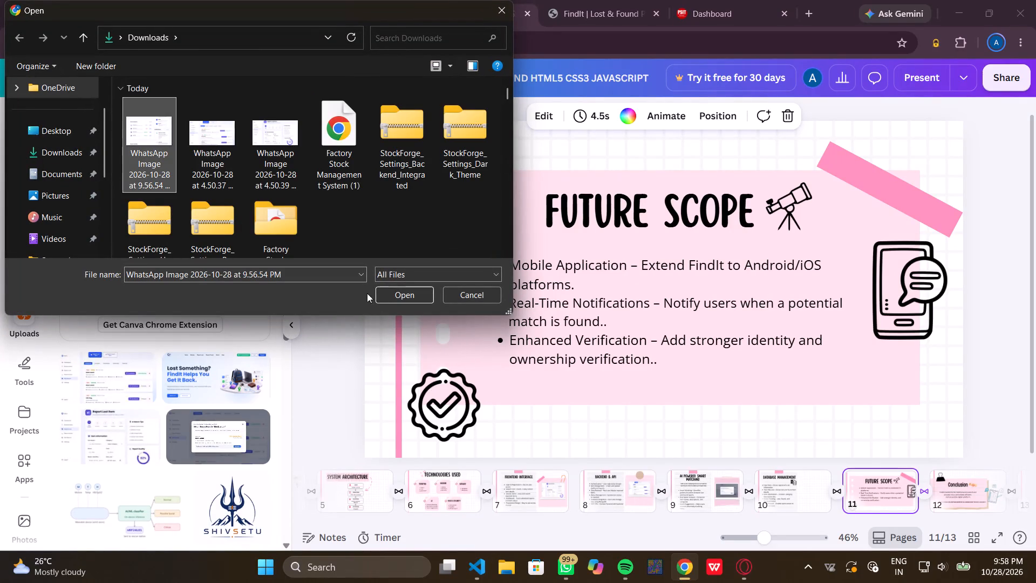
{"action": "left_click", "coordinate": [387, 291]}
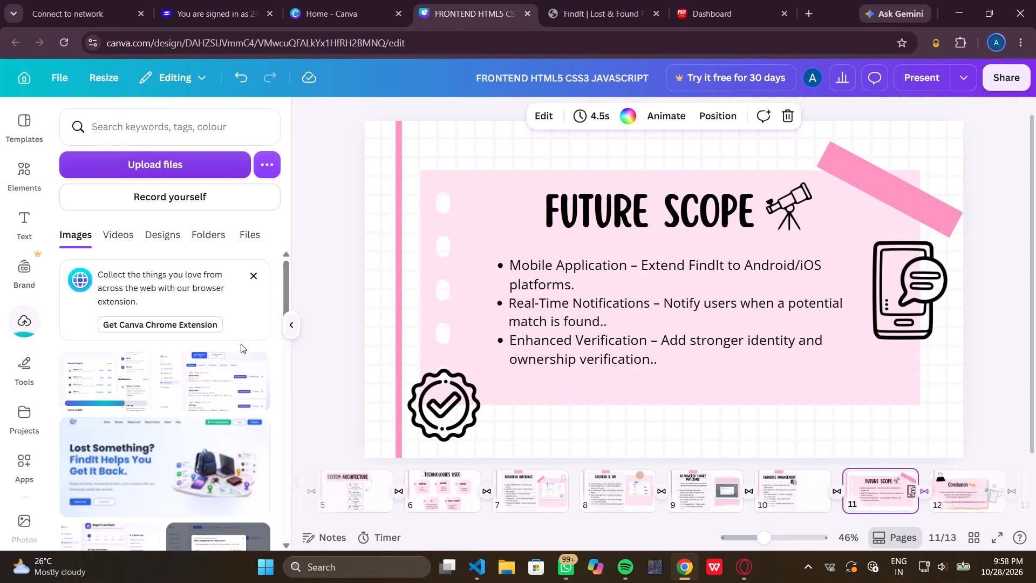
Go to the Database Management slide on page 10 and bring up the design elements for it.
{"action": "left_click", "coordinate": [807, 488]}
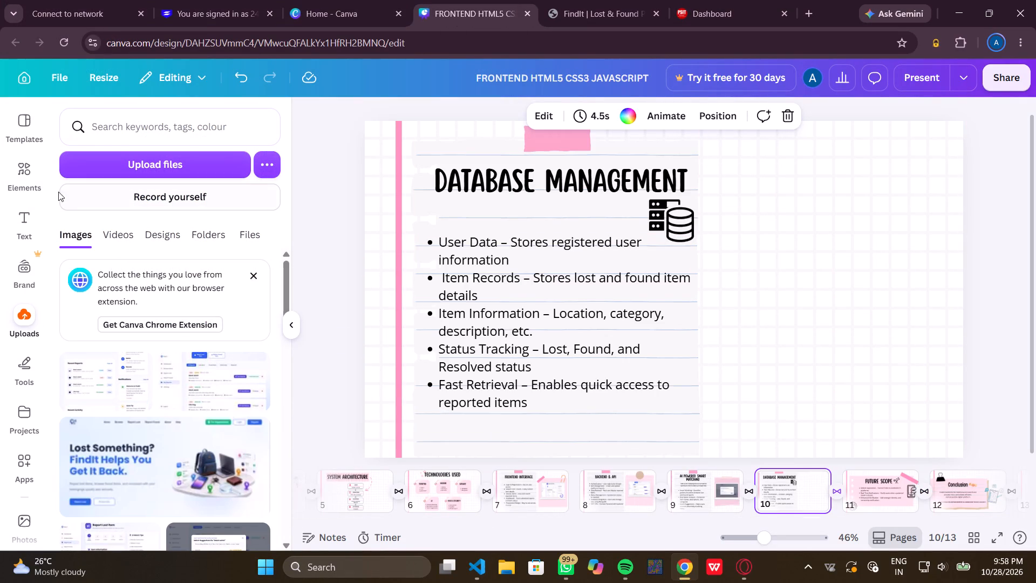
{"action": "left_click", "coordinate": [25, 172]}
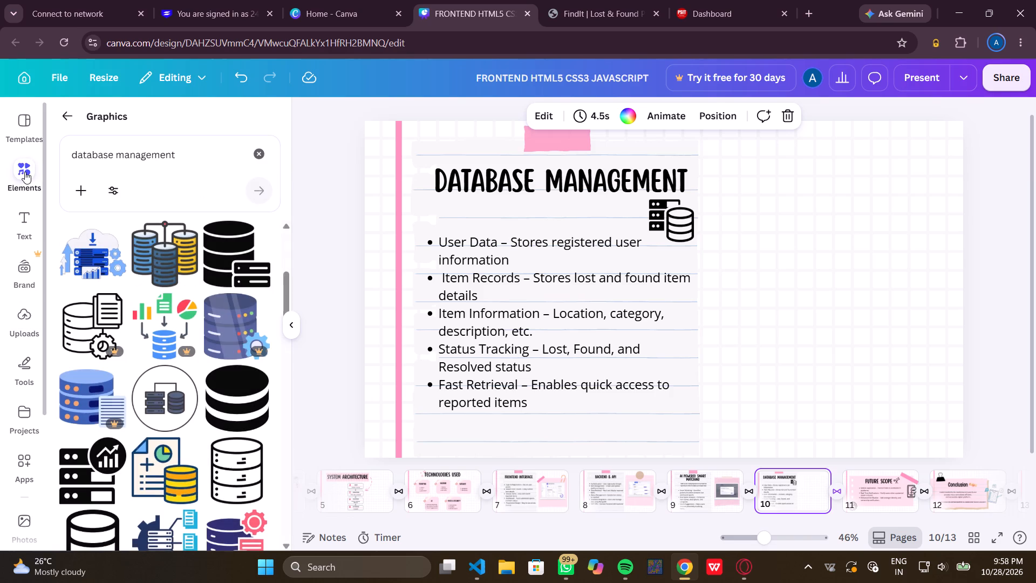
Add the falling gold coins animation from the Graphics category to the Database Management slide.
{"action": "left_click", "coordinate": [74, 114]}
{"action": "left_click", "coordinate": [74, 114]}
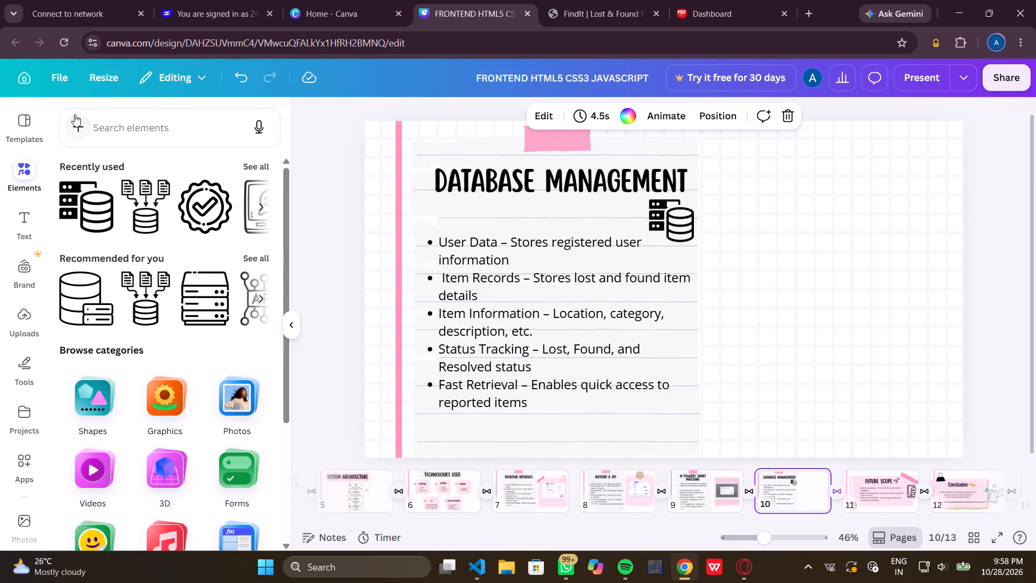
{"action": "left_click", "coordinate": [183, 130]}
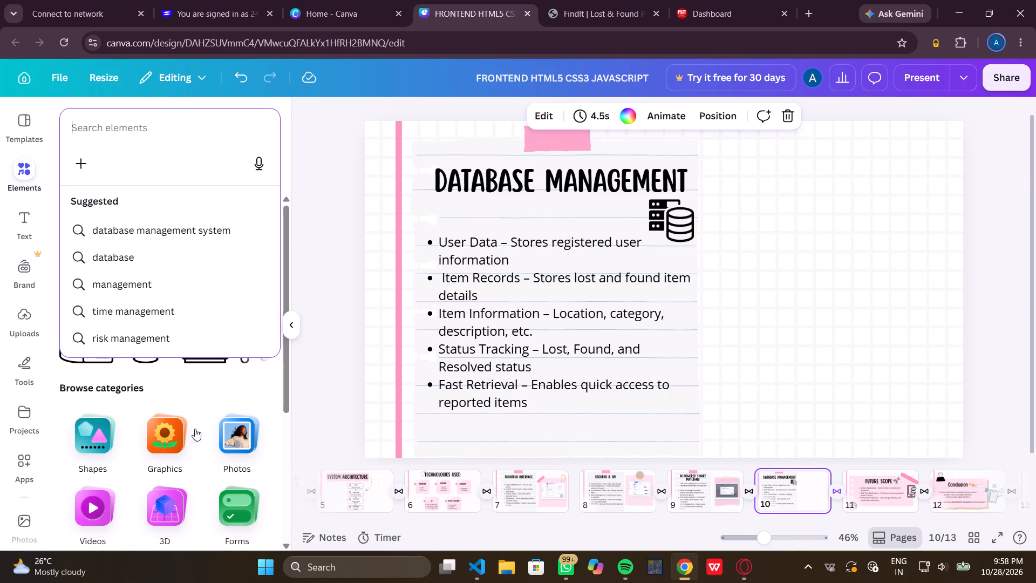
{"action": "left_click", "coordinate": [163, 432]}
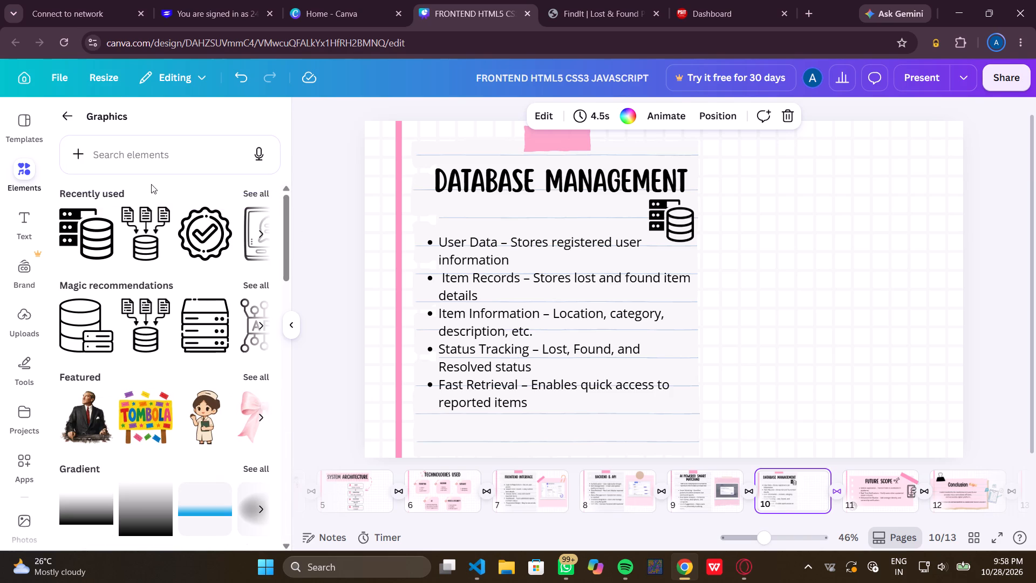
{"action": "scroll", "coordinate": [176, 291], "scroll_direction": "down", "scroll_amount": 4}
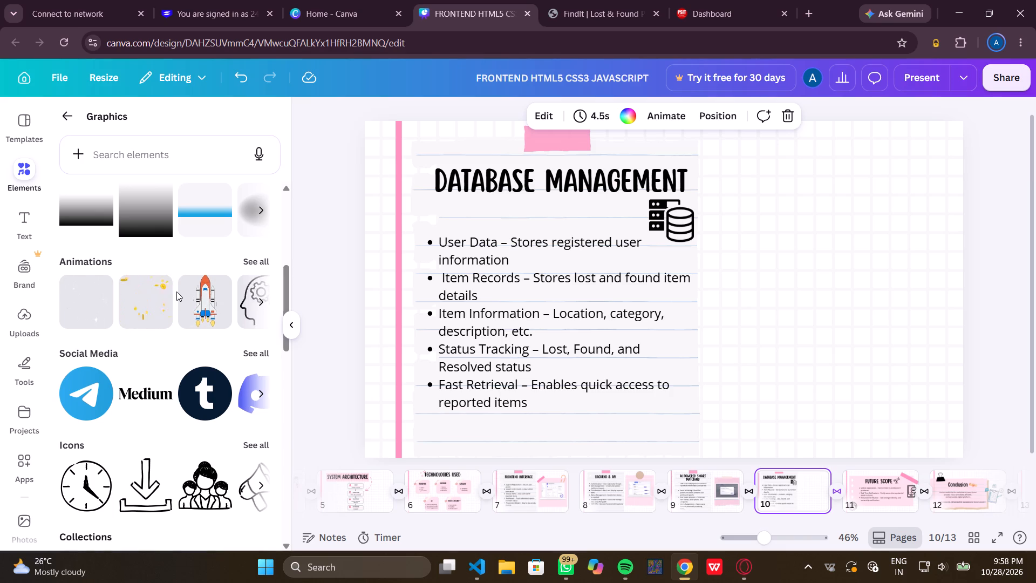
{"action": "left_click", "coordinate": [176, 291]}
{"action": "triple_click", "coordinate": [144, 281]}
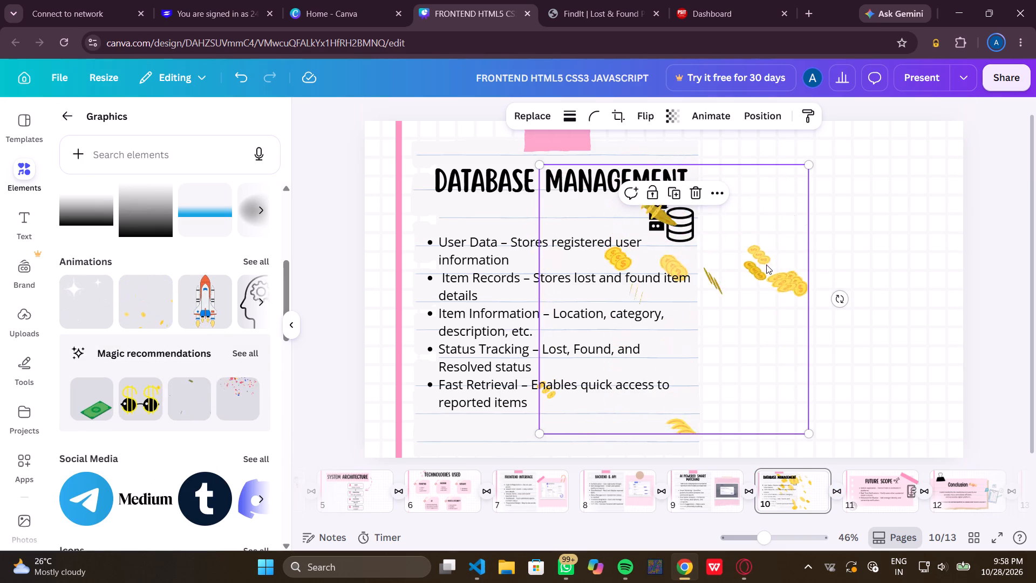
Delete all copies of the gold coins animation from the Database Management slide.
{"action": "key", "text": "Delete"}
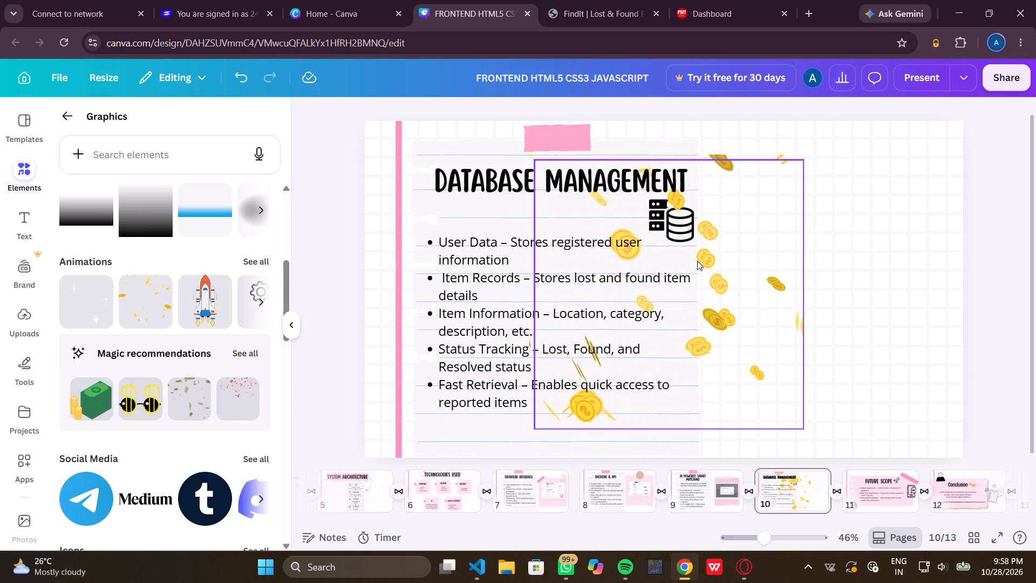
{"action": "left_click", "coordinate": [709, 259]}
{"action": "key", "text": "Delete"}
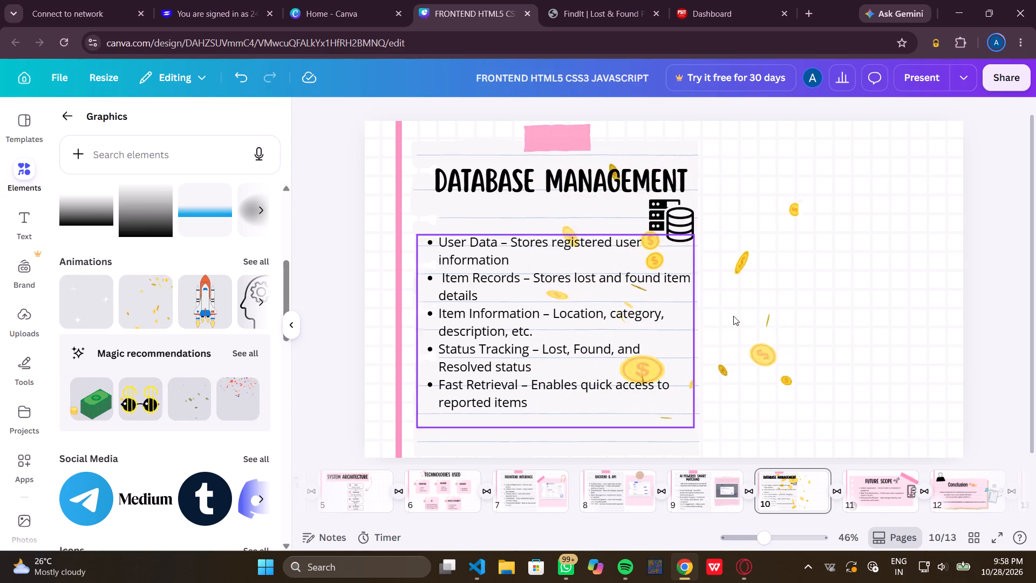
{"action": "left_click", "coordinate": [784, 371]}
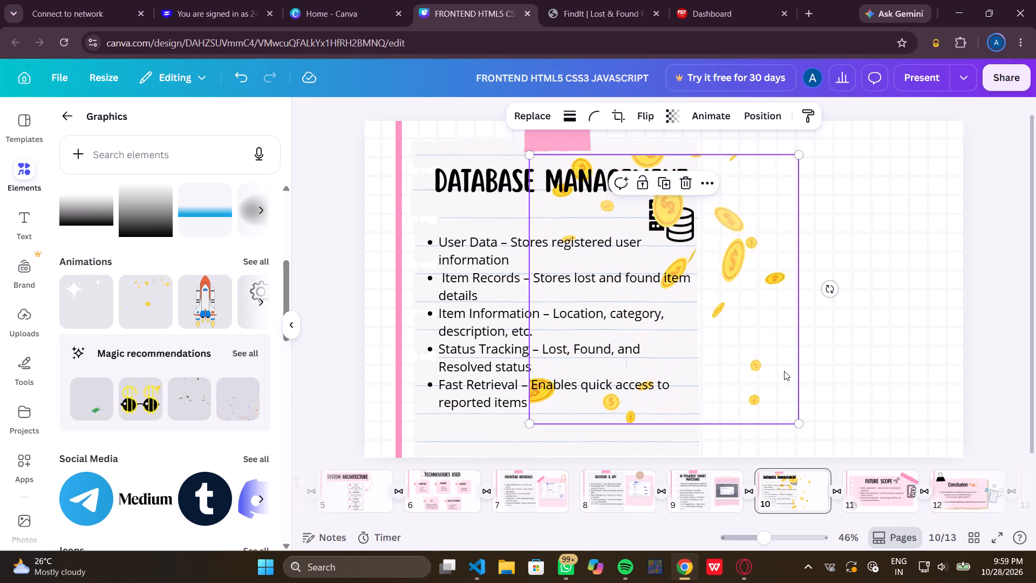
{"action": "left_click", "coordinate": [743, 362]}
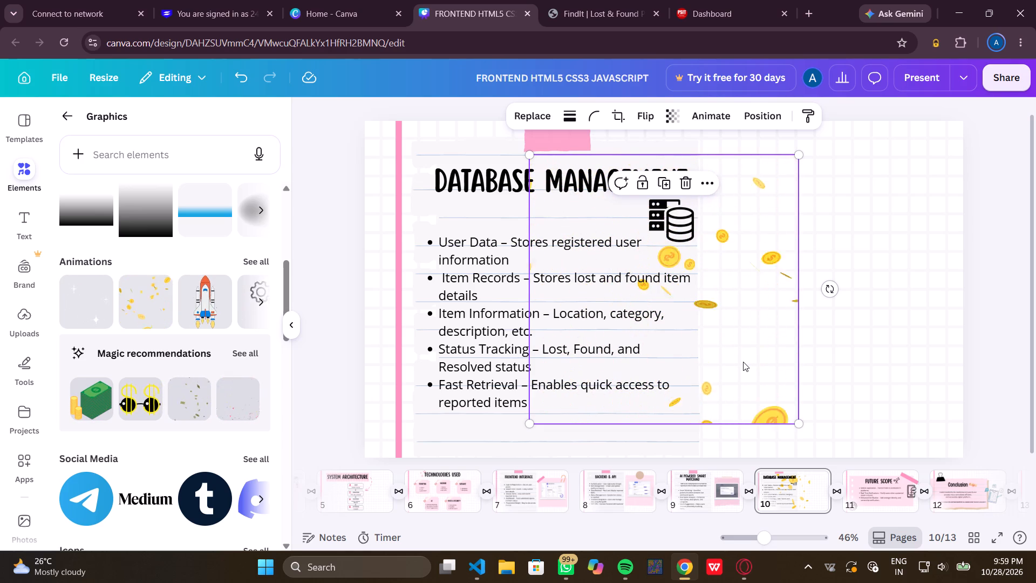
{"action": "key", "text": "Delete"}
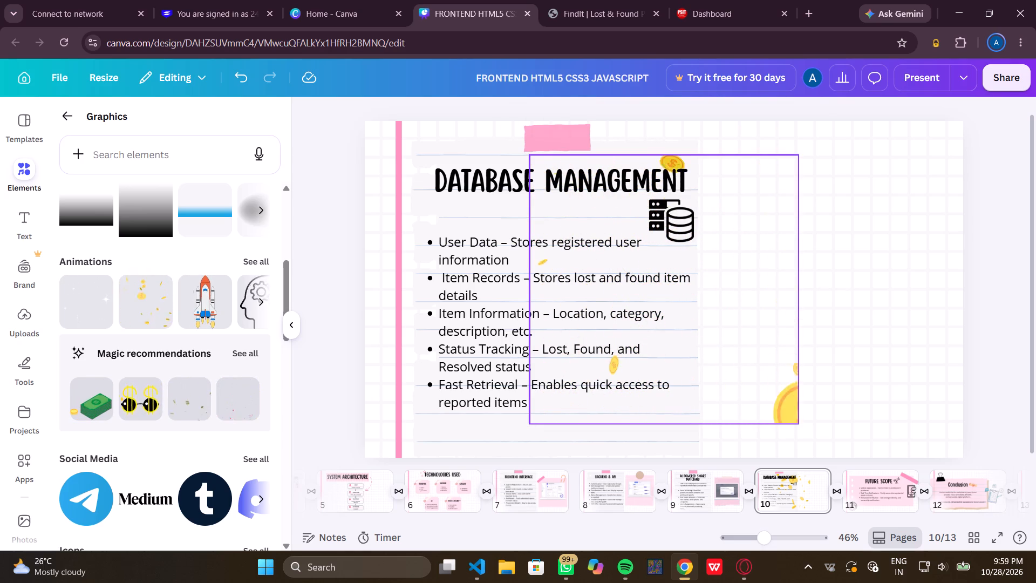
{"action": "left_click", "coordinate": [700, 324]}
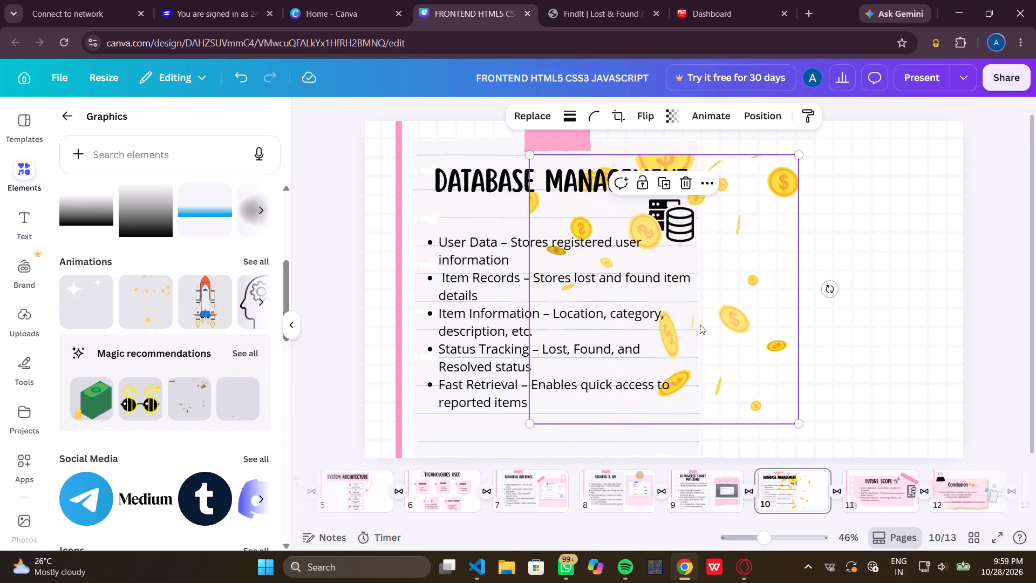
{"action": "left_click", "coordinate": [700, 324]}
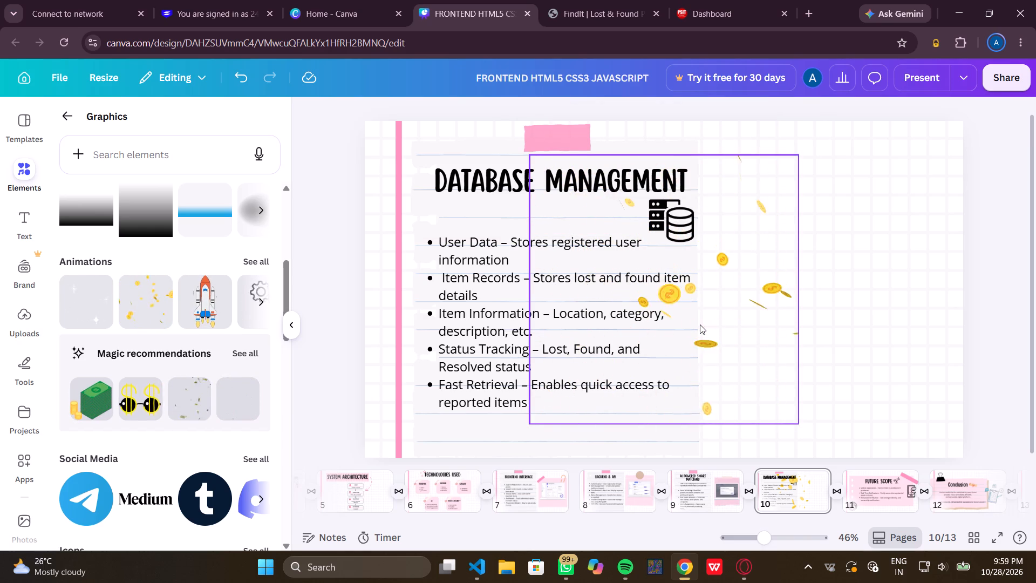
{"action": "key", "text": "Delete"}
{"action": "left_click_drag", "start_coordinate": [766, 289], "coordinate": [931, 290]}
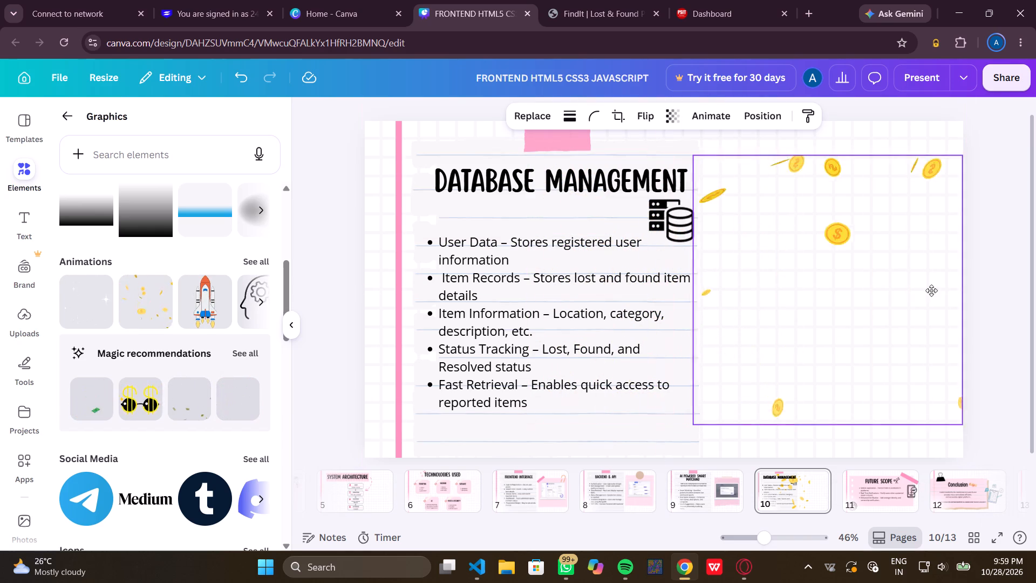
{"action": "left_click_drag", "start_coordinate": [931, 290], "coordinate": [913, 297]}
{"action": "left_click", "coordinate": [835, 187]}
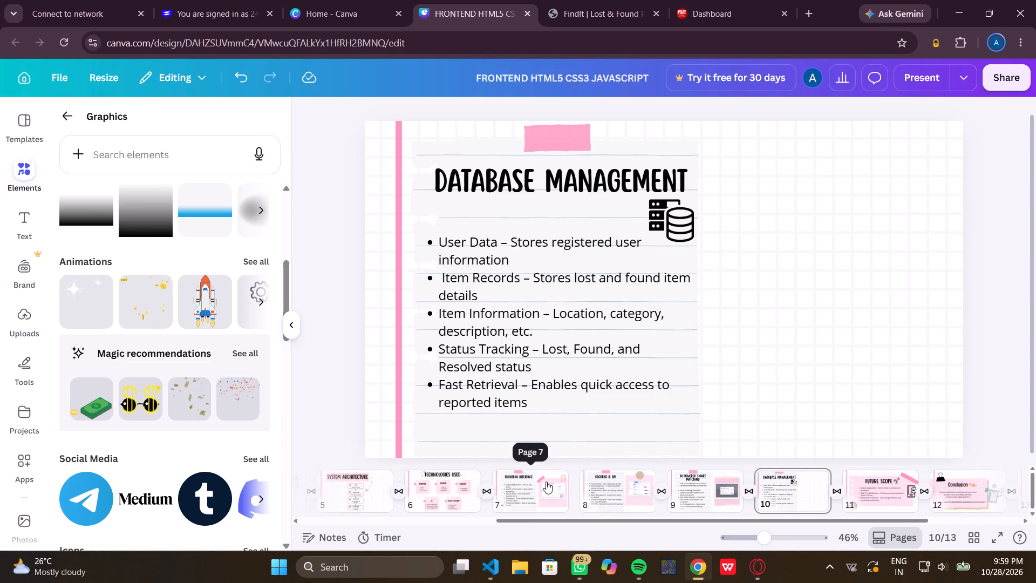
Go to the Frontend Interface slide on page 7 and select the pink taped note graphic behind the laptop mockup.
{"action": "scroll", "coordinate": [546, 482], "scroll_direction": "right", "scroll_amount": 6}
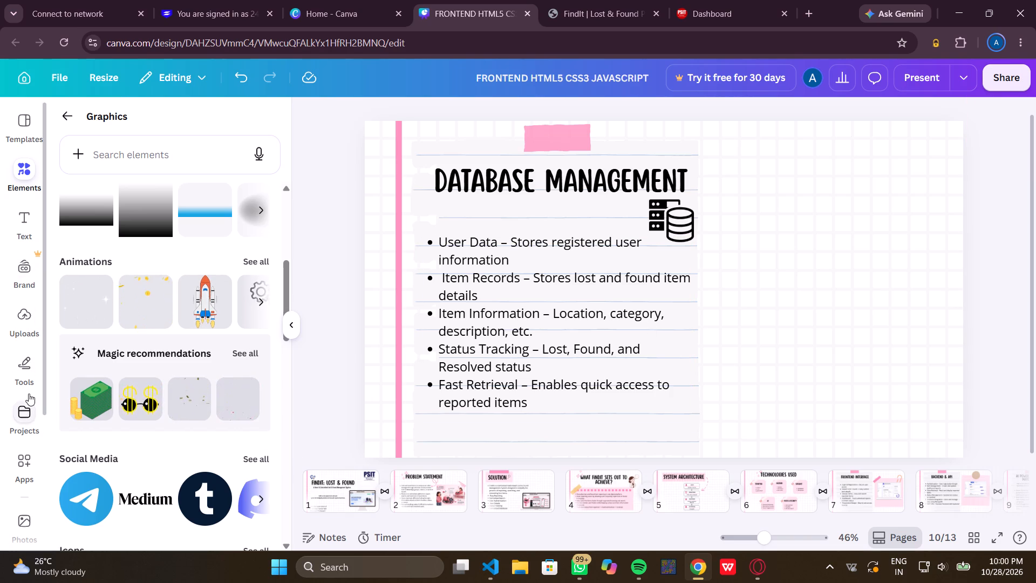
{"action": "left_click", "coordinate": [25, 356]}
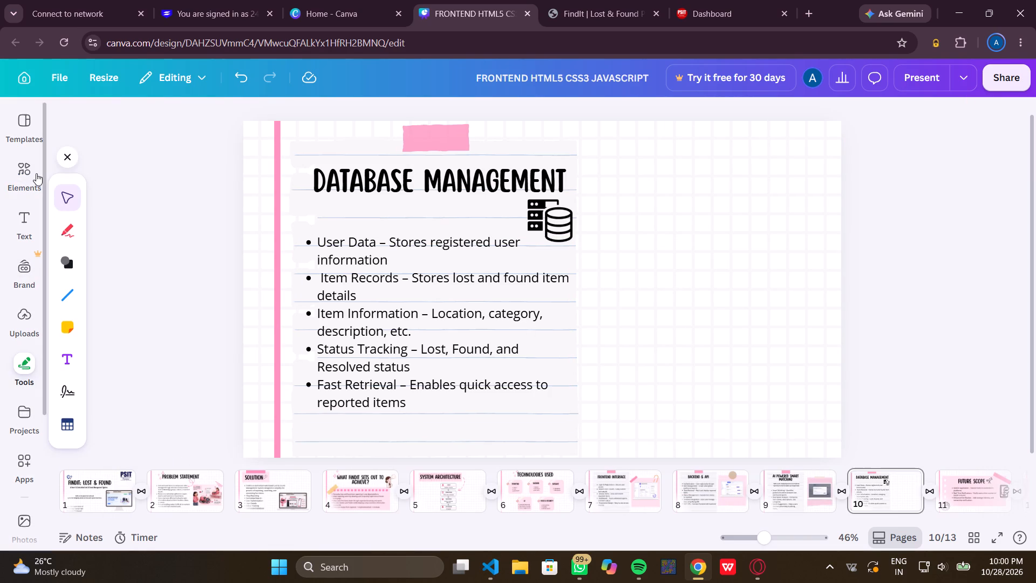
{"action": "left_click", "coordinate": [36, 173]}
{"action": "scroll", "coordinate": [197, 243], "scroll_direction": "up", "scroll_amount": 6}
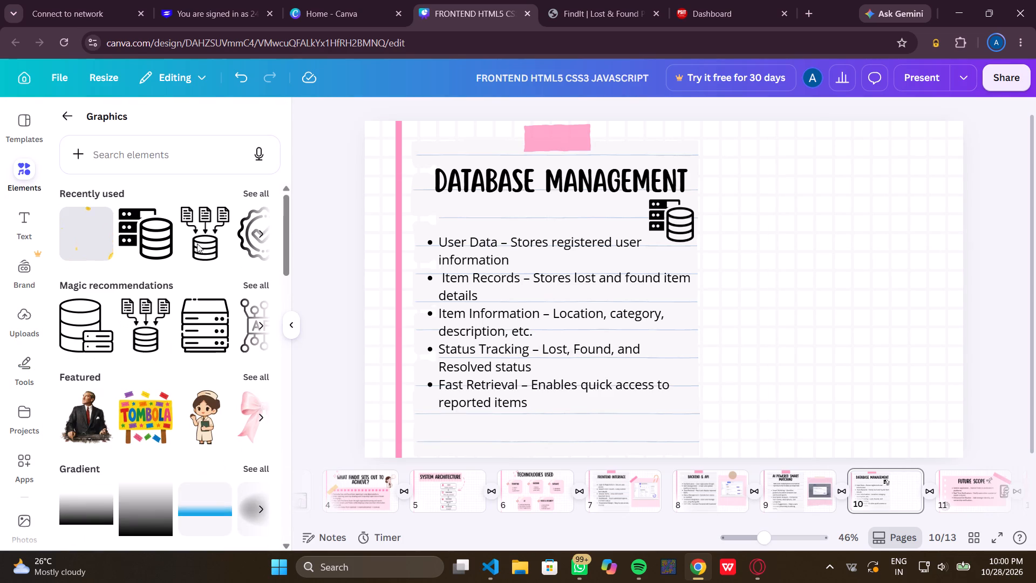
{"action": "left_click", "coordinate": [609, 503]}
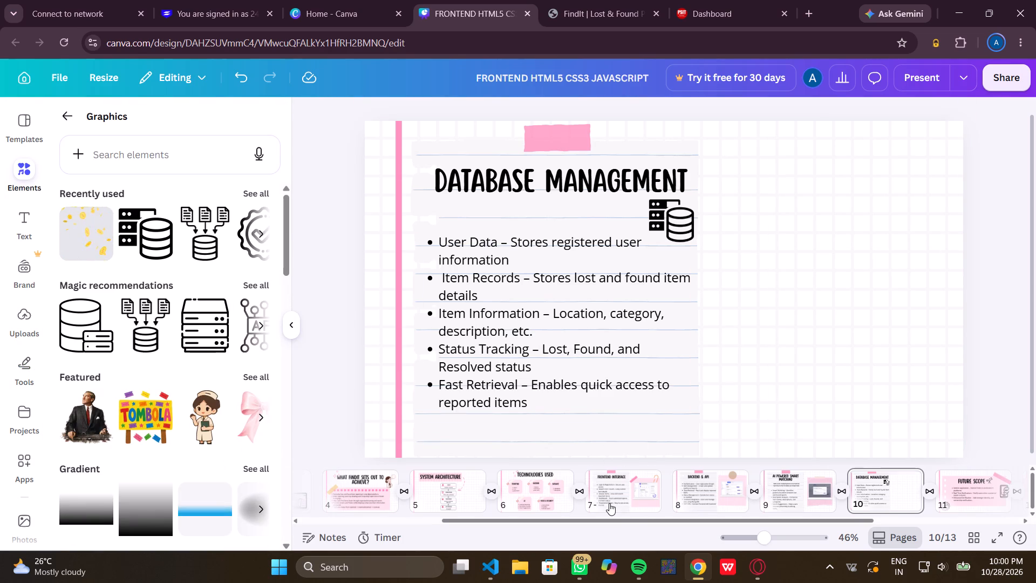
{"action": "left_click", "coordinate": [841, 373]}
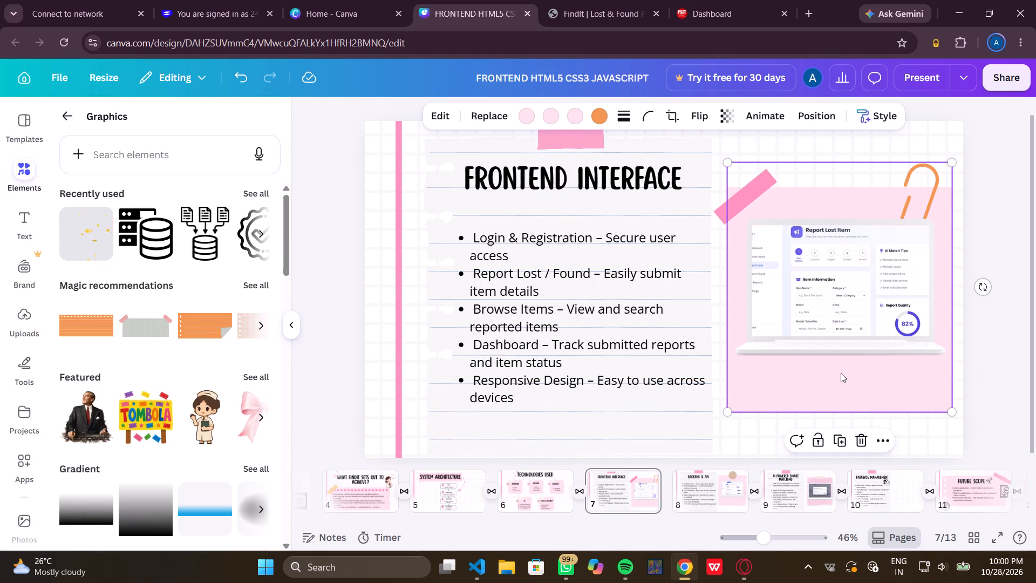
Browse all the recommended graphics related to the pink note for a matching paper element.
{"action": "left_click", "coordinate": [262, 285]}
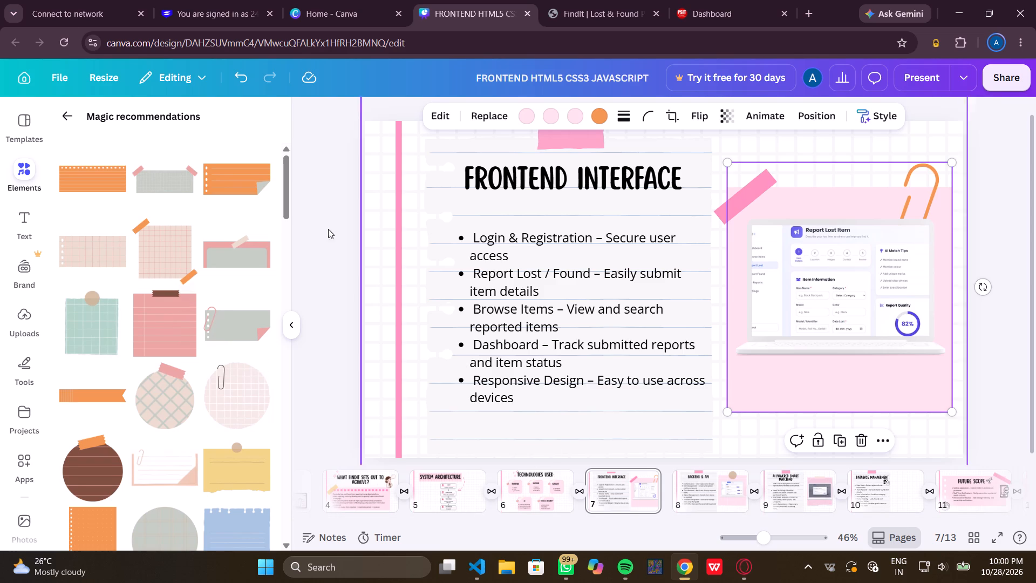
{"action": "scroll", "coordinate": [236, 376], "scroll_direction": "down", "scroll_amount": 3}
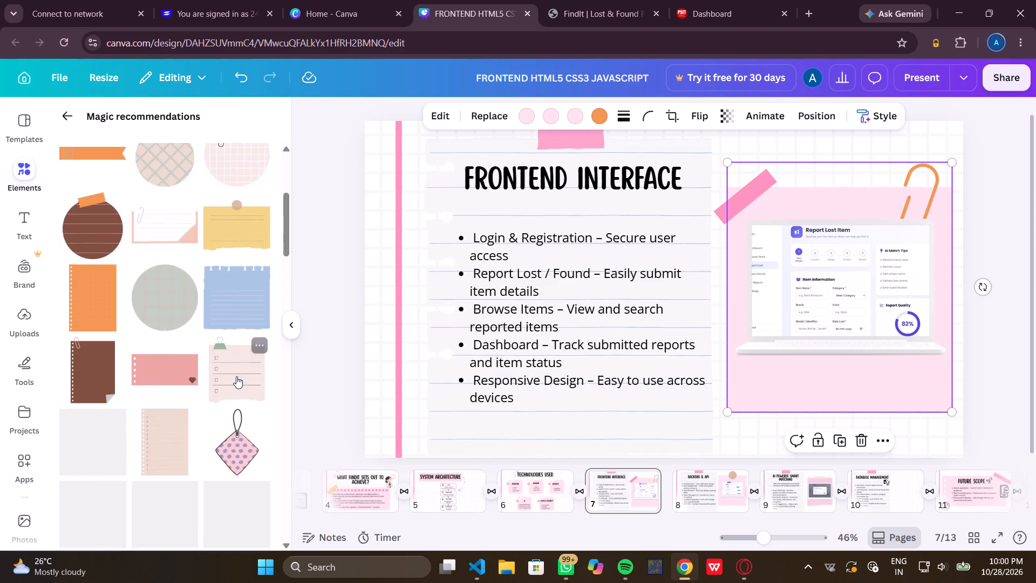
{"action": "scroll", "coordinate": [236, 376], "scroll_direction": "down", "scroll_amount": 4}
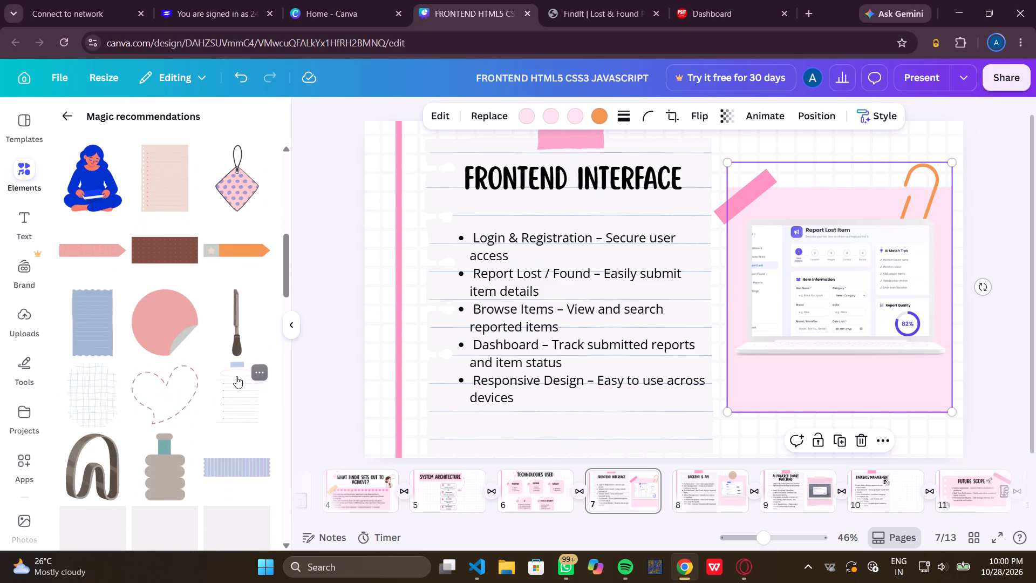
{"action": "scroll", "coordinate": [236, 376], "scroll_direction": "up", "scroll_amount": 4}
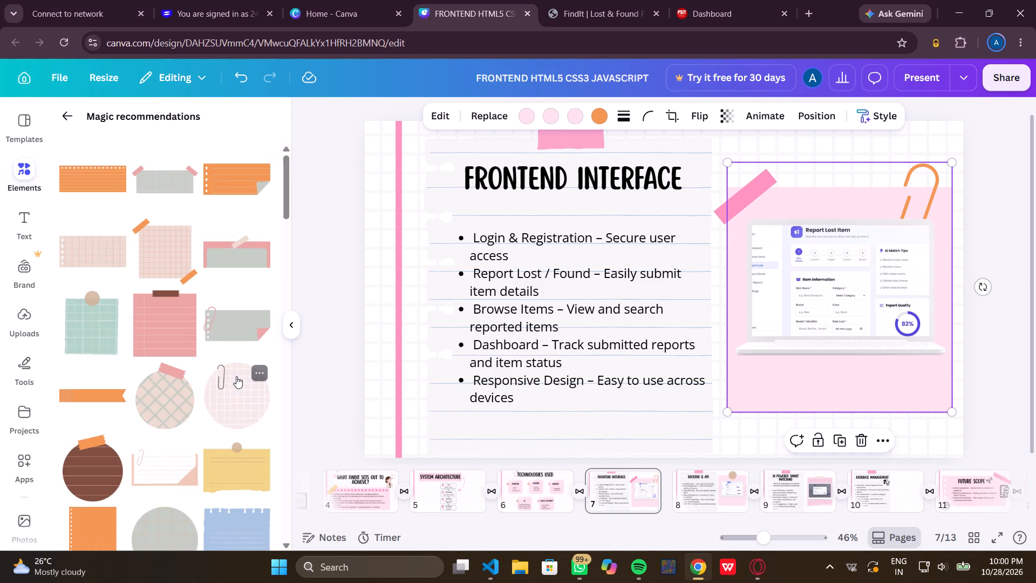
{"action": "scroll", "coordinate": [236, 376], "scroll_direction": "up", "scroll_amount": 1}
{"action": "scroll", "coordinate": [241, 422], "scroll_direction": "down", "scroll_amount": 3}
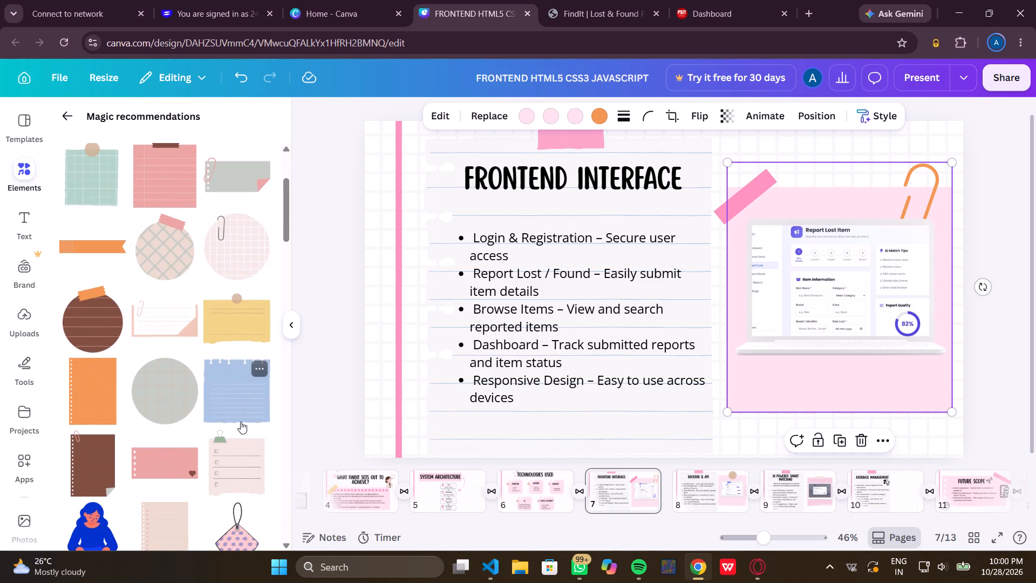
{"action": "scroll", "coordinate": [241, 422], "scroll_direction": "down", "scroll_amount": 3}
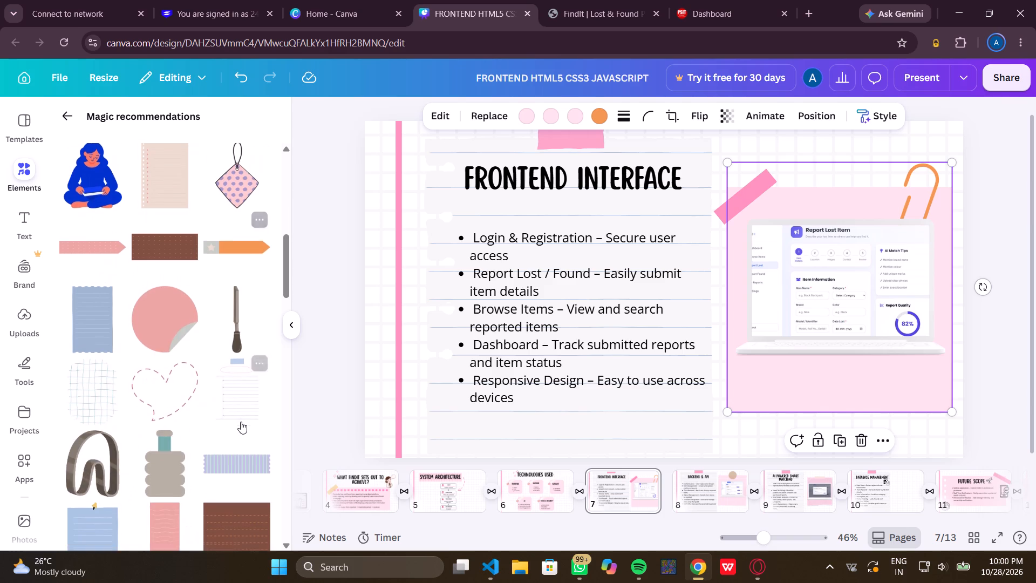
{"action": "scroll", "coordinate": [241, 422], "scroll_direction": "down", "scroll_amount": 4}
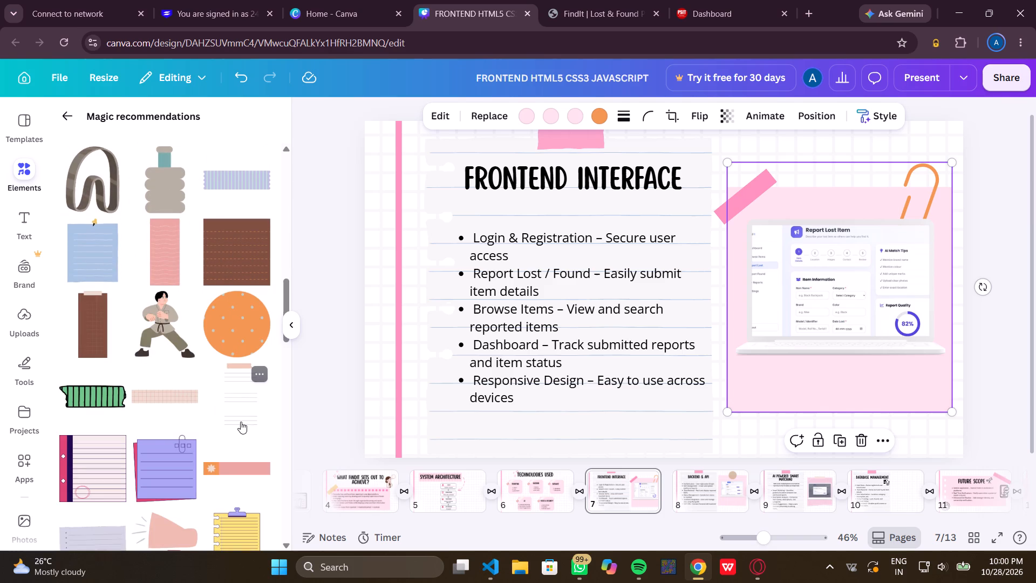
{"action": "scroll", "coordinate": [241, 422], "scroll_direction": "down", "scroll_amount": 4}
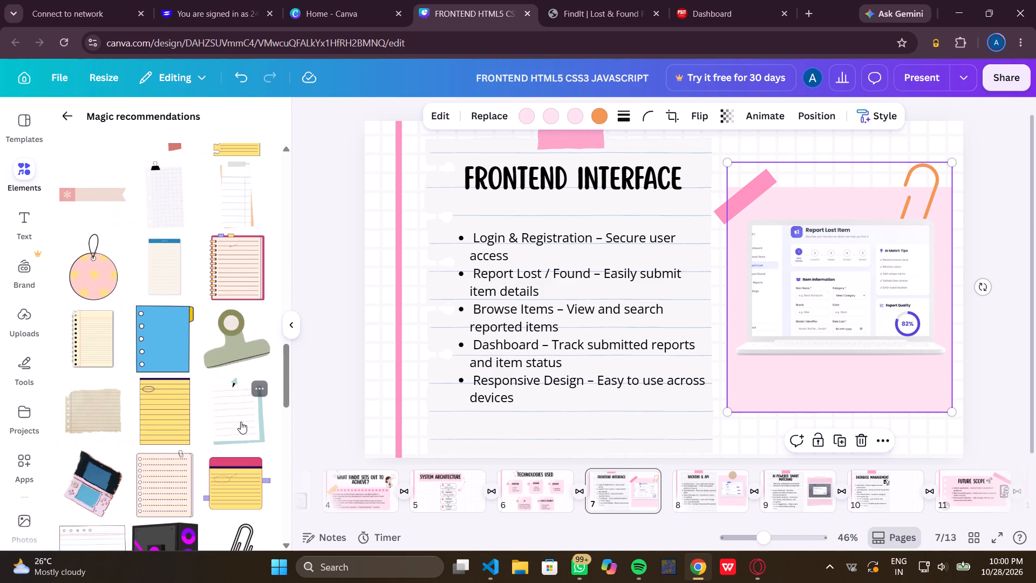
{"action": "scroll", "coordinate": [241, 422], "scroll_direction": "down", "scroll_amount": 3}
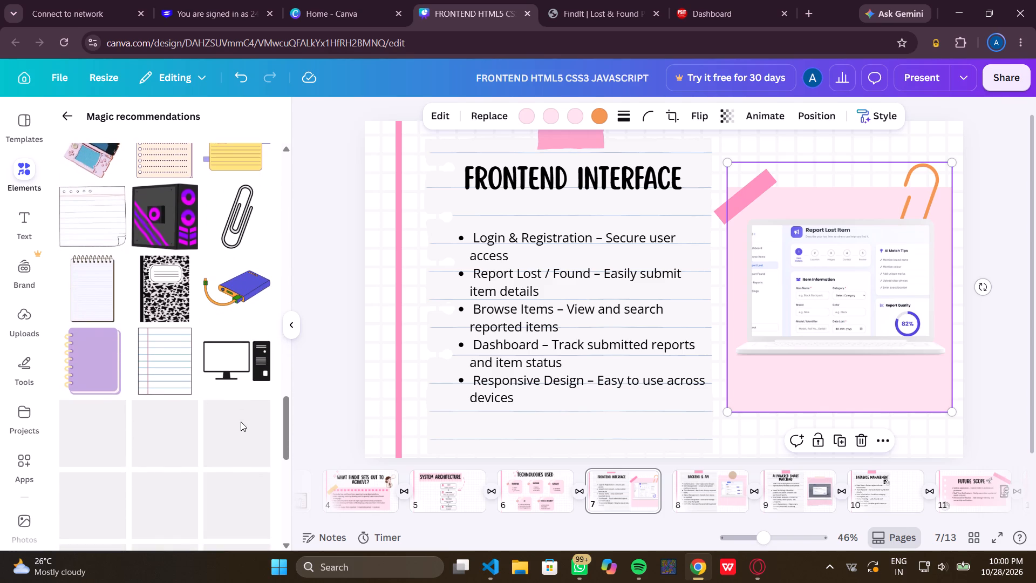
{"action": "scroll", "coordinate": [241, 422], "scroll_direction": "up", "scroll_amount": 13}
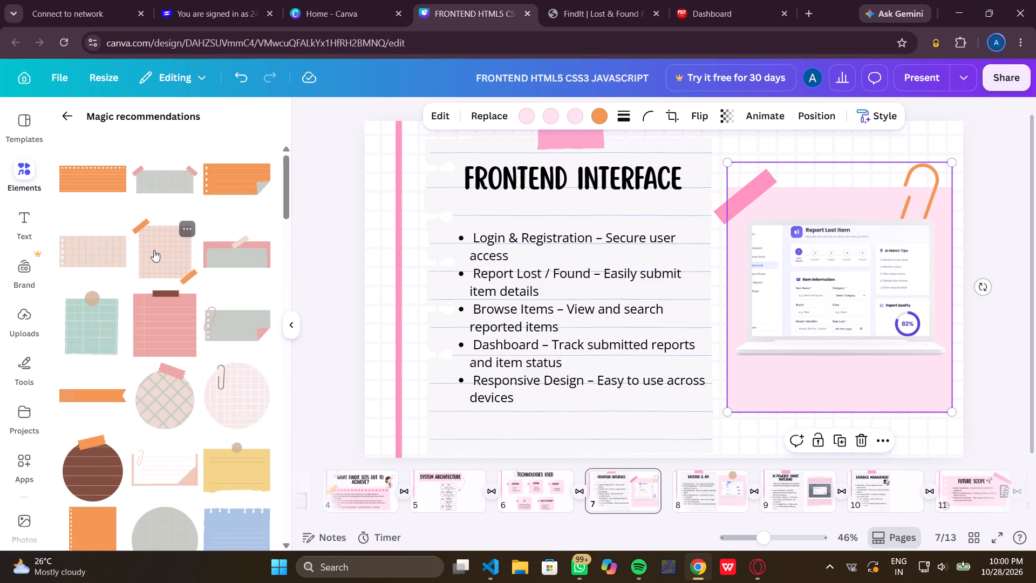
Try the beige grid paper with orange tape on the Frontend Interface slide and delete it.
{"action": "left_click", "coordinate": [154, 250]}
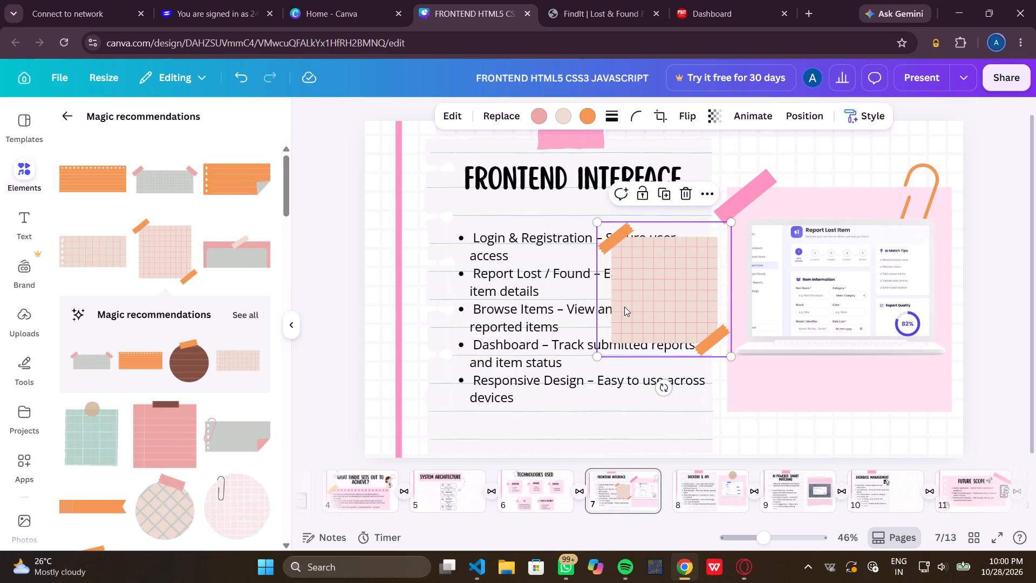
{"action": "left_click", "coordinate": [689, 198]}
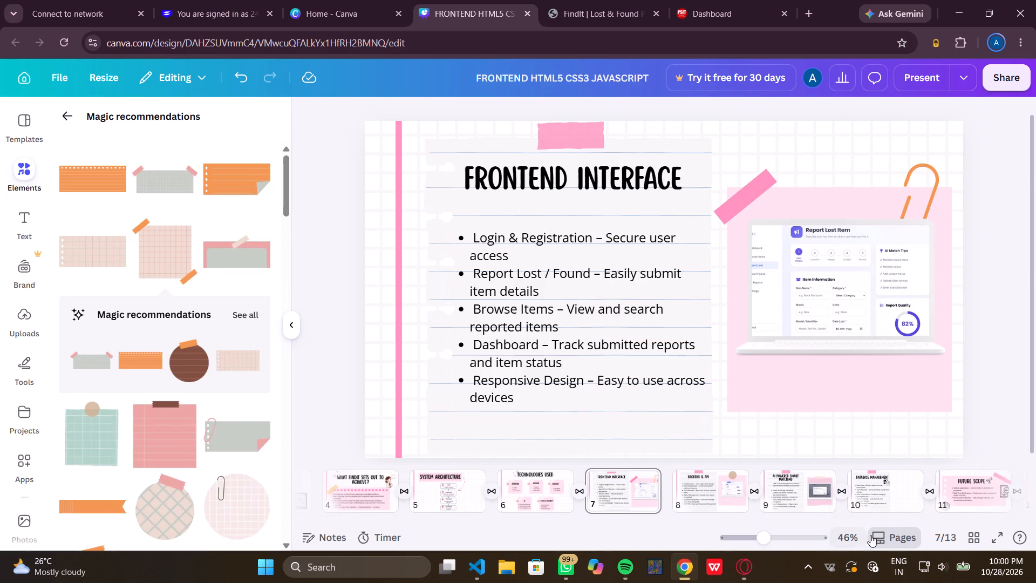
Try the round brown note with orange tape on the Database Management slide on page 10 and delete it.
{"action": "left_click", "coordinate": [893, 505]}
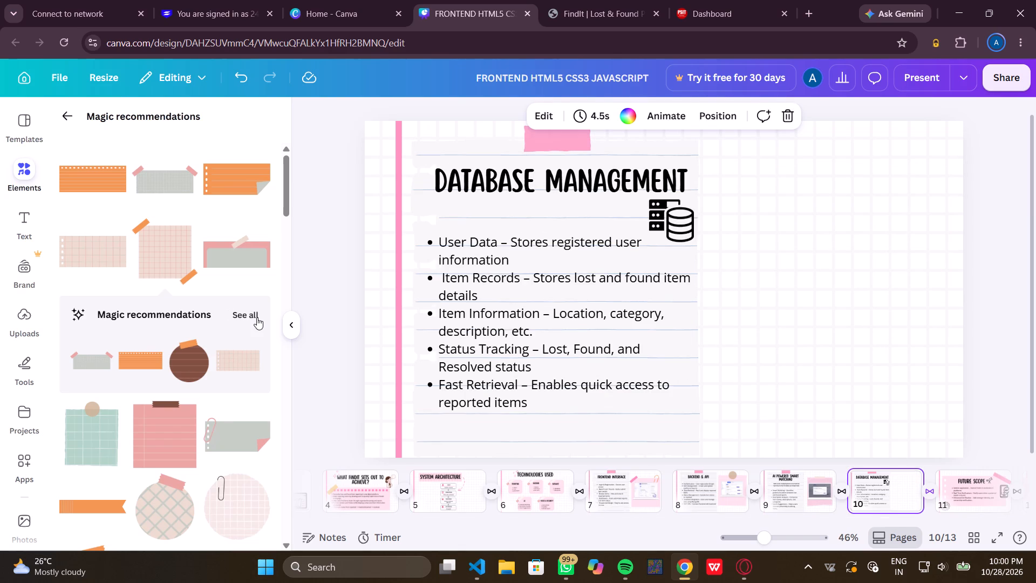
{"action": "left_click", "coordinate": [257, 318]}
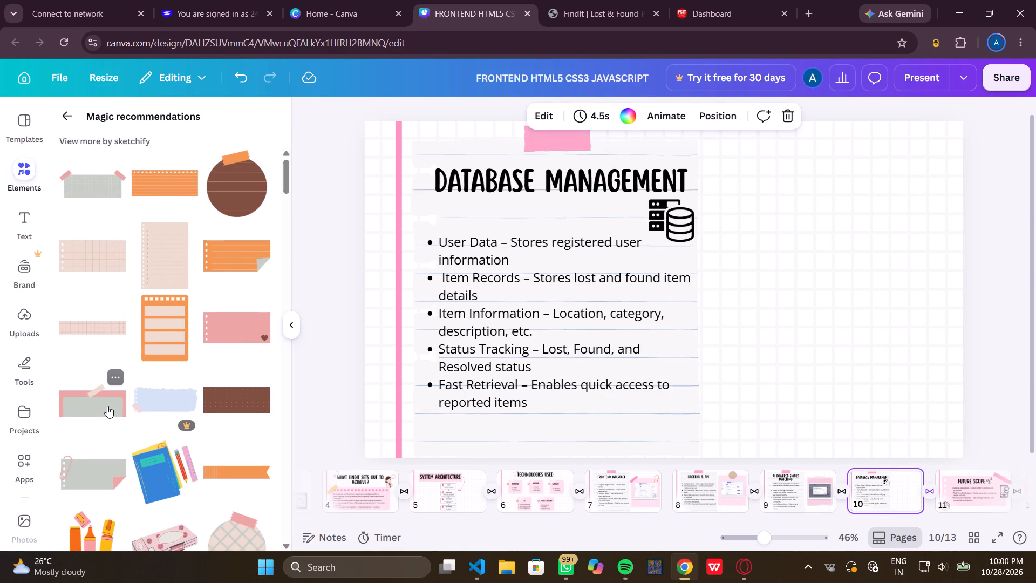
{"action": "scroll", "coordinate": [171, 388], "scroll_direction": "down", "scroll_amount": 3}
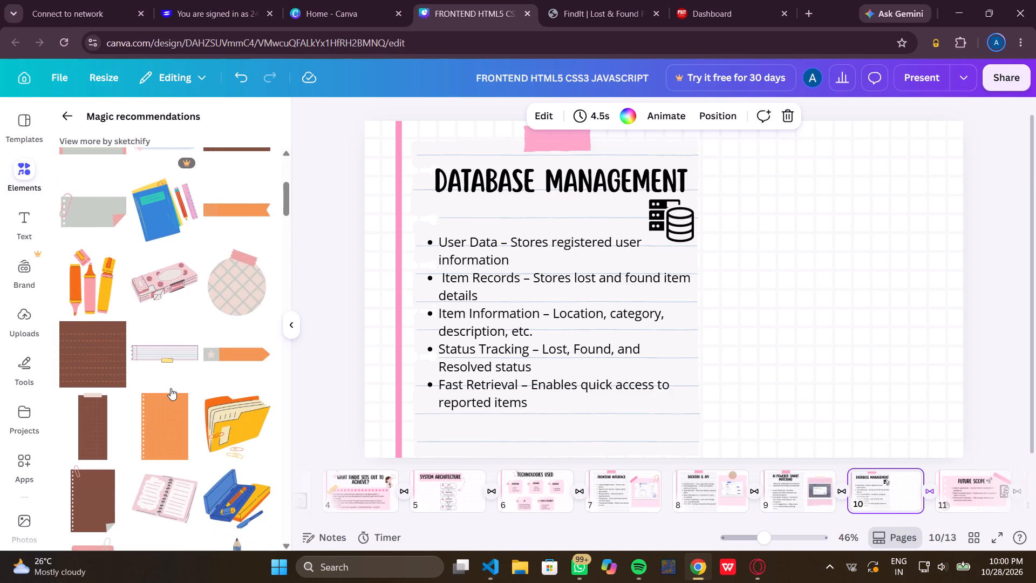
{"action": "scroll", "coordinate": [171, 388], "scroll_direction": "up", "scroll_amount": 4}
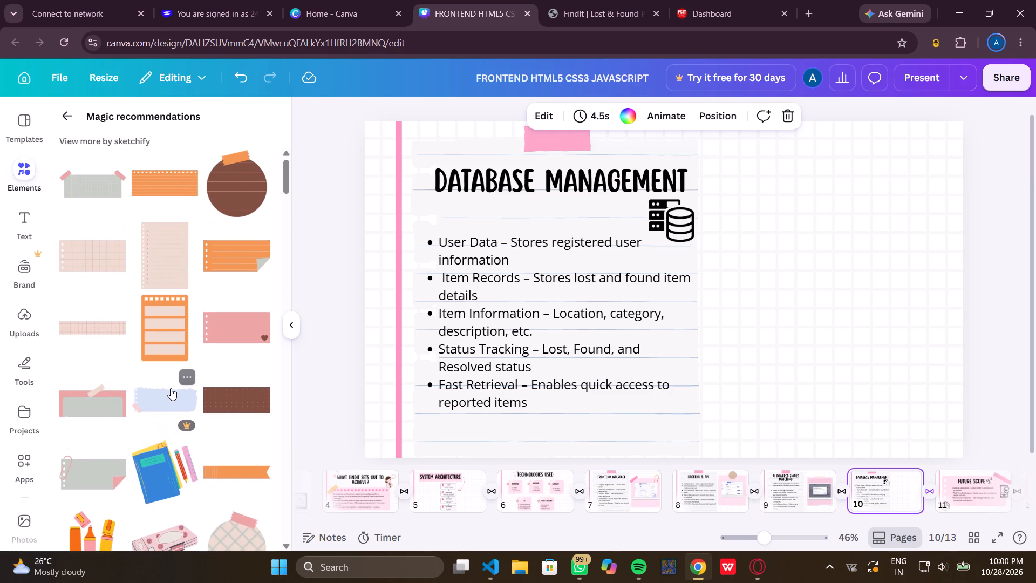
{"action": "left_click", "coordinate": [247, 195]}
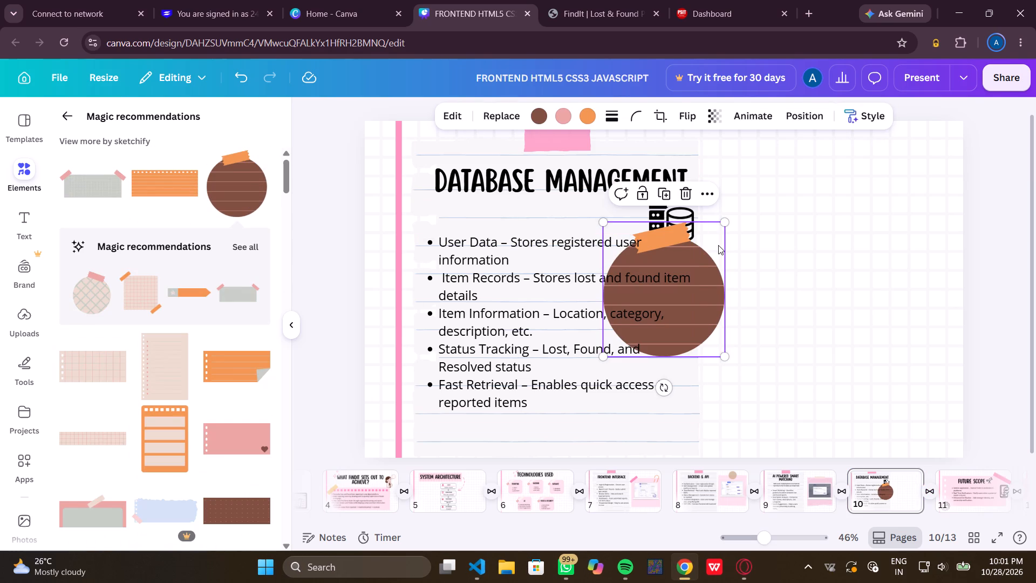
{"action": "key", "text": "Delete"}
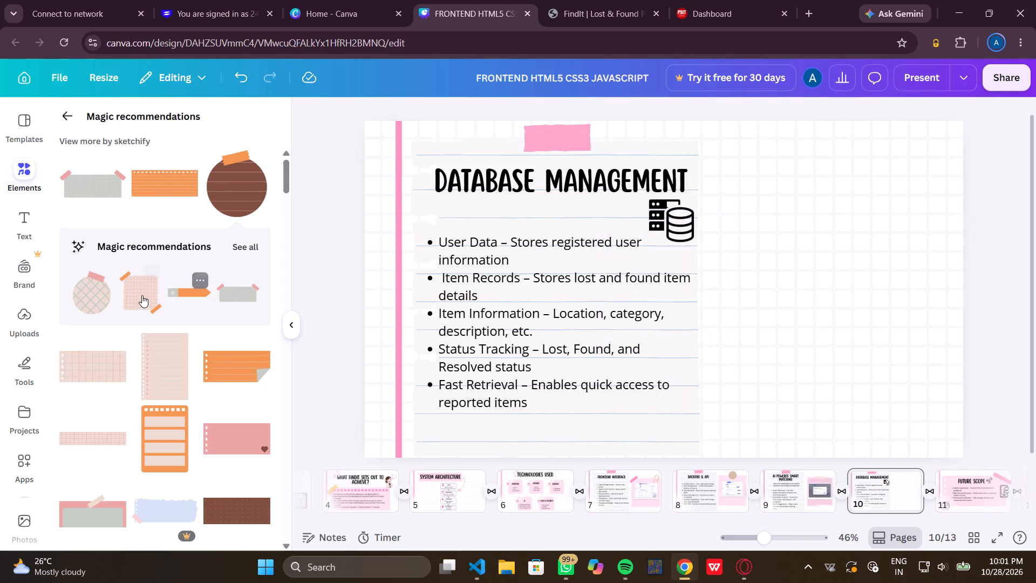
Browse all the graphics recommended for the round brown note for a paper element that suits the Database Management slide.
{"action": "scroll", "coordinate": [184, 396], "scroll_direction": "down", "scroll_amount": 2}
{"action": "scroll", "coordinate": [184, 396], "scroll_direction": "up", "scroll_amount": 3}
{"action": "left_click", "coordinate": [248, 253]}
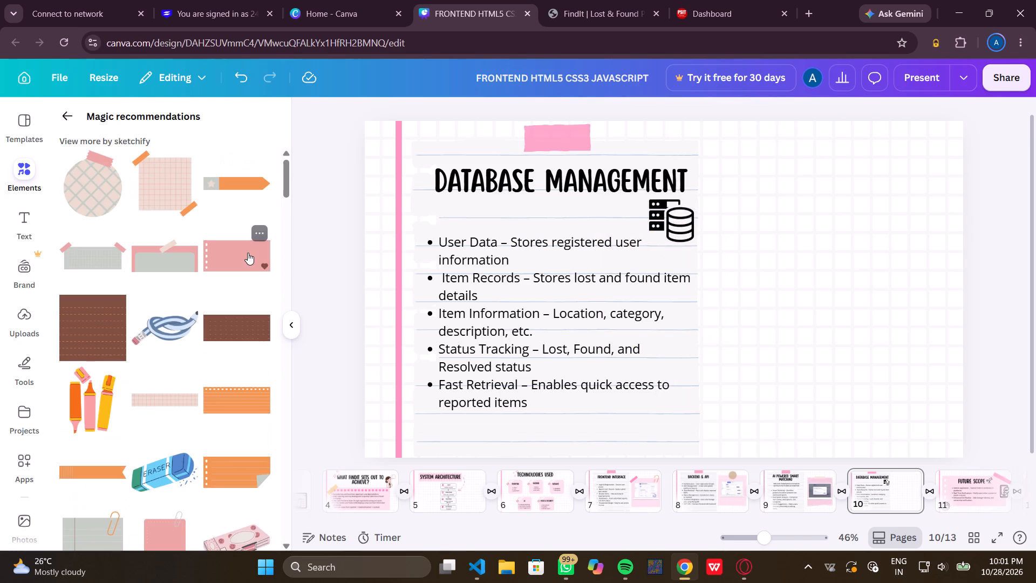
{"action": "scroll", "coordinate": [119, 335], "scroll_direction": "down", "scroll_amount": 3}
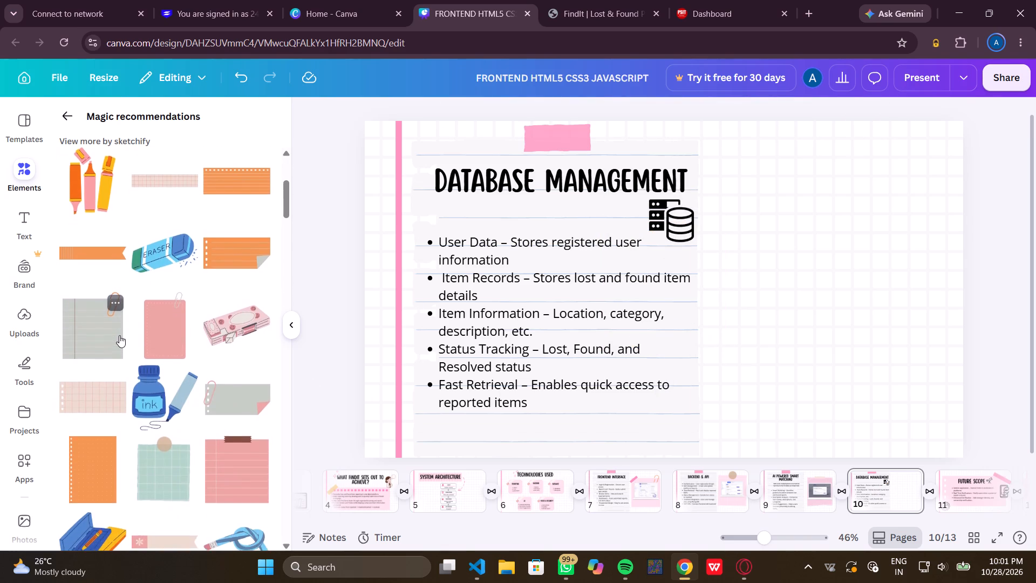
{"action": "scroll", "coordinate": [119, 335], "scroll_direction": "down", "scroll_amount": 3}
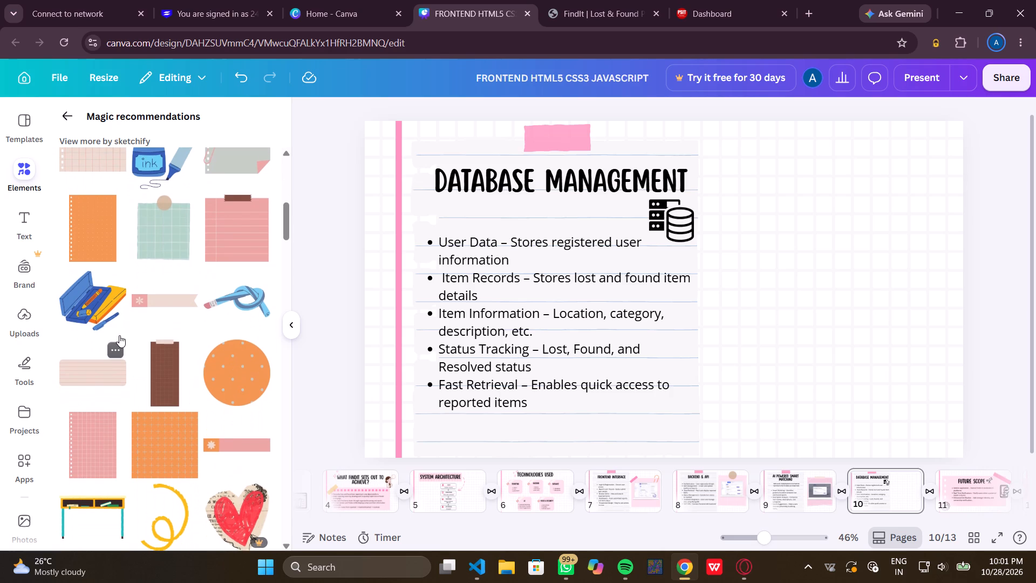
{"action": "scroll", "coordinate": [119, 335], "scroll_direction": "up", "scroll_amount": 8}
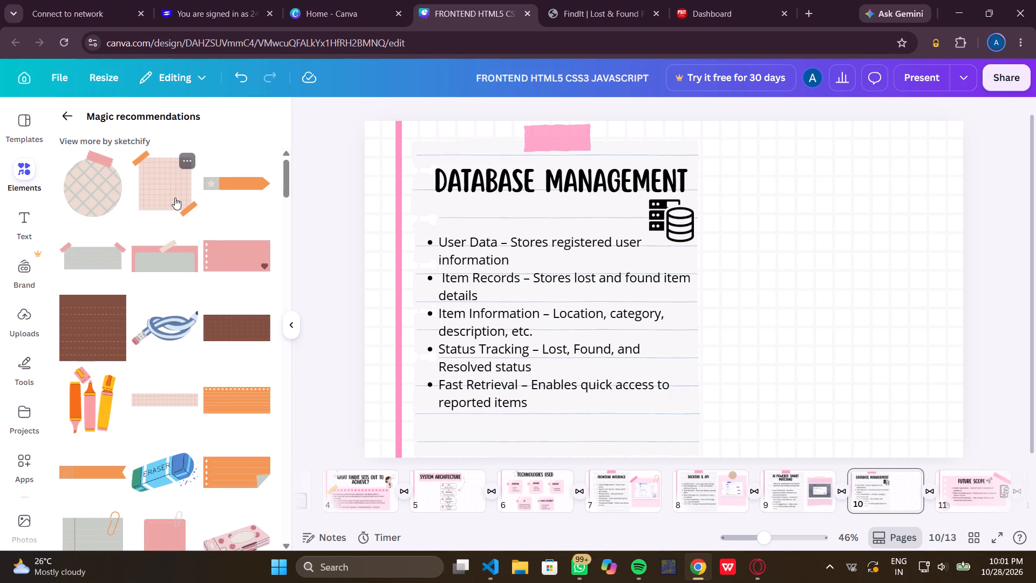
{"action": "scroll", "coordinate": [194, 377], "scroll_direction": "down", "scroll_amount": 1}
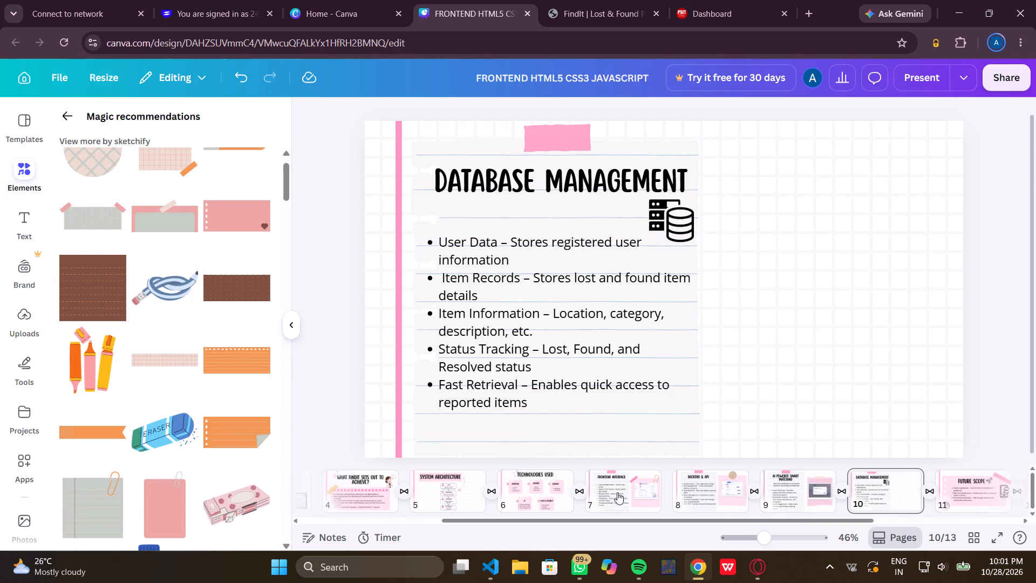
Copy the pink note with the orange paperclip from the Frontend Interface slide onto the Database Management slide.
{"action": "left_click", "coordinate": [643, 497]}
{"action": "left_click", "coordinate": [854, 371]}
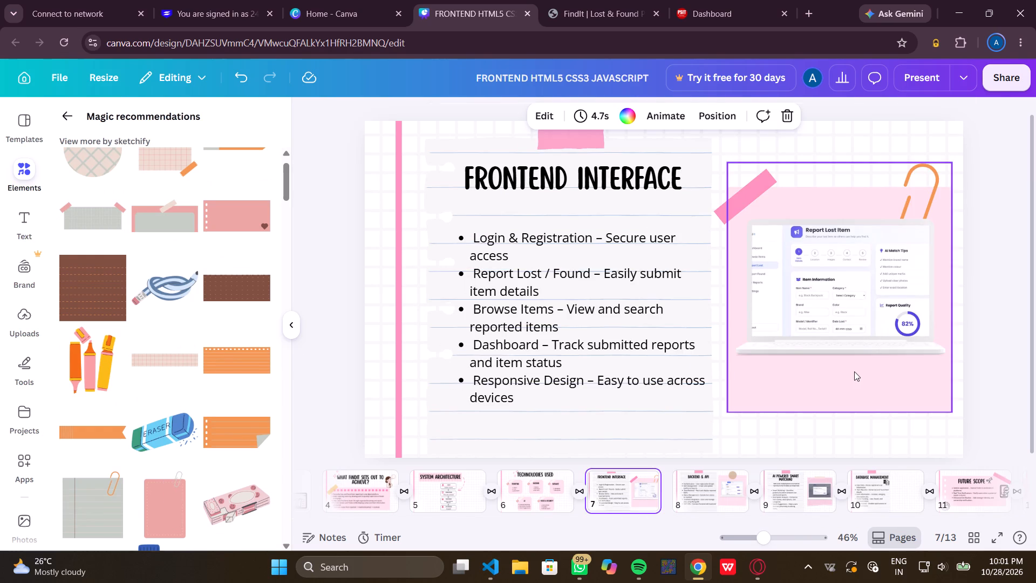
{"action": "key", "text": "ctrl+c"}
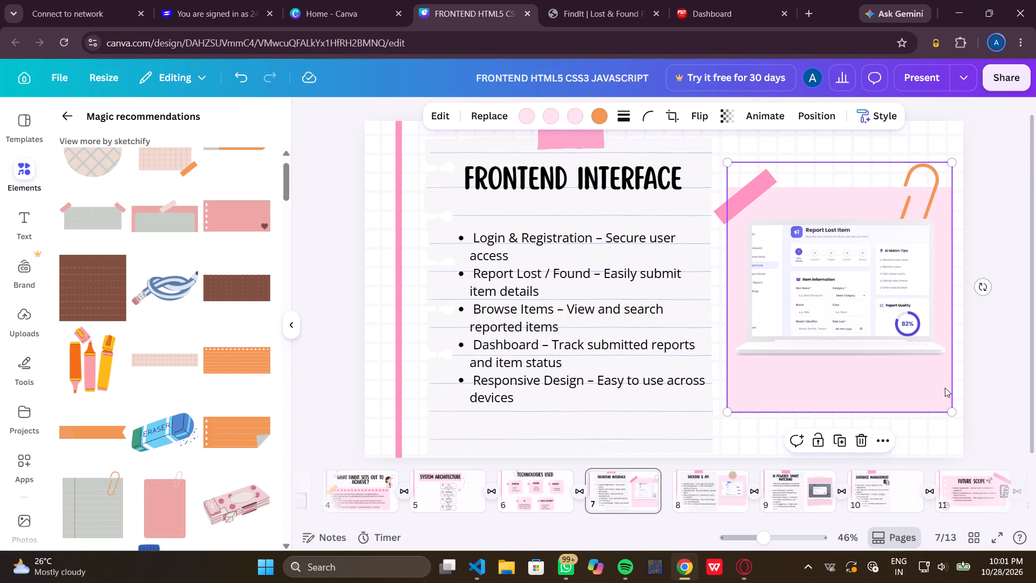
{"action": "left_click", "coordinate": [888, 487]}
{"action": "key", "text": "ctrl+v"}
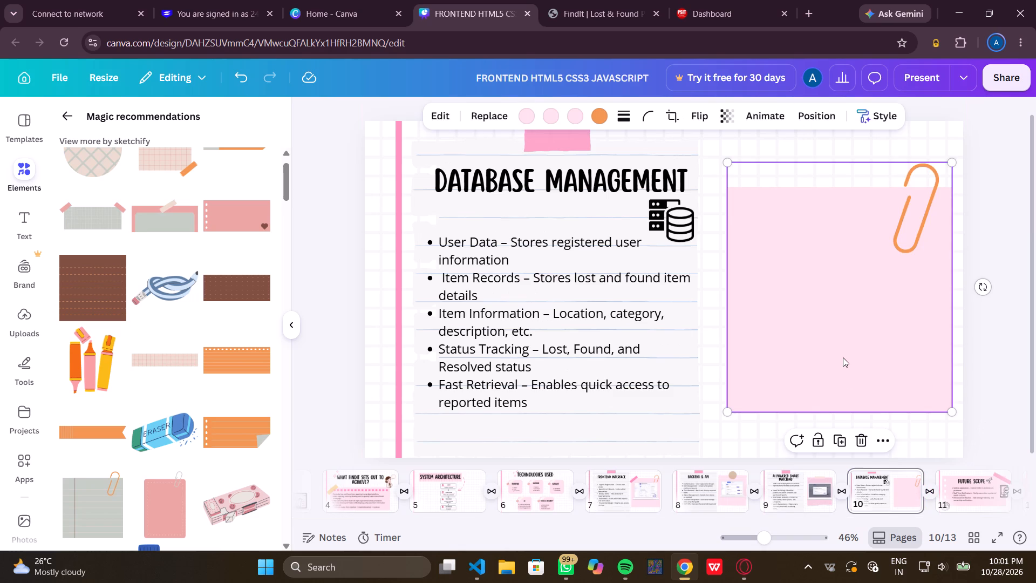
Shrink the pink paperclip note slightly and centre it in the empty area beside the Database Management text.
{"action": "left_click", "coordinate": [843, 357]}
{"action": "left_click", "coordinate": [917, 379]}
{"action": "left_click_drag", "start_coordinate": [955, 408], "coordinate": [920, 386]}
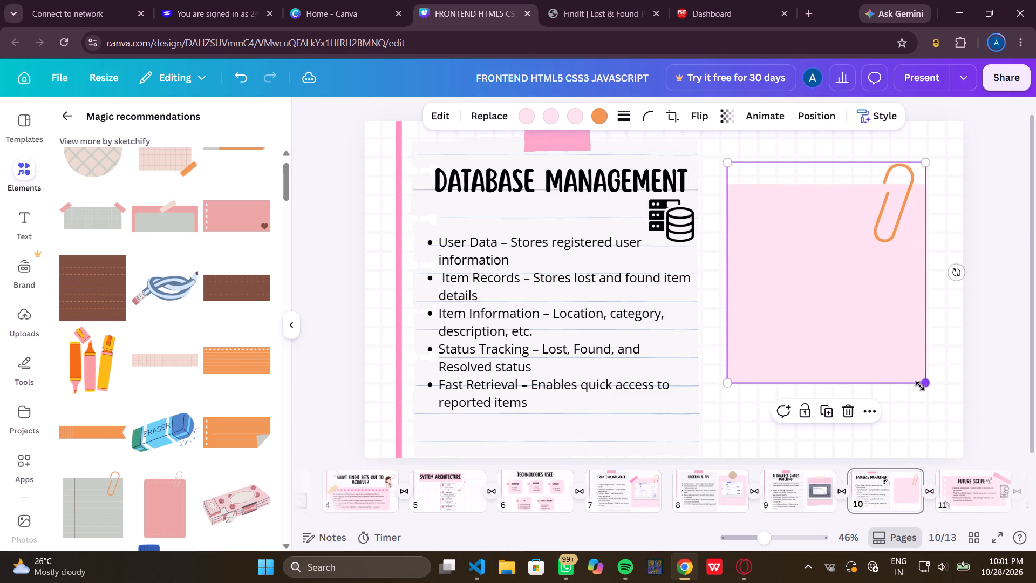
{"action": "left_click_drag", "start_coordinate": [860, 331], "coordinate": [862, 345]}
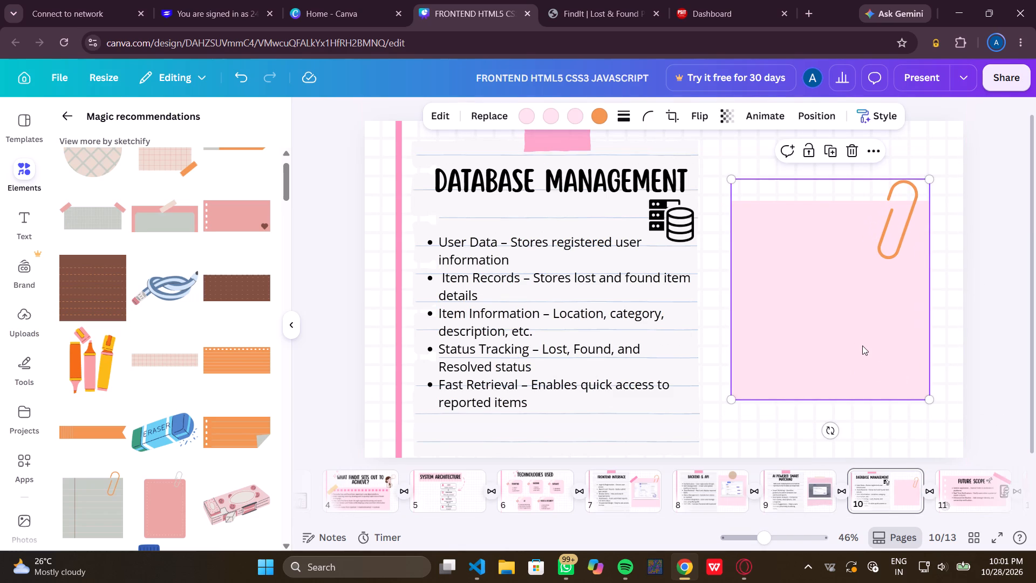
Copy the slanted pink tape strip from the Frontend Interface slide and place it over the Database Management note's upper-left corner.
{"action": "left_click", "coordinate": [638, 479]}
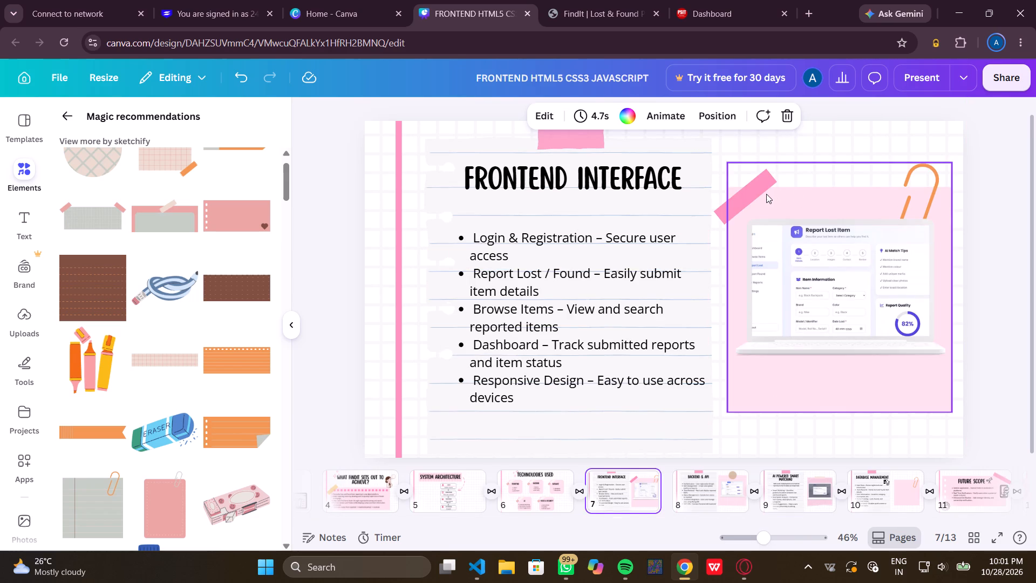
{"action": "left_click", "coordinate": [755, 192]}
{"action": "key", "text": "ctrl+c"}
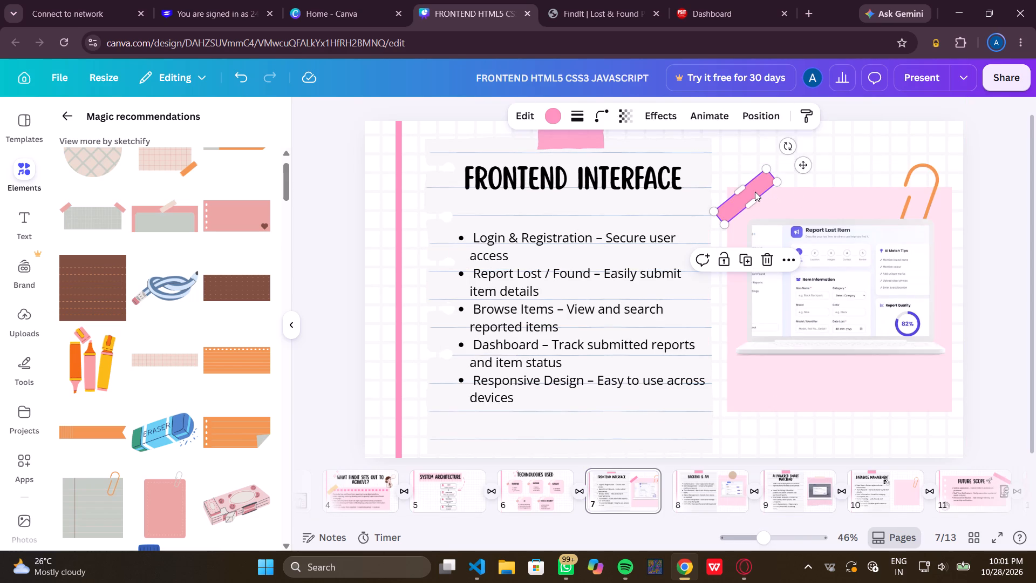
{"action": "left_click", "coordinate": [874, 493]}
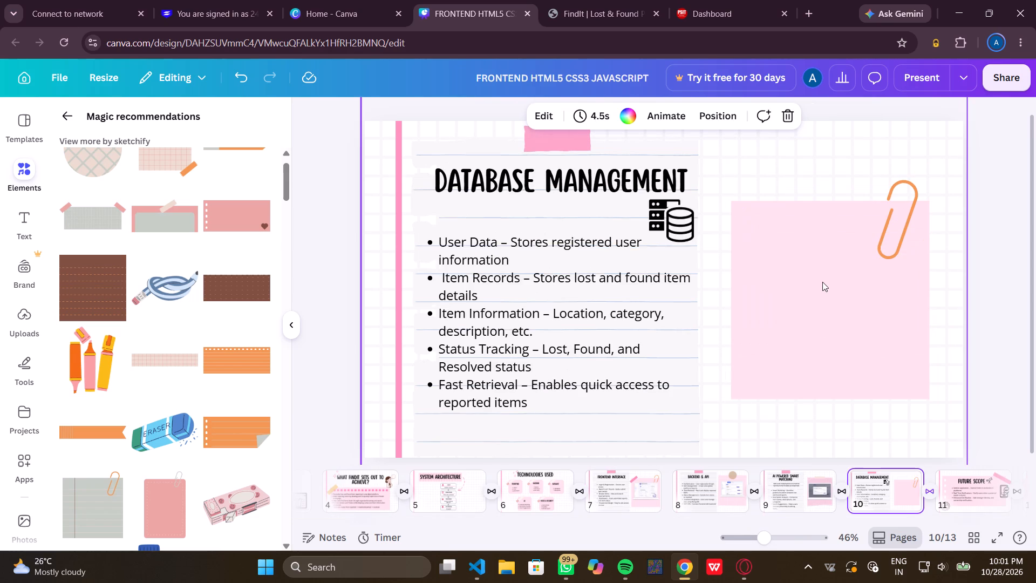
{"action": "key", "text": "ctrl+v"}
{"action": "left_click_drag", "start_coordinate": [762, 182], "coordinate": [758, 201]}
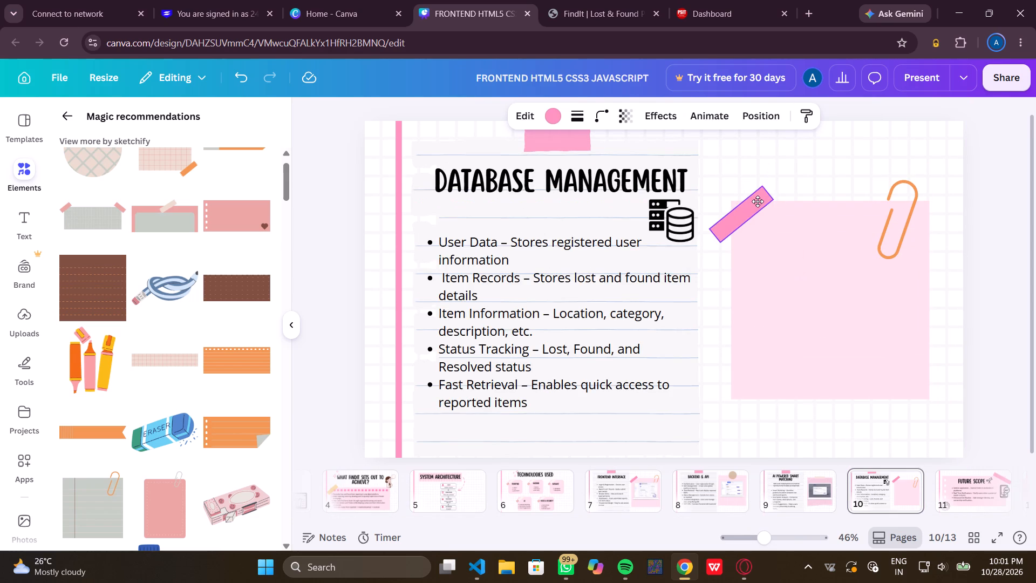
{"action": "left_click_drag", "start_coordinate": [758, 201], "coordinate": [760, 200]}
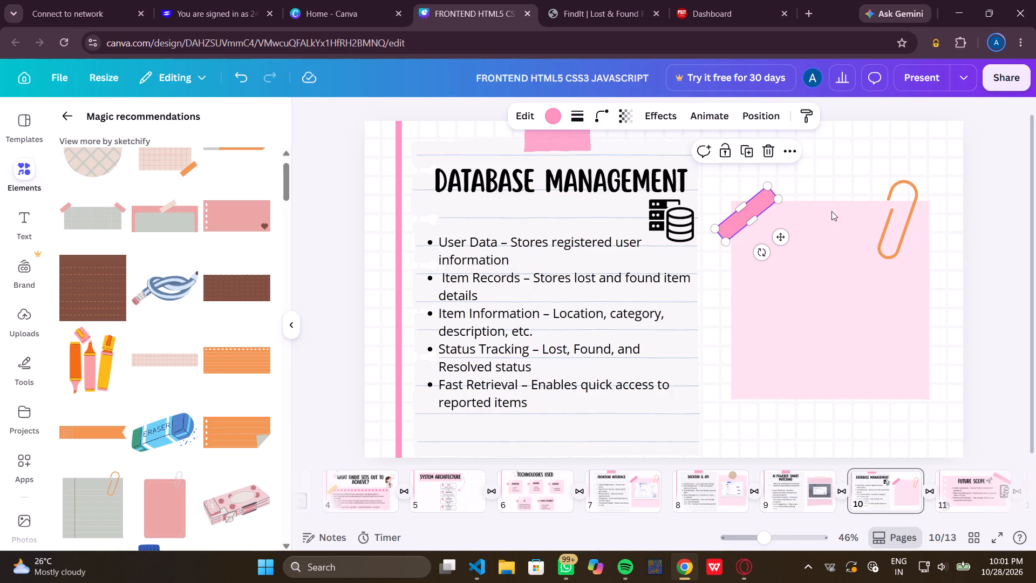
{"action": "left_click", "coordinate": [852, 177]}
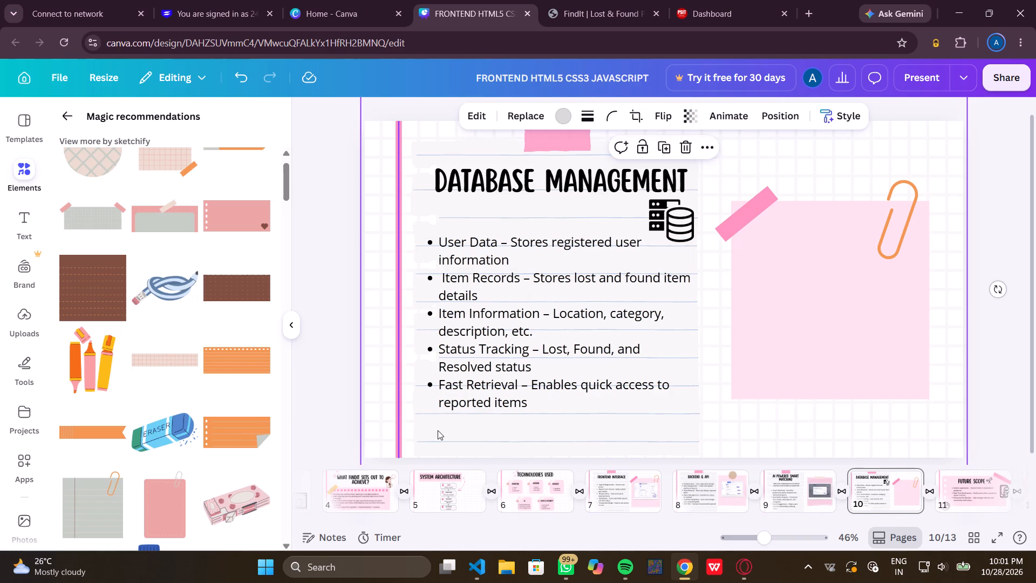
Leave the recommended graphics and open the uploaded images.
{"action": "left_click", "coordinate": [67, 116]}
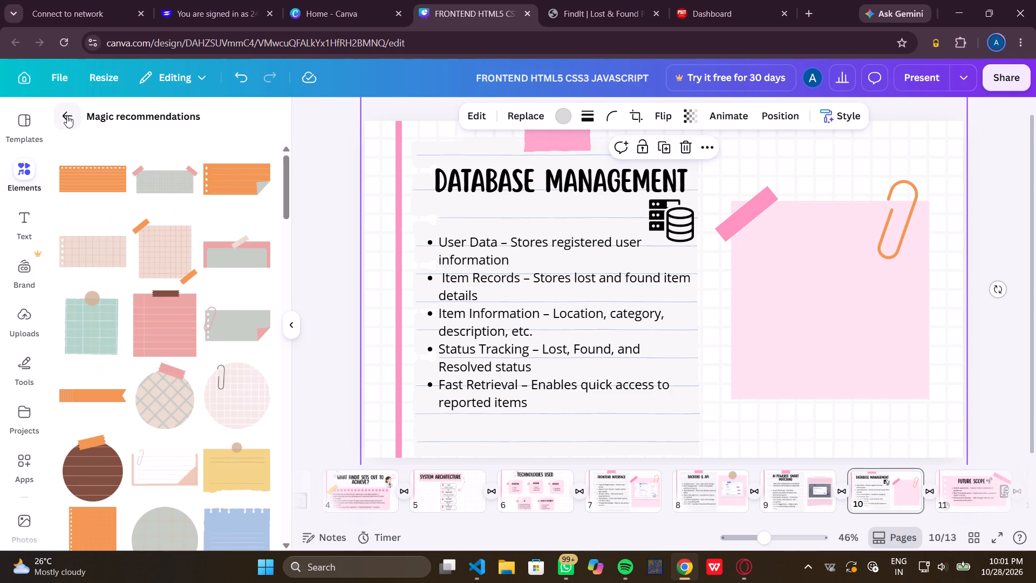
{"action": "left_click", "coordinate": [12, 331]}
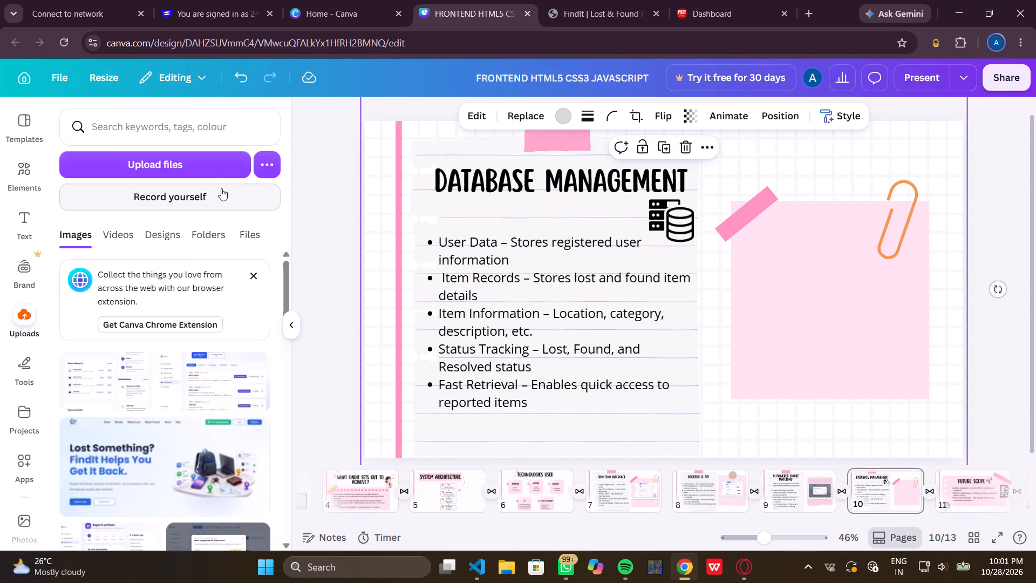
Start uploading an image file from the computer for the Database Management slide.
{"action": "left_click", "coordinate": [213, 173]}
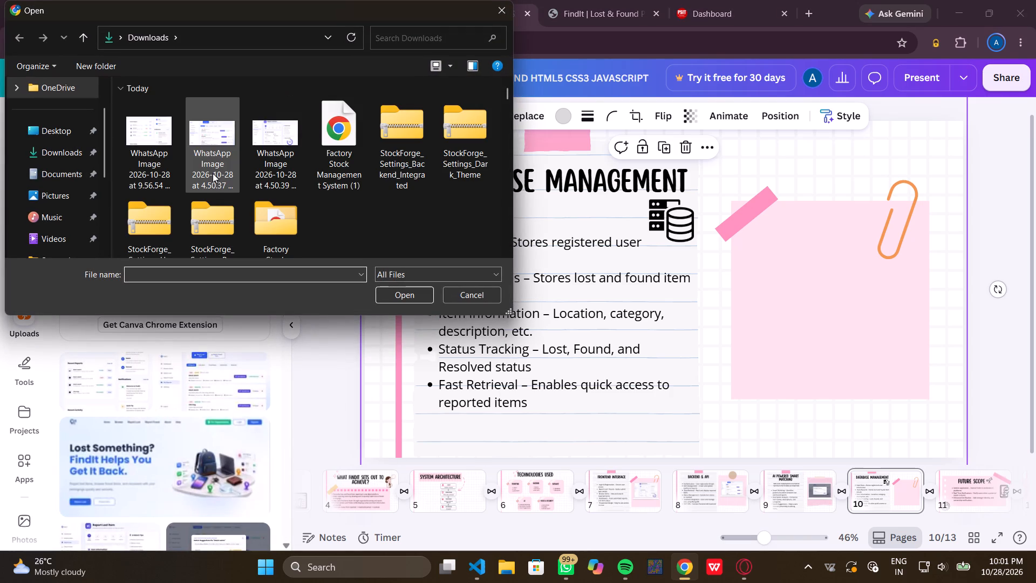
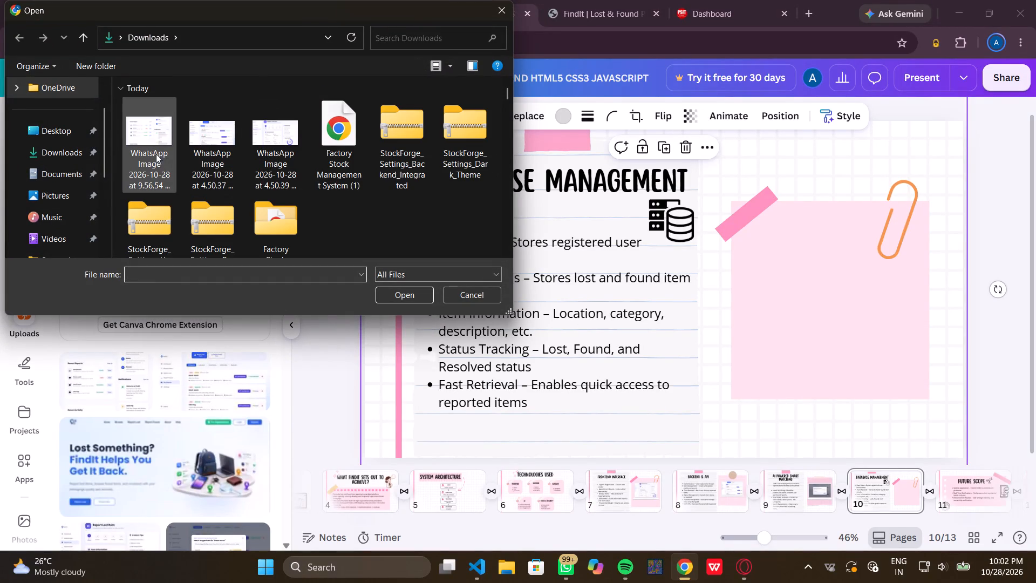
Upload WhatsApp Image 2026-10-28 at 9.56.54 PM from Downloads and add the Recent Reports screenshot to the Database Management slide.
{"action": "left_click", "coordinate": [162, 166]}
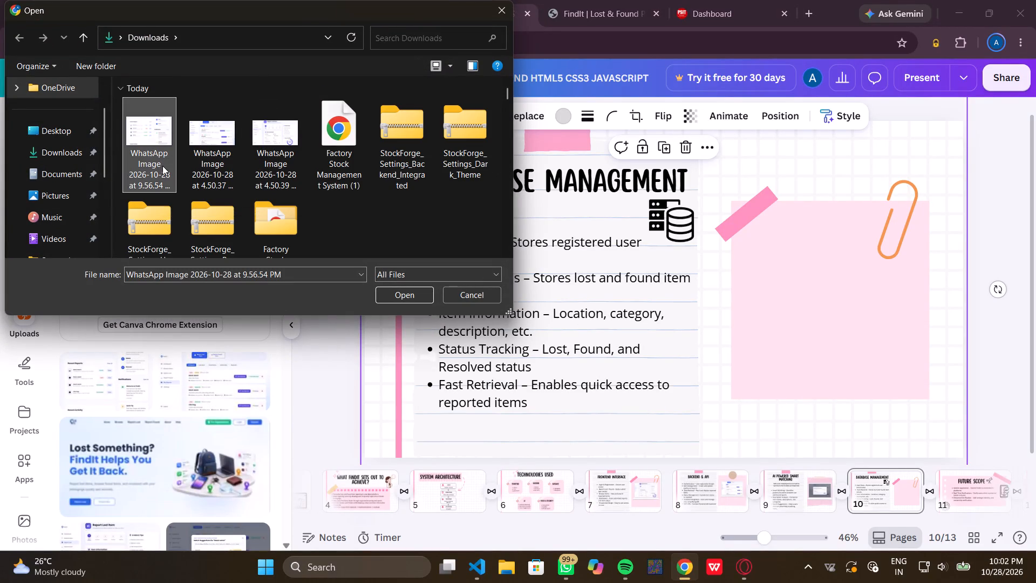
{"action": "left_click", "coordinate": [404, 295]}
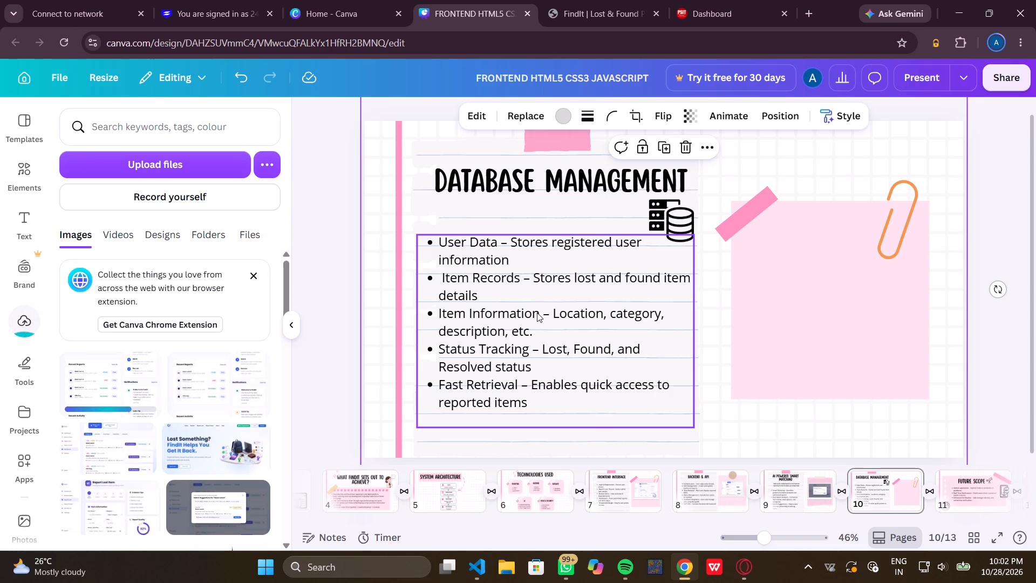
{"action": "left_click", "coordinate": [134, 381]}
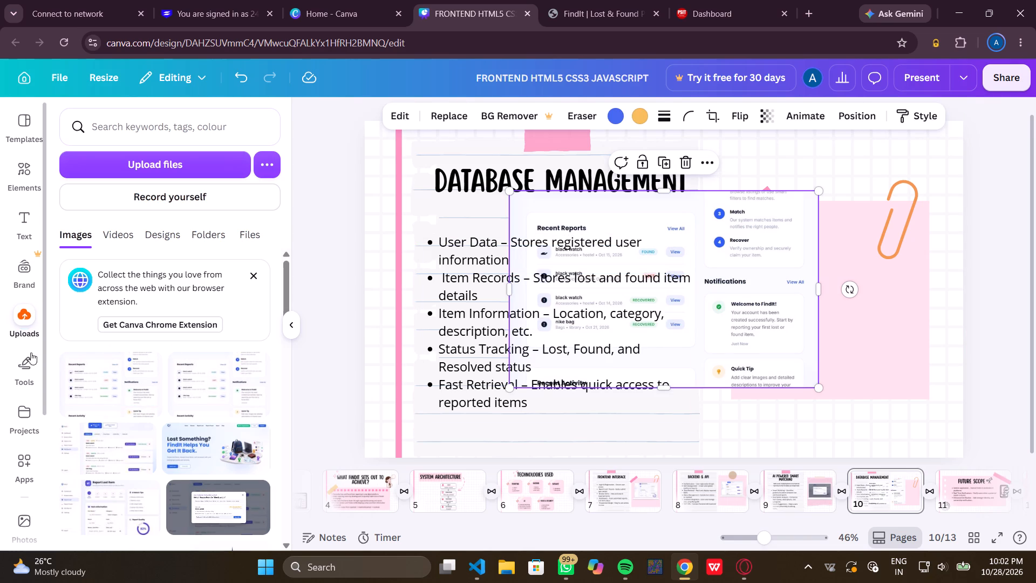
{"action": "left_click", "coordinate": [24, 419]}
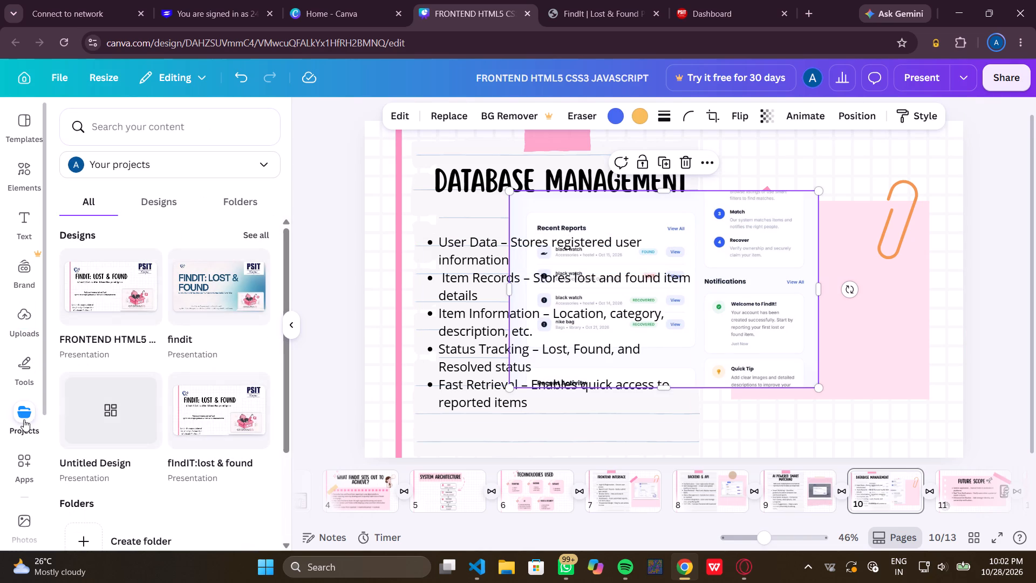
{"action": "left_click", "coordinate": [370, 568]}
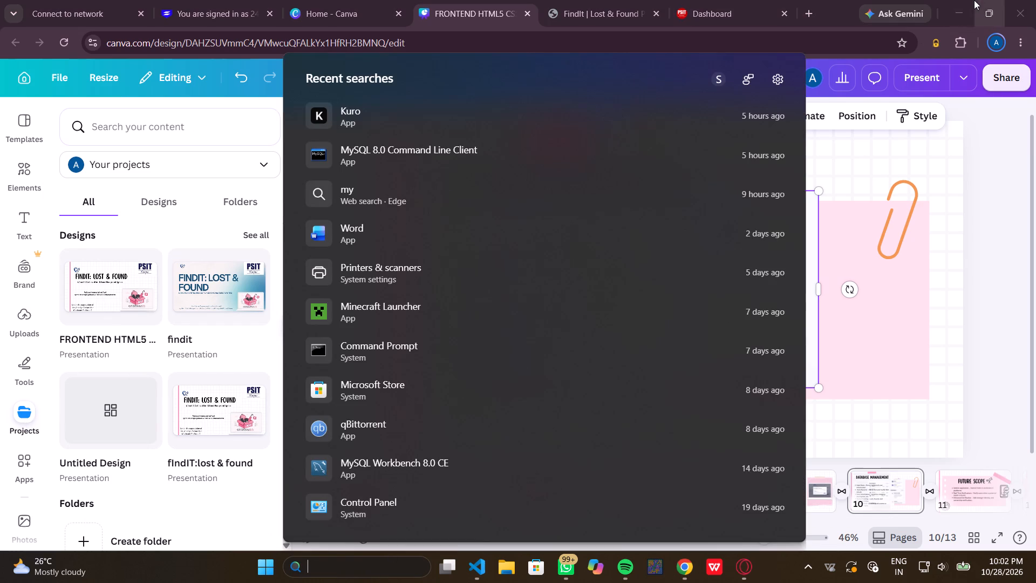
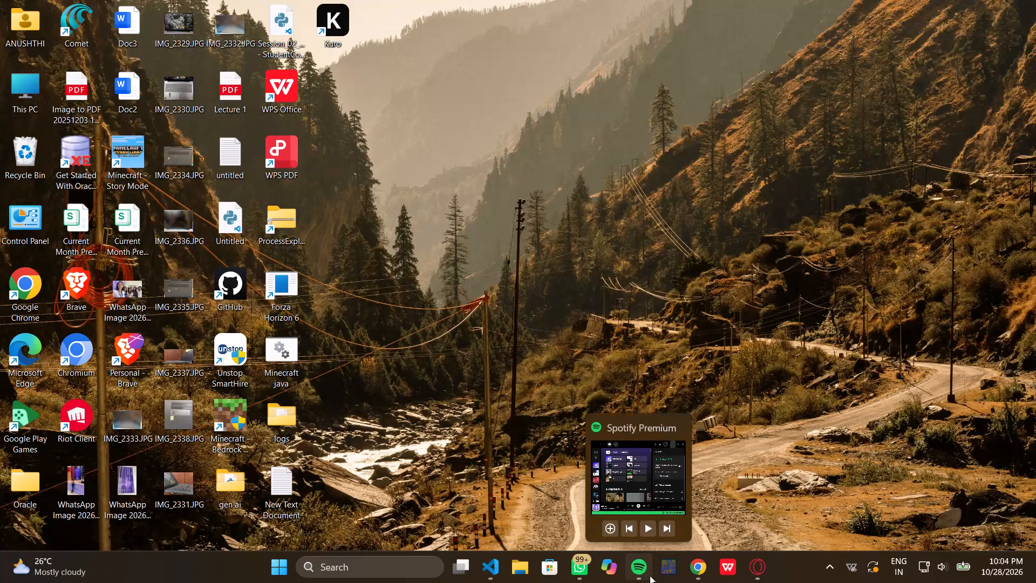
Switch back to the Canva presentation and add a black-screened laptop frame with a pink base from the Devices frames to the Database Management slide.
{"action": "left_click", "coordinate": [696, 565]}
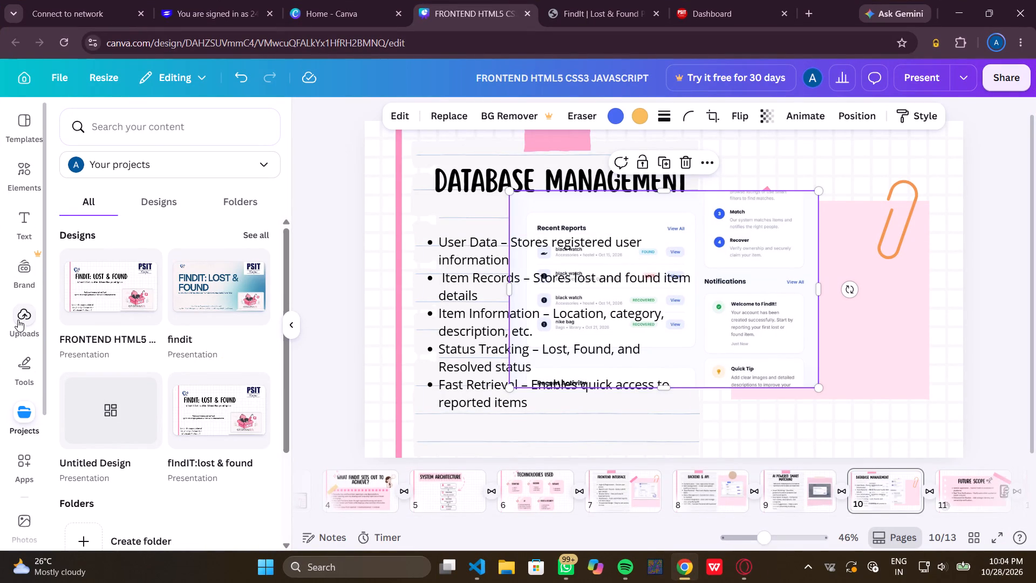
{"action": "left_click", "coordinate": [30, 174]}
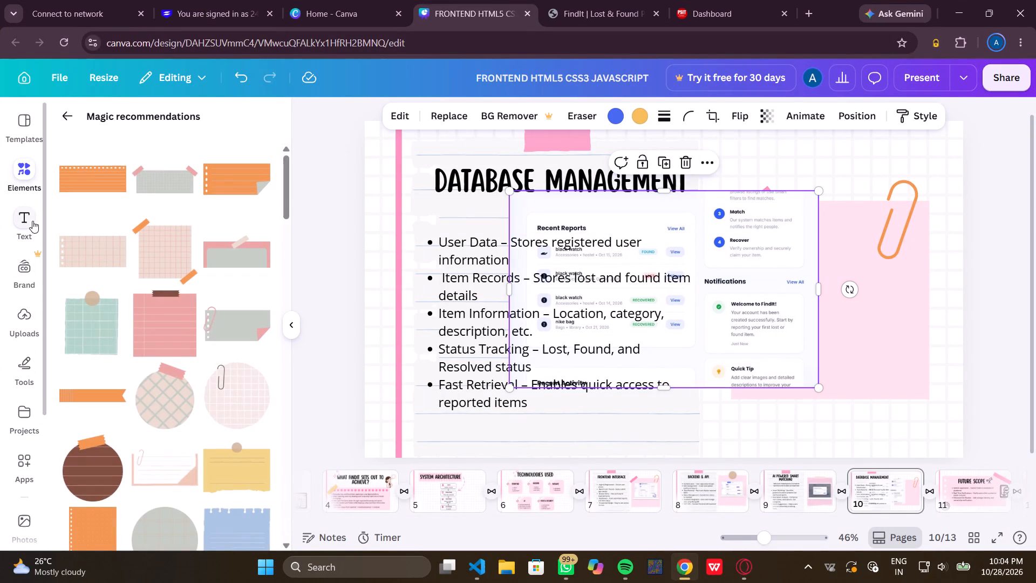
{"action": "left_click", "coordinate": [26, 157]}
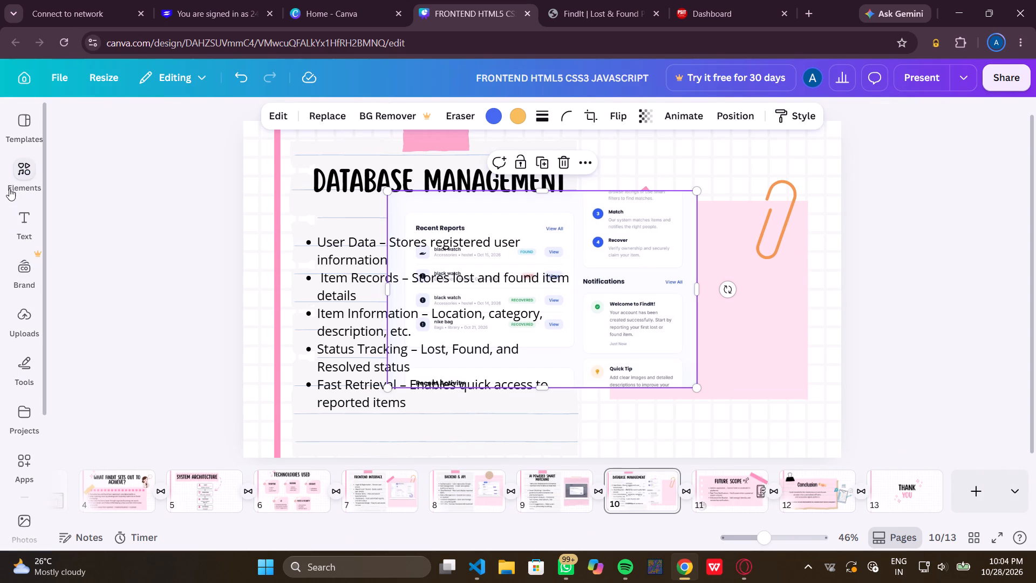
{"action": "left_click", "coordinate": [12, 183]}
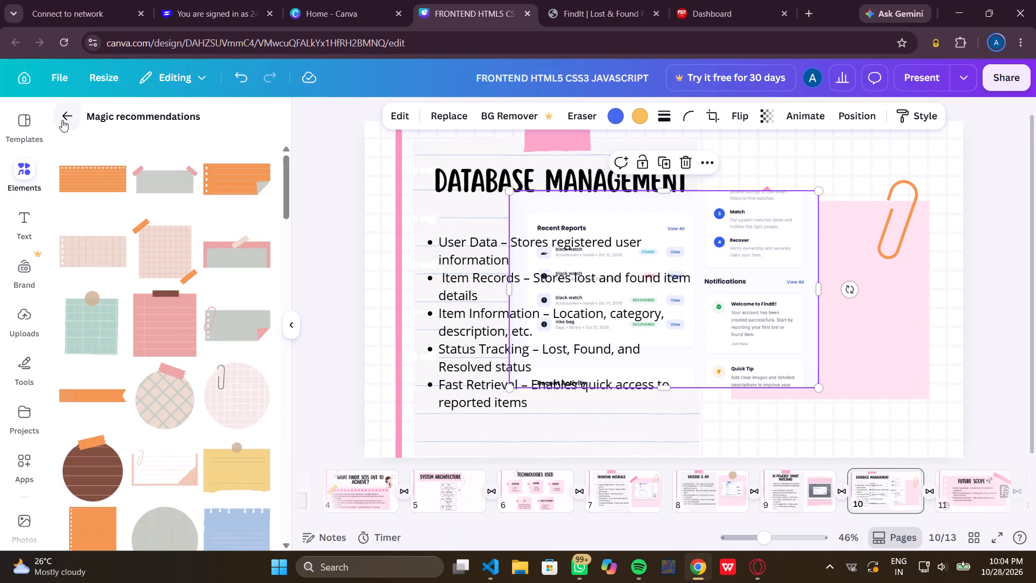
{"action": "left_click", "coordinate": [62, 120]}
{"action": "left_click", "coordinate": [62, 120]}
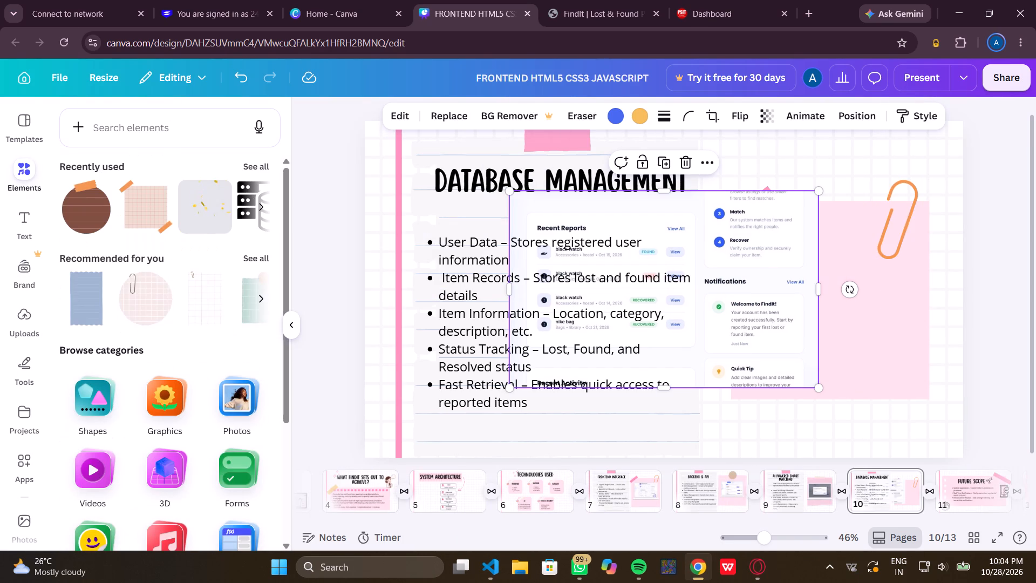
{"action": "left_click", "coordinate": [62, 120]}
{"action": "scroll", "coordinate": [144, 456], "scroll_direction": "down", "scroll_amount": 2}
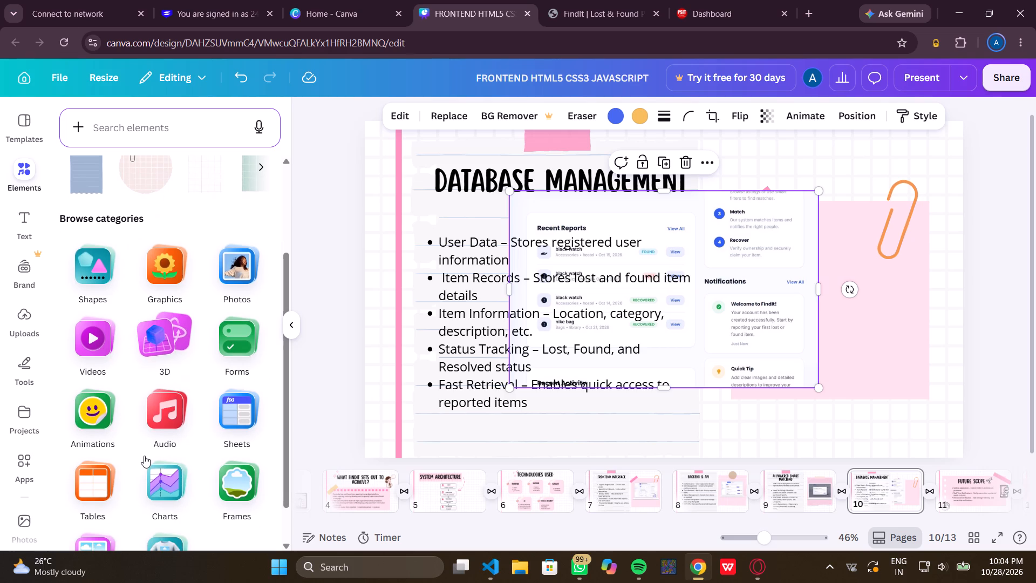
{"action": "scroll", "coordinate": [112, 492], "scroll_direction": "down", "scroll_amount": 1}
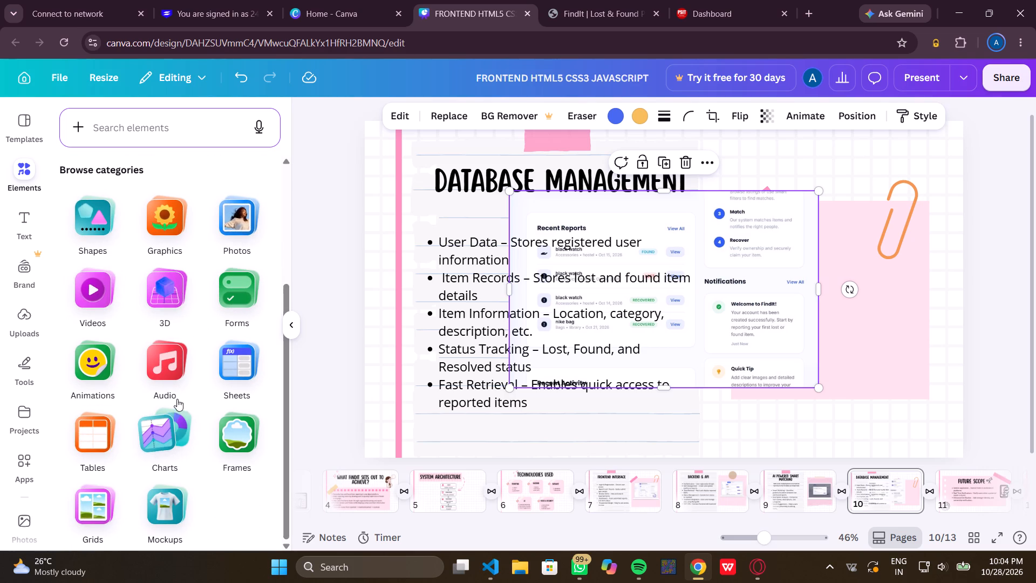
{"action": "scroll", "coordinate": [185, 367], "scroll_direction": "down", "scroll_amount": 1}
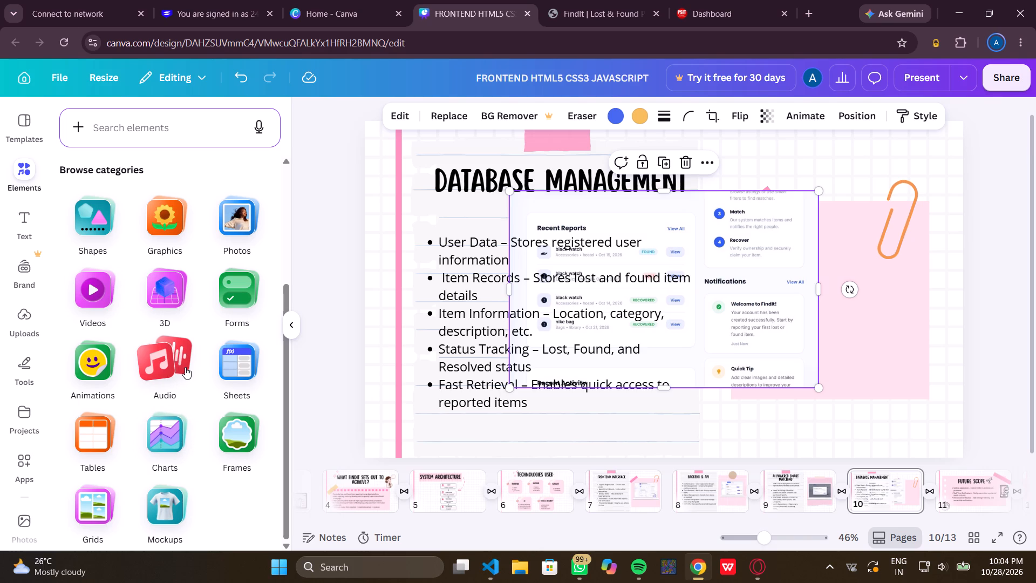
{"action": "left_click", "coordinate": [230, 454]}
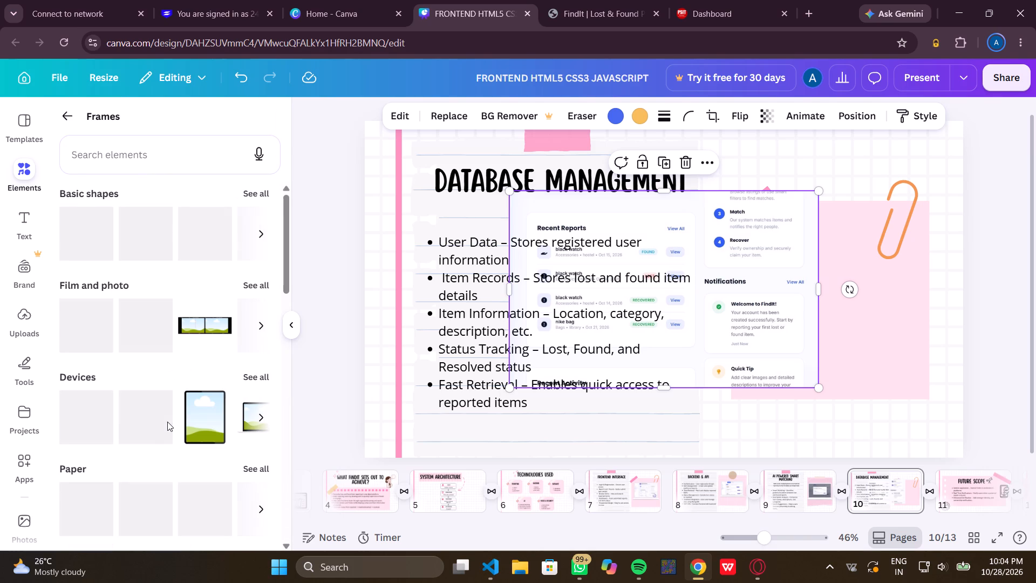
{"action": "scroll", "coordinate": [167, 422], "scroll_direction": "down", "scroll_amount": 1}
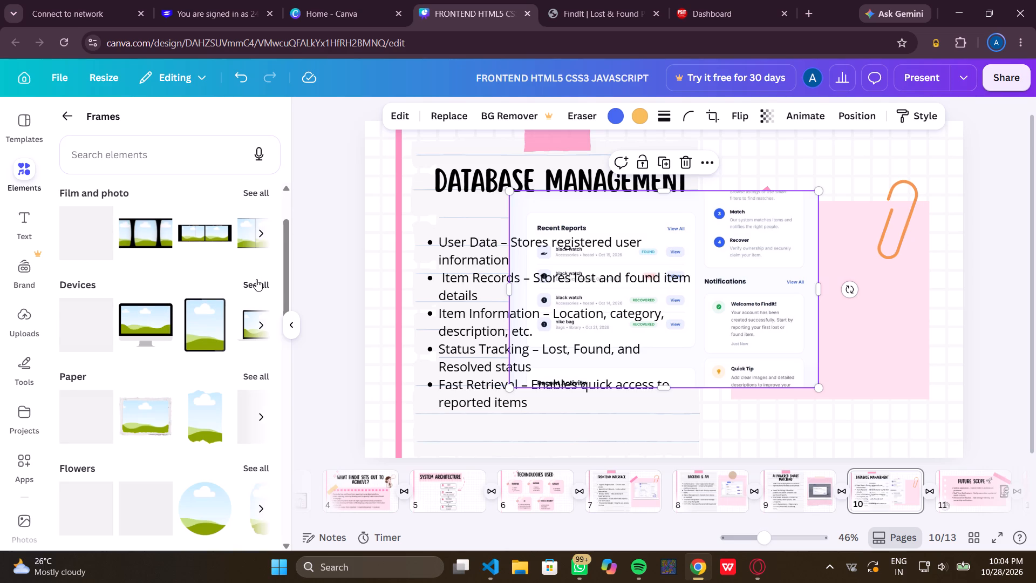
{"action": "left_click", "coordinate": [256, 279]}
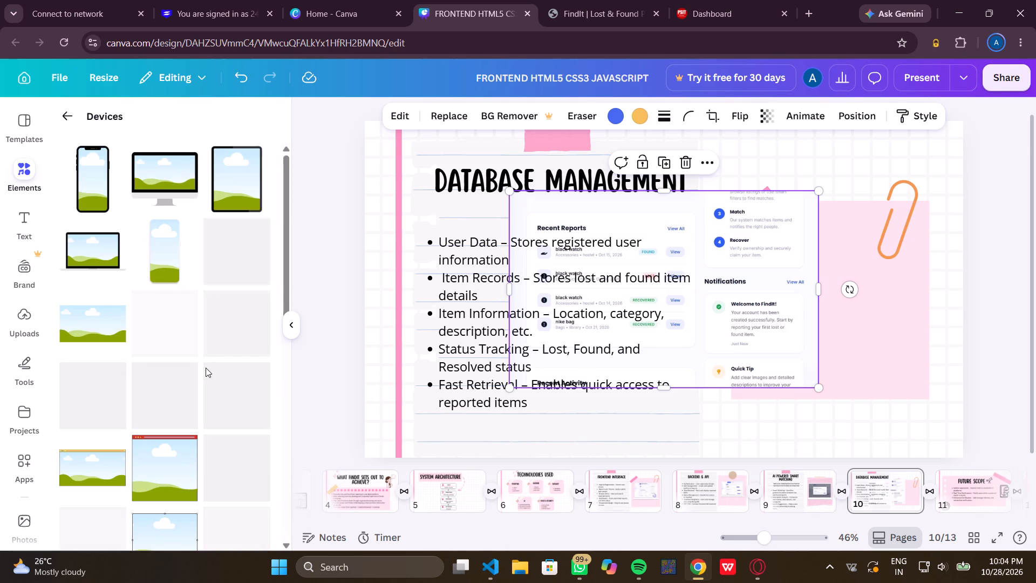
{"action": "scroll", "coordinate": [206, 368], "scroll_direction": "down", "scroll_amount": 4}
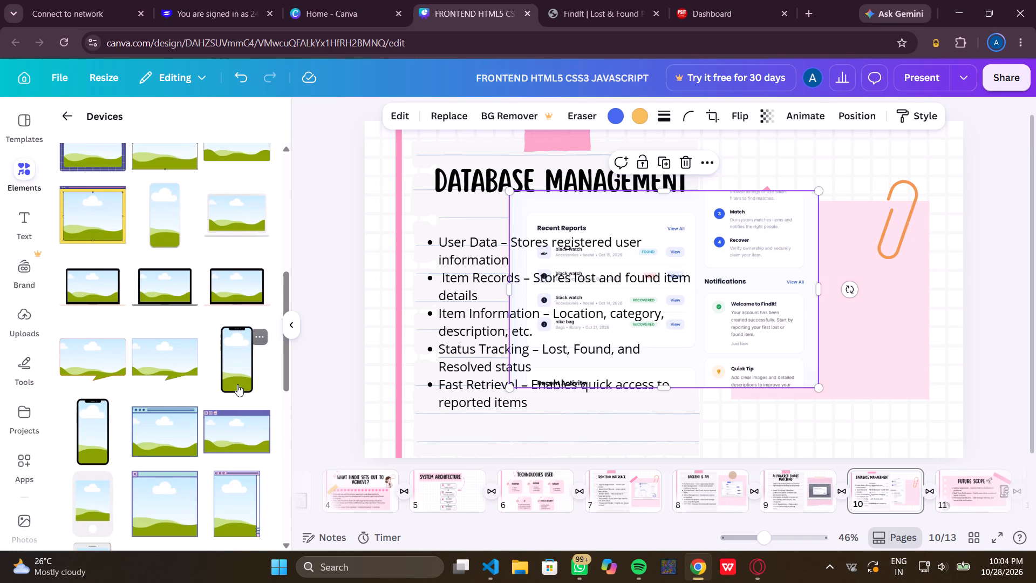
{"action": "left_click", "coordinate": [256, 273]}
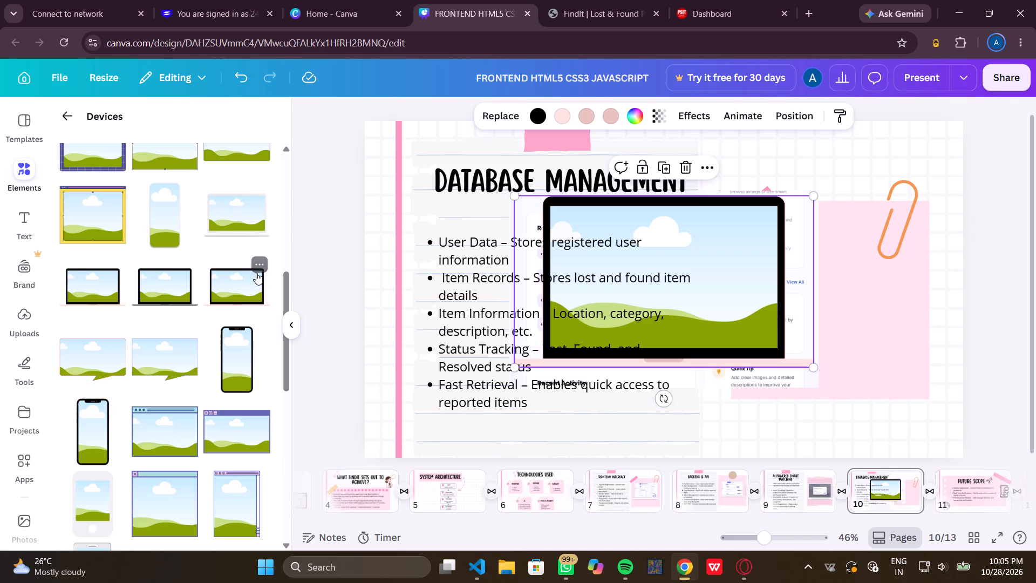
Move the laptop frame off the Recent Reports screenshot and drop that screenshot into the frame.
{"action": "left_click", "coordinate": [791, 252]}
{"action": "left_click_drag", "start_coordinate": [735, 264], "coordinate": [644, 281]}
{"action": "left_click_drag", "start_coordinate": [644, 281], "coordinate": [582, 263]}
{"action": "left_click_drag", "start_coordinate": [774, 300], "coordinate": [594, 283]}
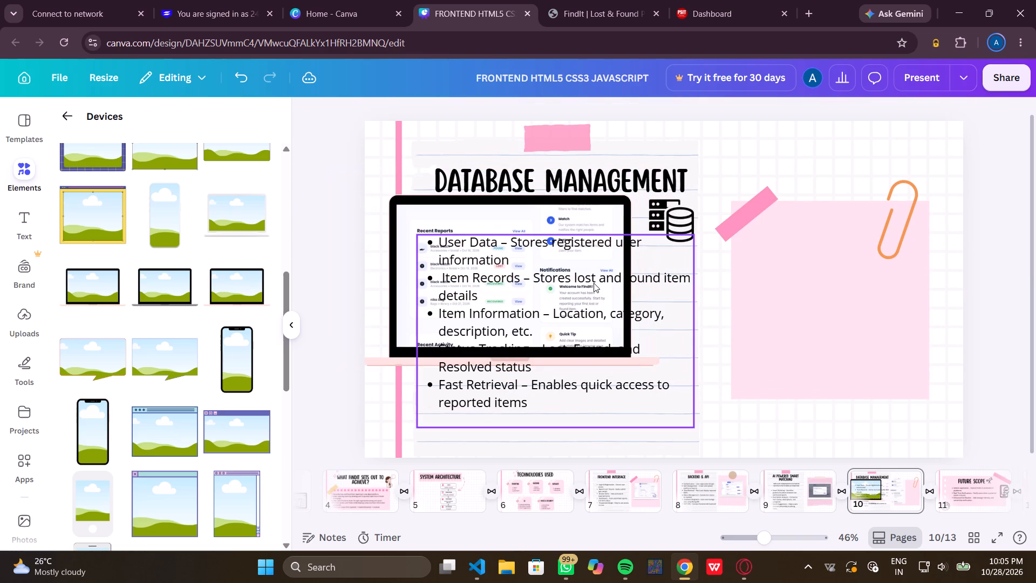
Shrink the filled laptop frame and position it over the pink note beside the Database Management text.
{"action": "left_click_drag", "start_coordinate": [566, 208], "coordinate": [863, 220]}
{"action": "left_click_drag", "start_coordinate": [957, 379], "coordinate": [876, 336]}
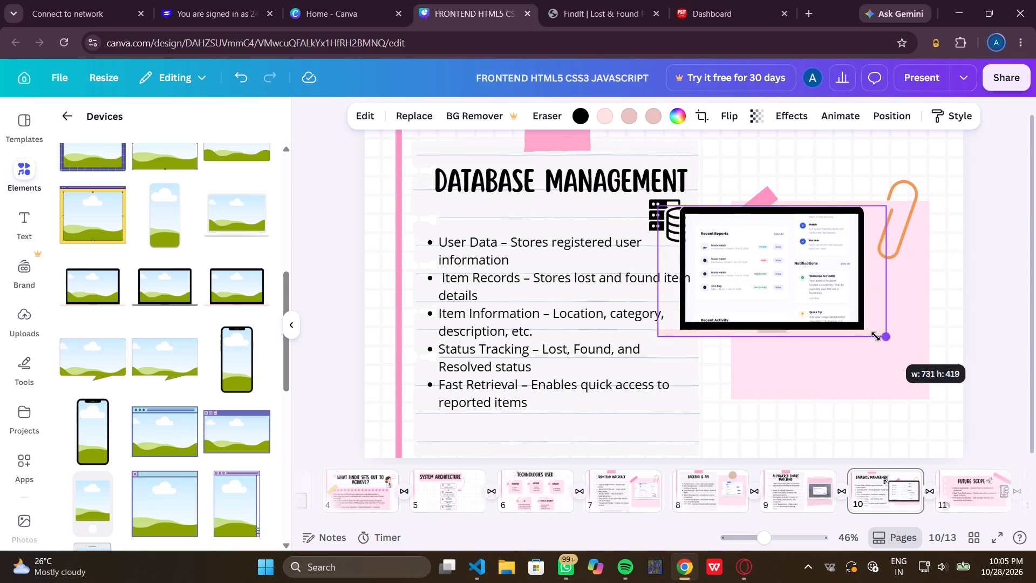
{"action": "left_click_drag", "start_coordinate": [876, 336], "coordinate": [850, 320]}
{"action": "left_click_drag", "start_coordinate": [783, 281], "coordinate": [855, 338]}
Go to the AI Powered Smart Matching slide, browse the device frames and add a white laptop frame.
{"action": "left_click", "coordinate": [793, 493]}
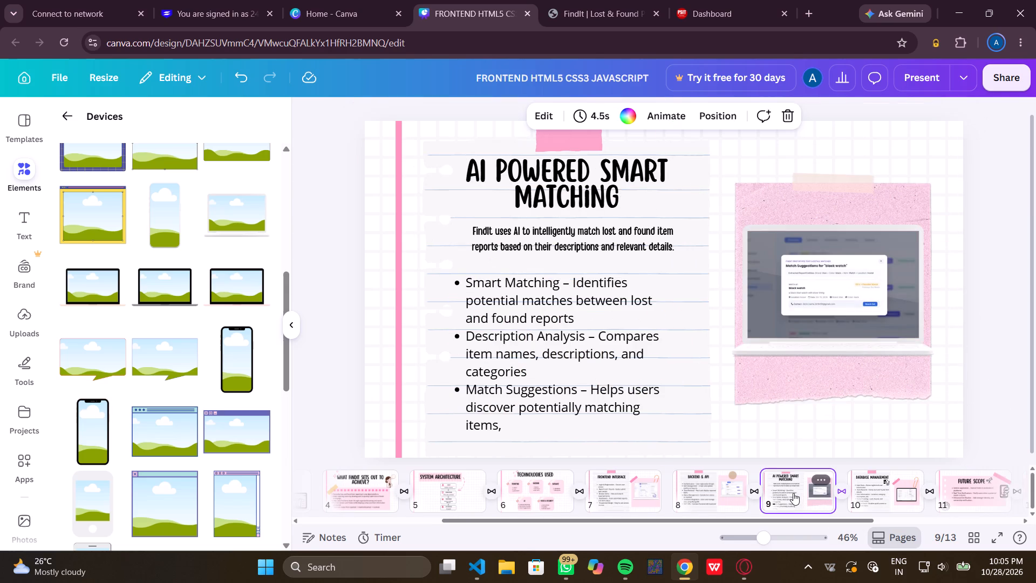
{"action": "scroll", "coordinate": [140, 272], "scroll_direction": "up", "scroll_amount": 2}
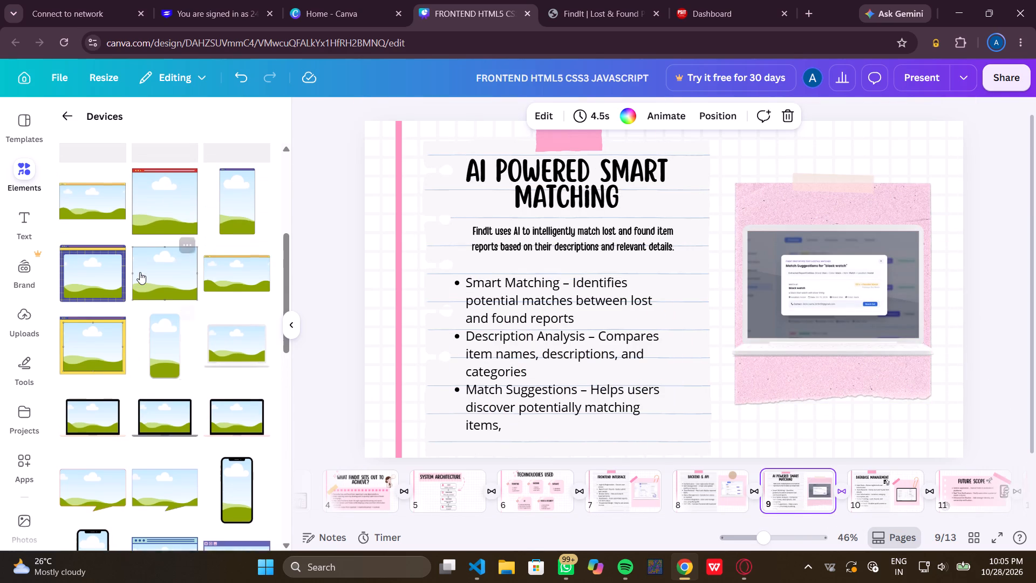
{"action": "scroll", "coordinate": [240, 349], "scroll_direction": "down", "scroll_amount": 3}
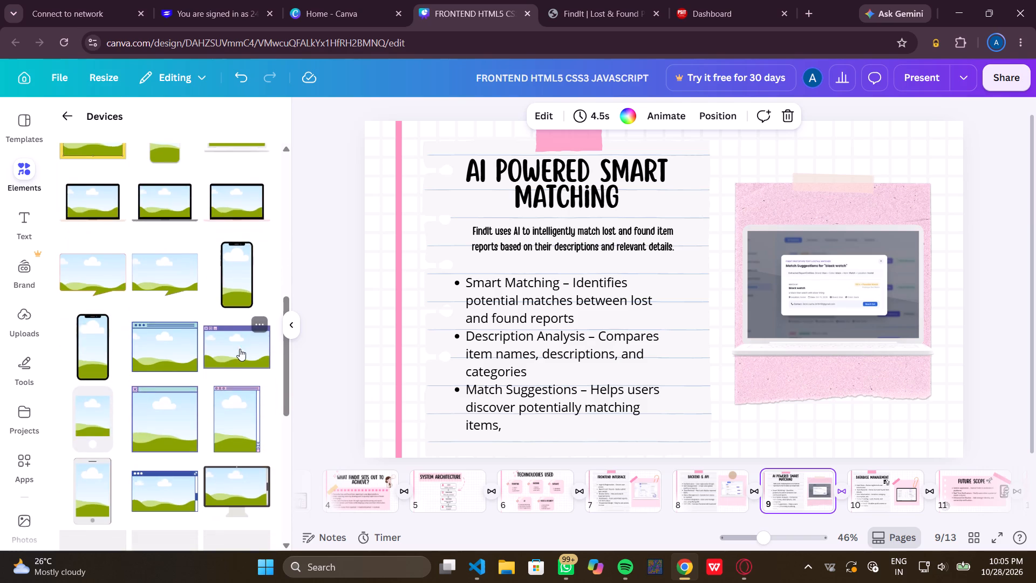
{"action": "scroll", "coordinate": [240, 349], "scroll_direction": "down", "scroll_amount": 8}
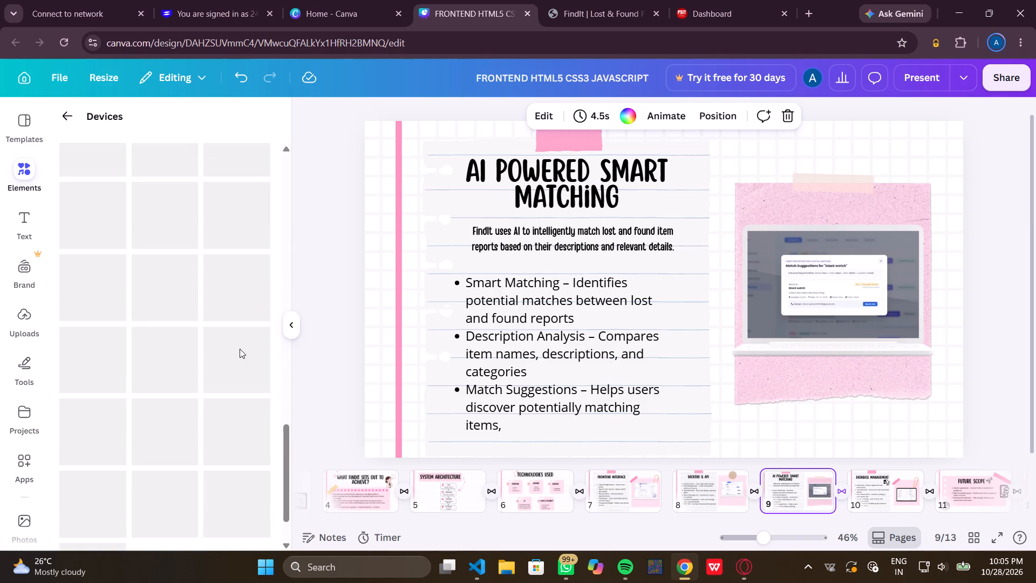
{"action": "scroll", "coordinate": [240, 349], "scroll_direction": "up", "scroll_amount": 2}
{"action": "scroll", "coordinate": [240, 349], "scroll_direction": "down", "scroll_amount": 3}
{"action": "scroll", "coordinate": [240, 349], "scroll_direction": "up", "scroll_amount": 2}
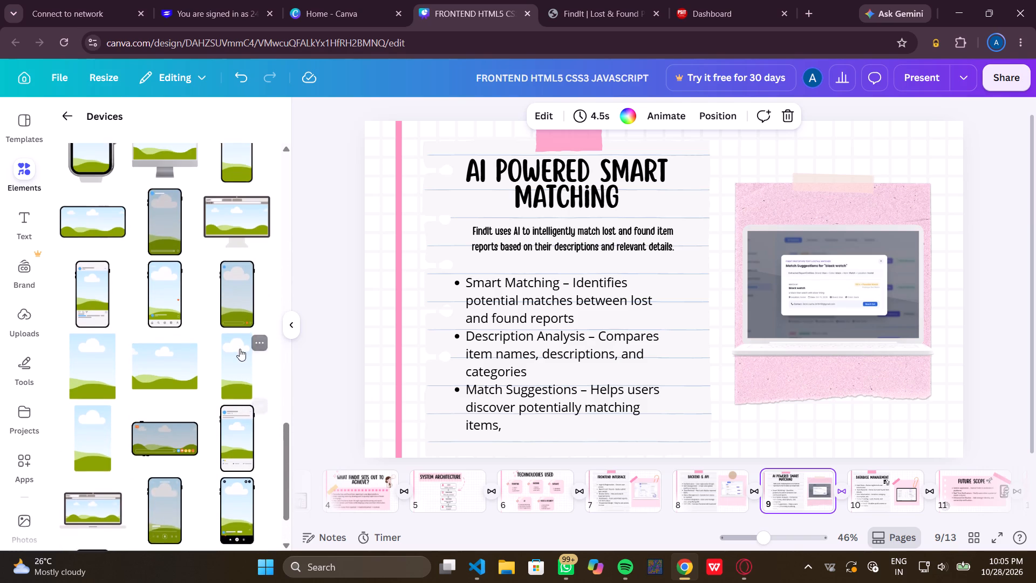
{"action": "scroll", "coordinate": [240, 349], "scroll_direction": "up", "scroll_amount": 5}
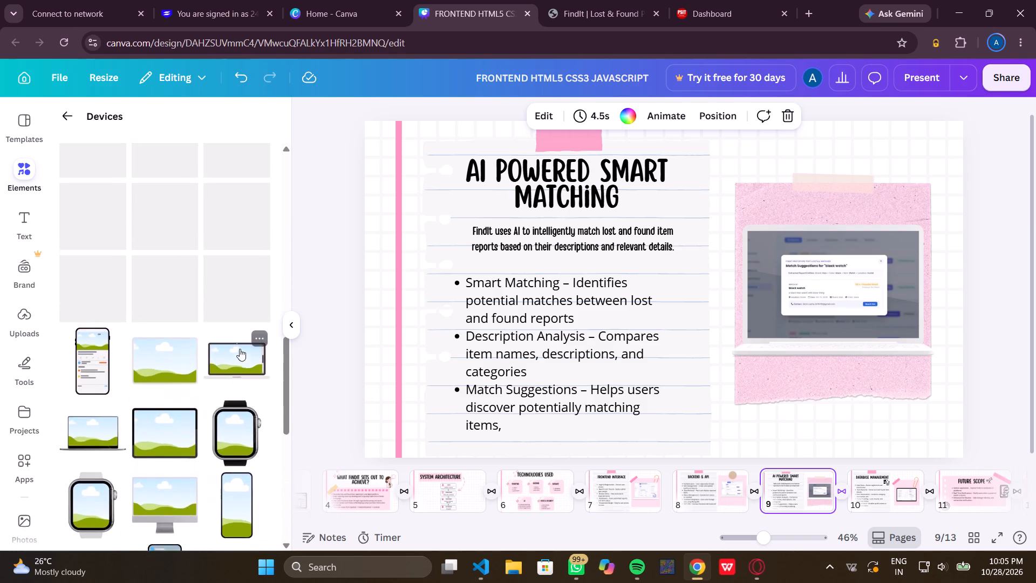
{"action": "scroll", "coordinate": [240, 349], "scroll_direction": "up", "scroll_amount": 2}
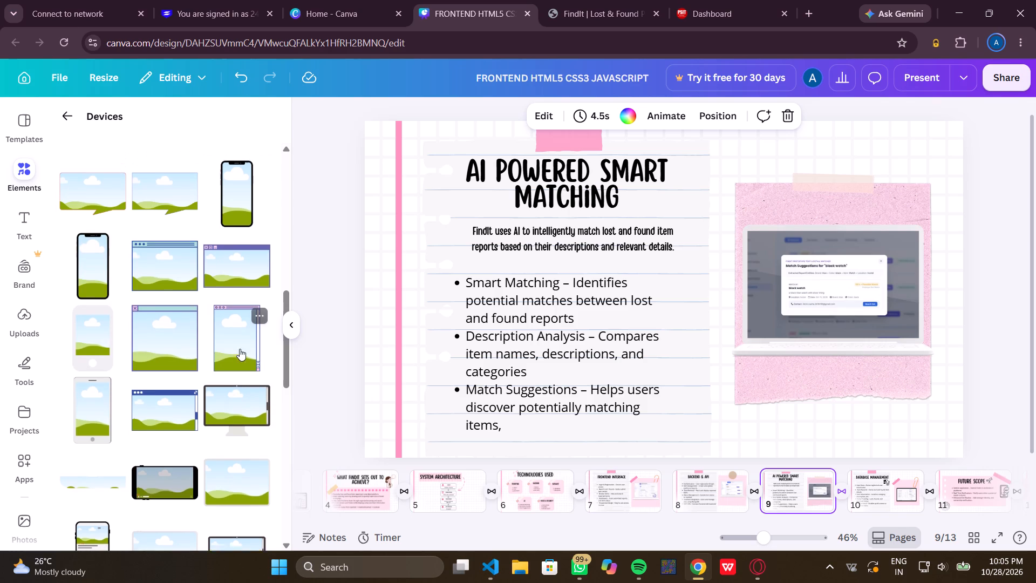
{"action": "scroll", "coordinate": [240, 349], "scroll_direction": "up", "scroll_amount": 4}
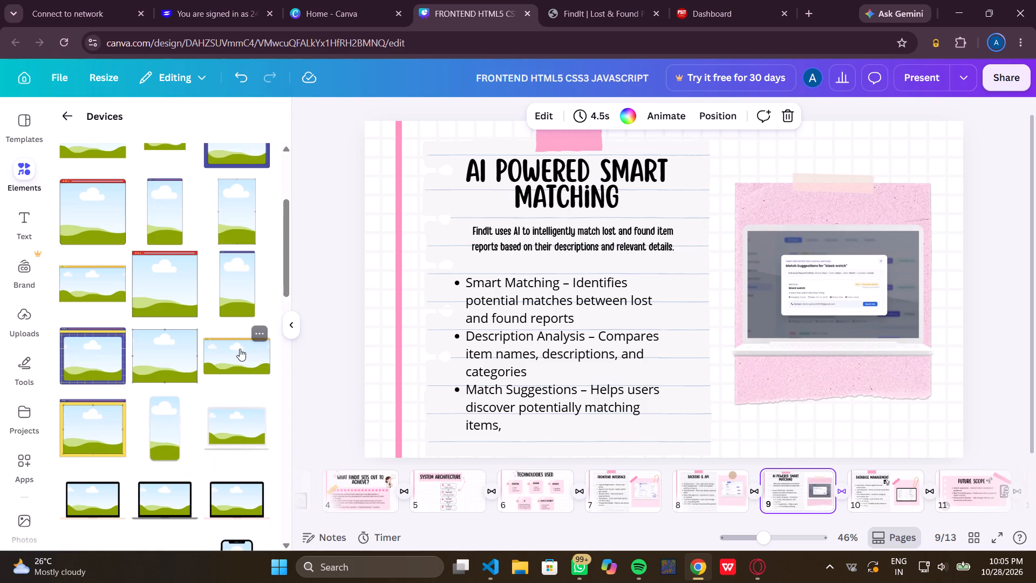
{"action": "scroll", "coordinate": [240, 349], "scroll_direction": "up", "scroll_amount": 5}
{"action": "scroll", "coordinate": [240, 349], "scroll_direction": "down", "scroll_amount": 3}
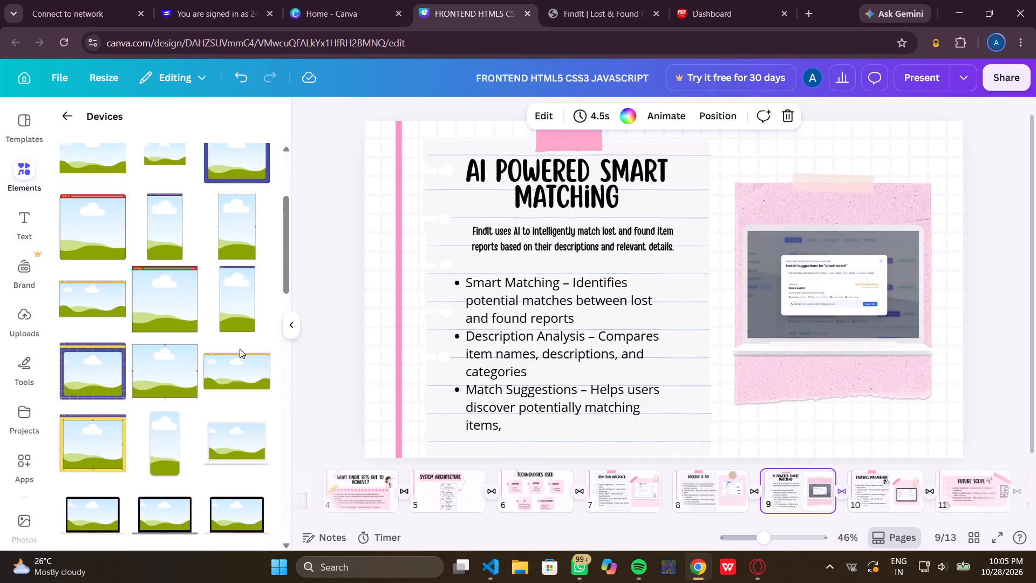
{"action": "scroll", "coordinate": [240, 349], "scroll_direction": "down", "scroll_amount": 1}
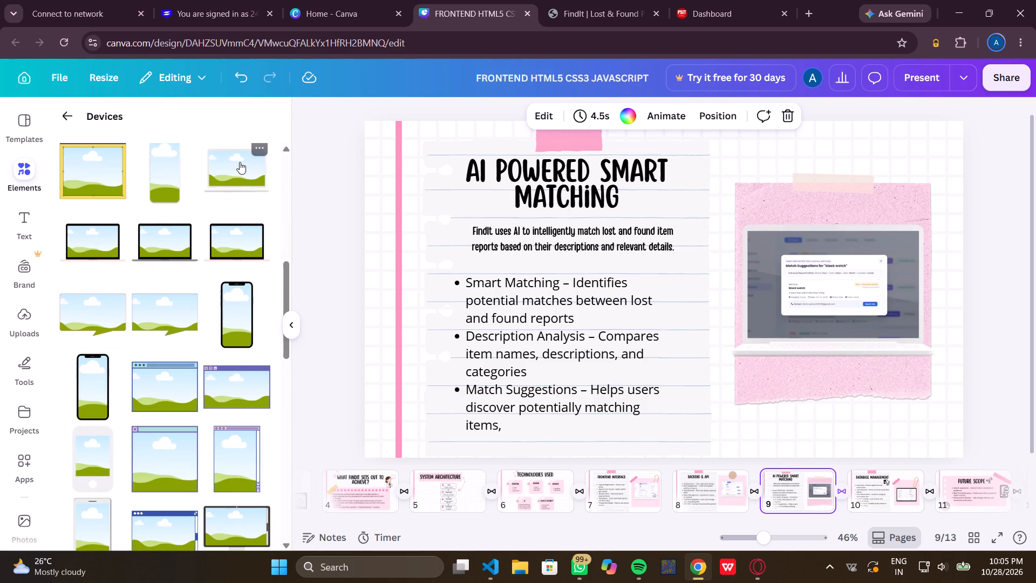
{"action": "scroll", "coordinate": [240, 162], "scroll_direction": "up", "scroll_amount": 6}
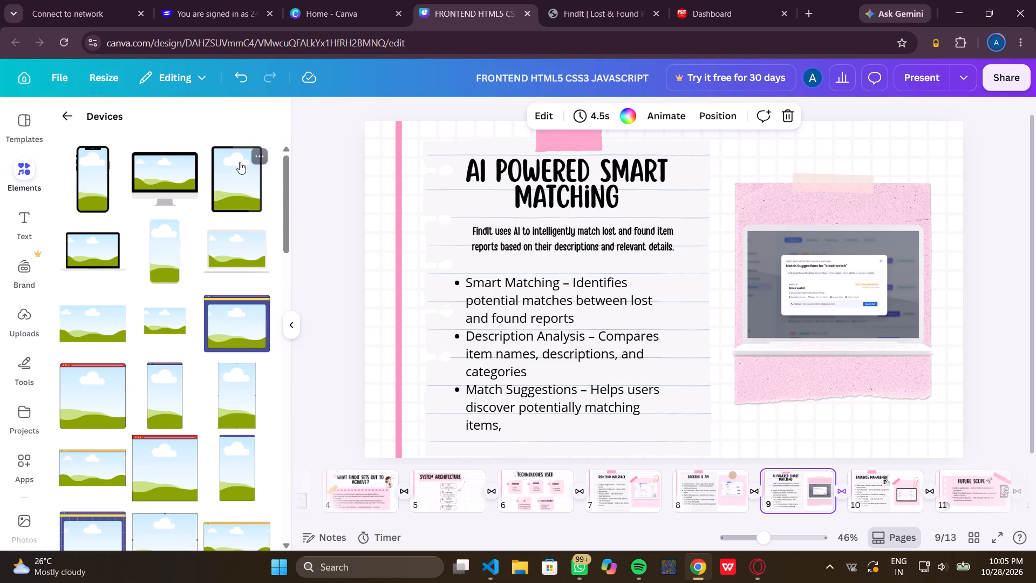
{"action": "scroll", "coordinate": [203, 372], "scroll_direction": "down", "scroll_amount": 3}
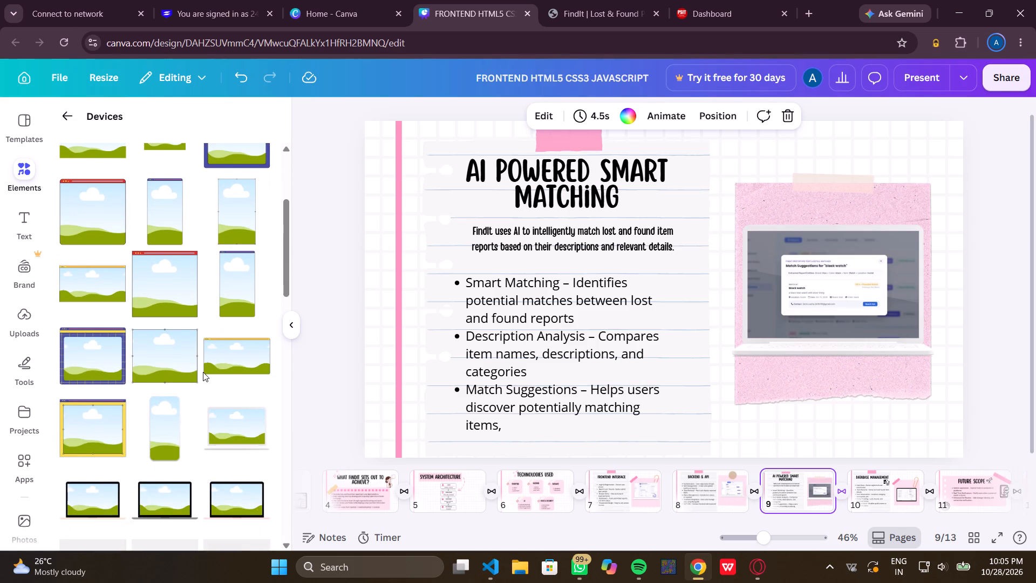
{"action": "left_click", "coordinate": [224, 422]}
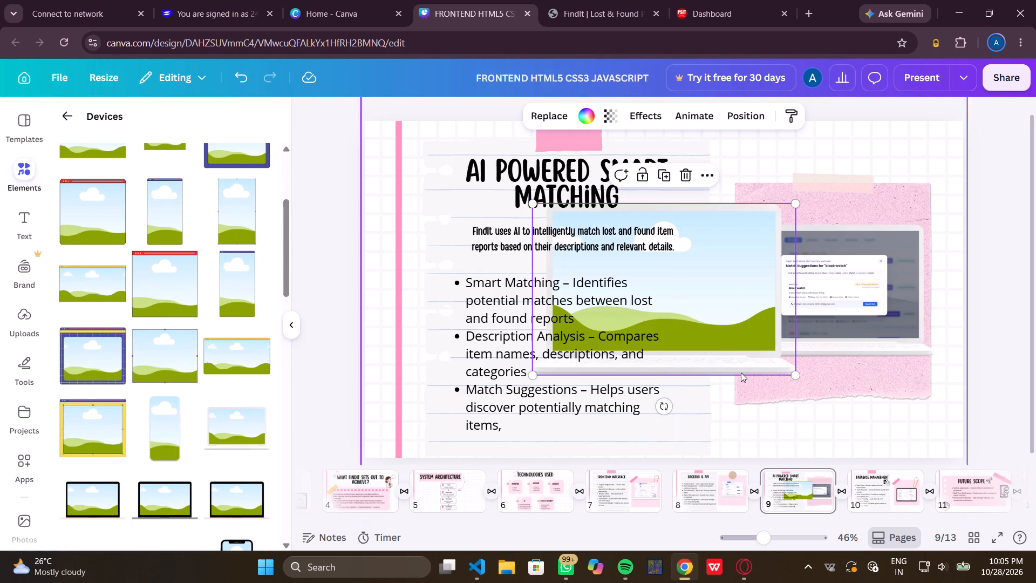
Delete the existing laptop mockup with the match suggestions screenshot from the pink torn paper.
{"action": "left_click", "coordinate": [877, 306]}
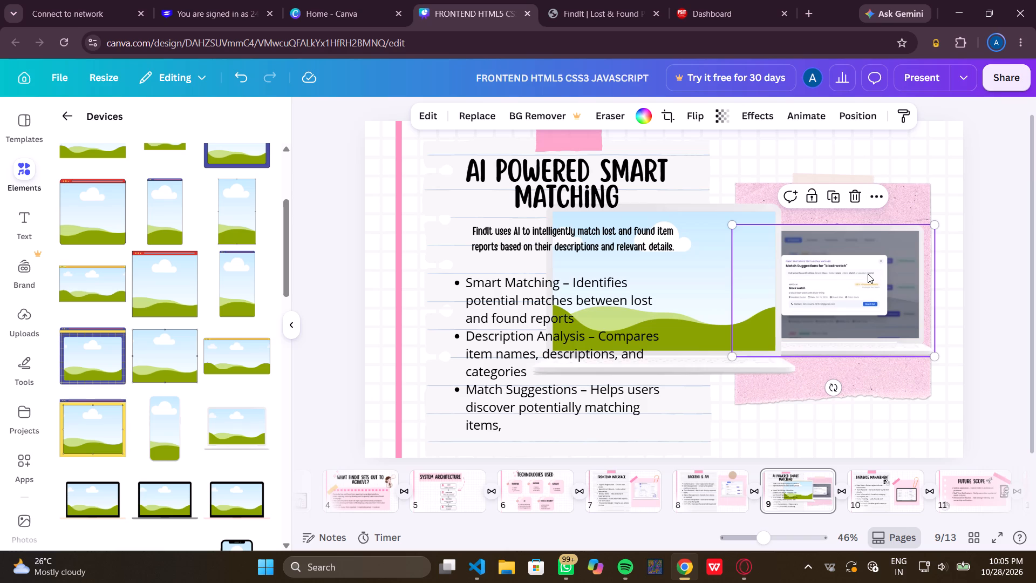
{"action": "key", "text": "Delete"}
{"action": "key", "text": "Delete"}
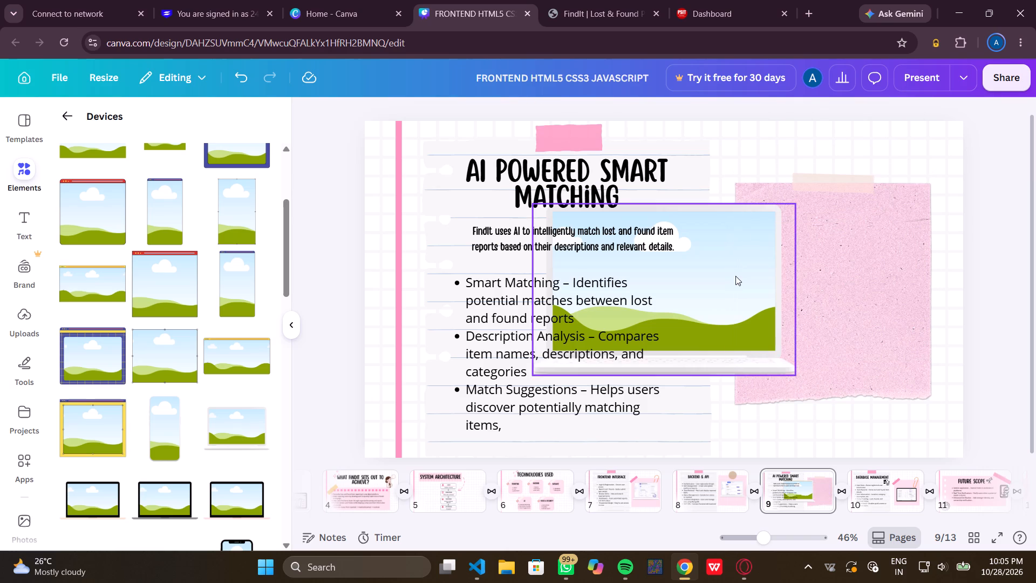
Shrink the new white laptop frame to about 600 wide and centre it on the pink torn paper.
{"action": "left_click_drag", "start_coordinate": [735, 276], "coordinate": [908, 278]}
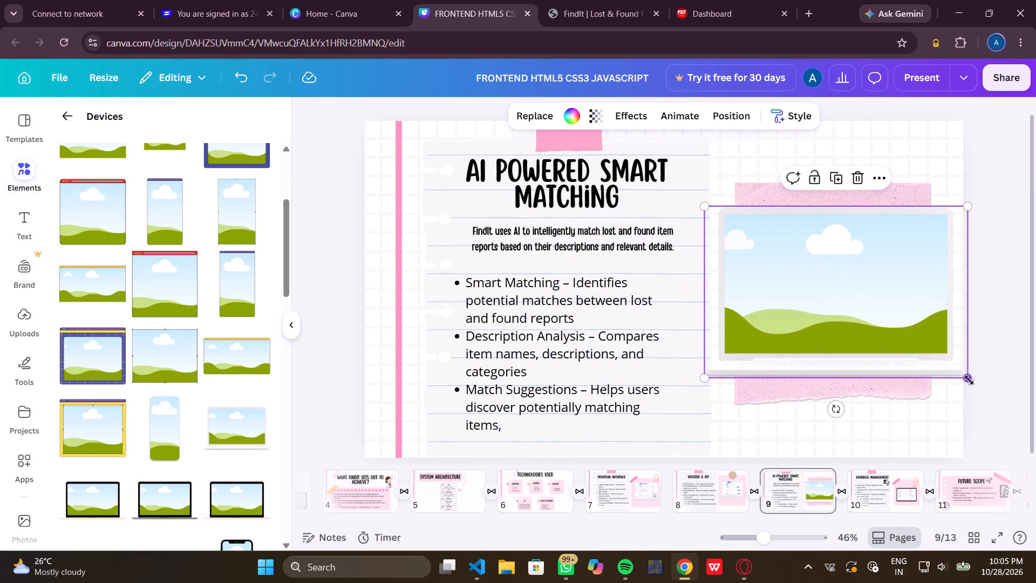
{"action": "left_click_drag", "start_coordinate": [969, 380], "coordinate": [895, 334]}
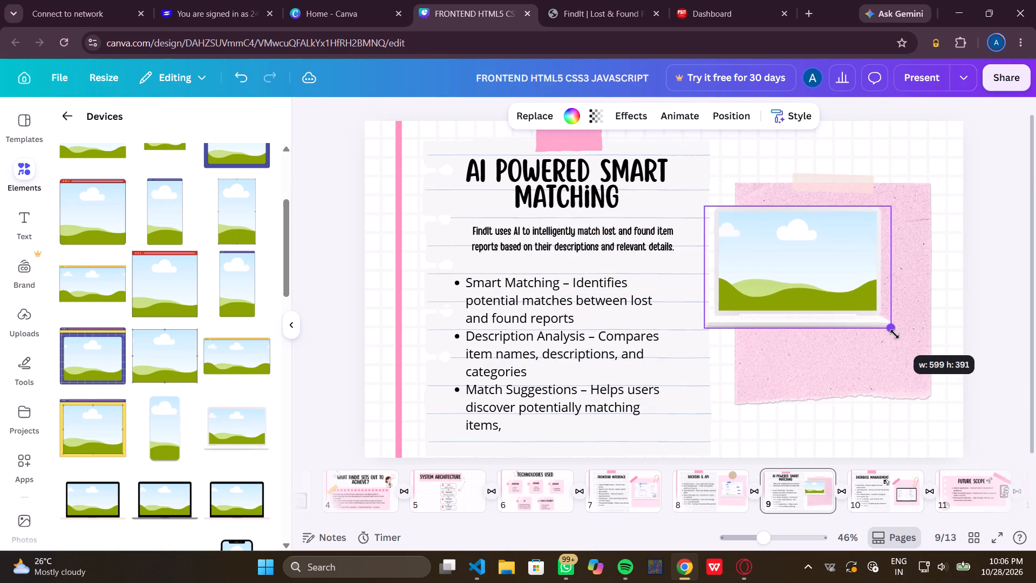
{"action": "left_click_drag", "start_coordinate": [895, 334], "coordinate": [895, 335]}
{"action": "left_click_drag", "start_coordinate": [839, 284], "coordinate": [874, 309]}
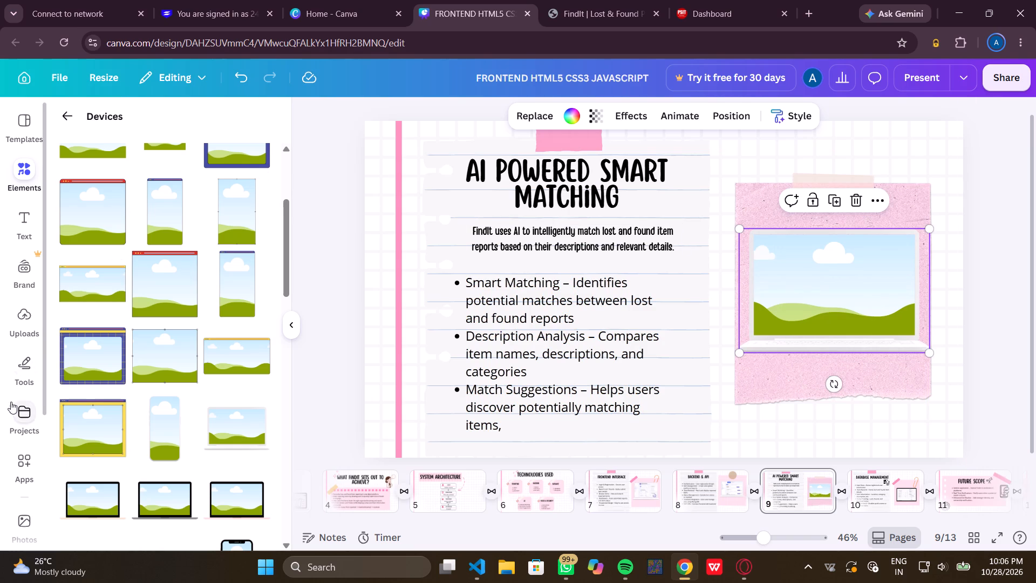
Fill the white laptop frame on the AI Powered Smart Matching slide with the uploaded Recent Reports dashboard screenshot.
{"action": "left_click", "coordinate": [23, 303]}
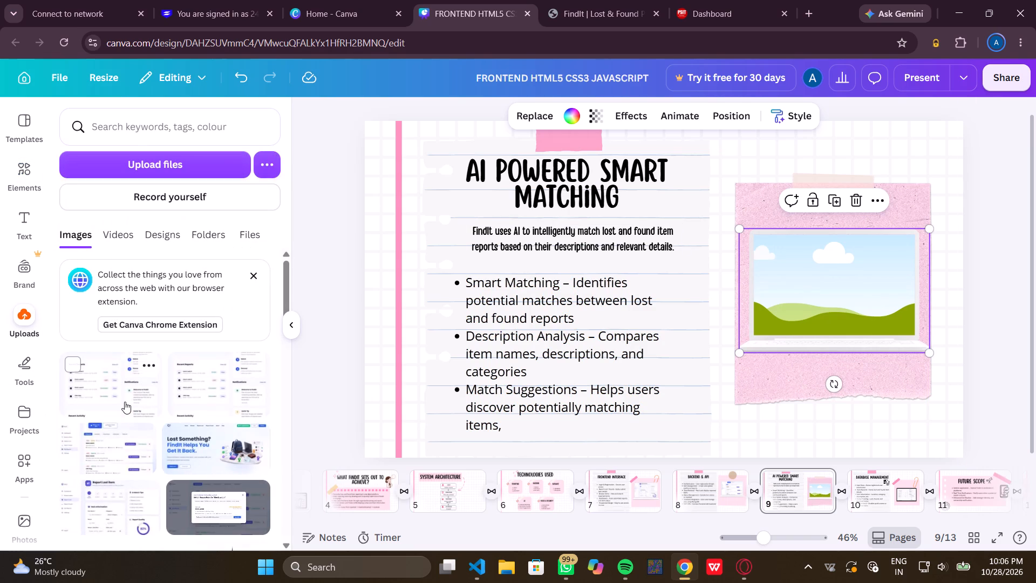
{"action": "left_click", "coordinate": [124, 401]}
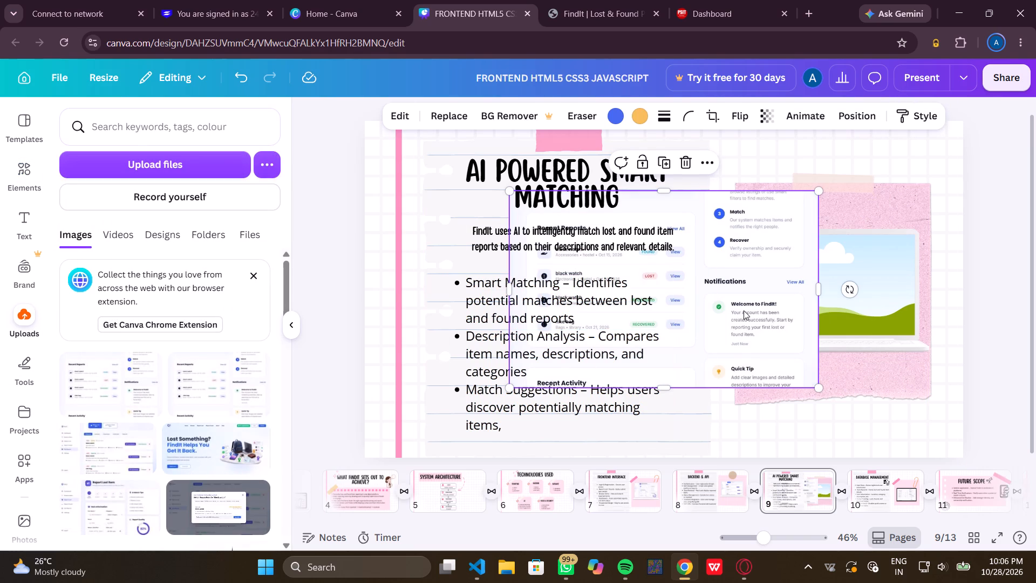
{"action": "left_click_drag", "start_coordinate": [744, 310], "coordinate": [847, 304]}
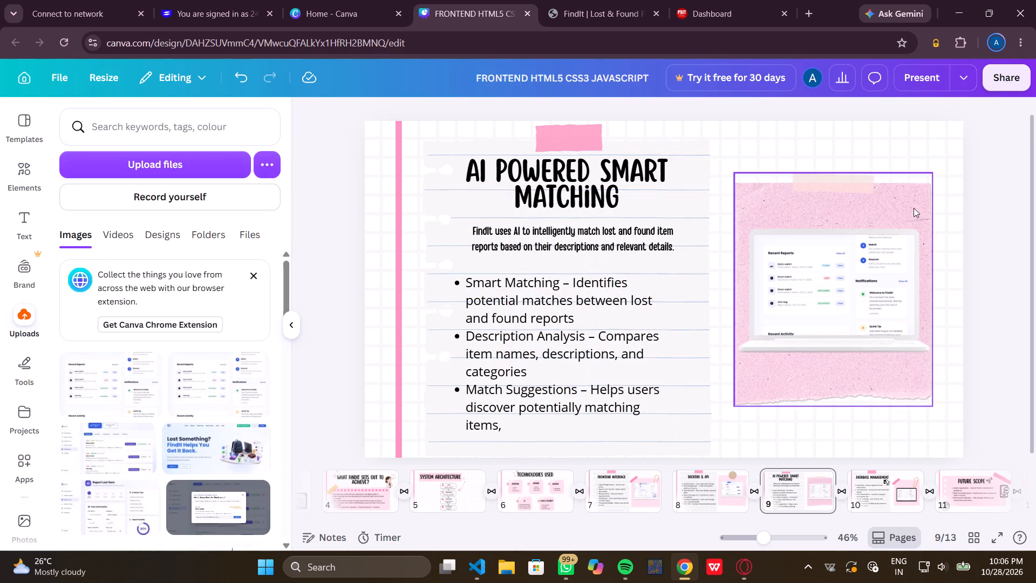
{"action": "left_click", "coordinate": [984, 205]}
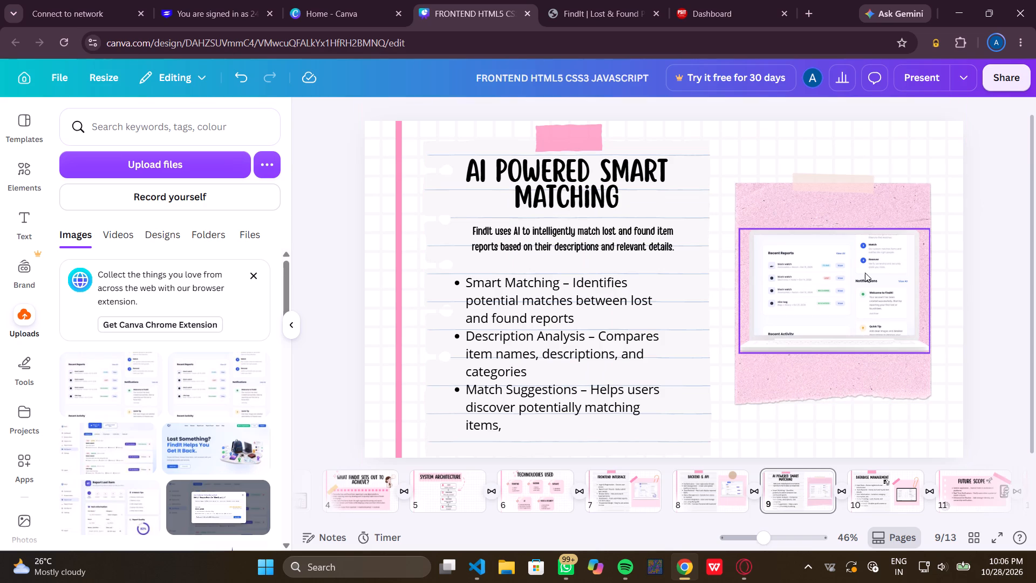
Look through the earlier slides, from the title slide to System Architecture, and skim the whole page strip to check the layouts.
{"action": "scroll", "coordinate": [895, 497], "scroll_direction": "left", "scroll_amount": 3}
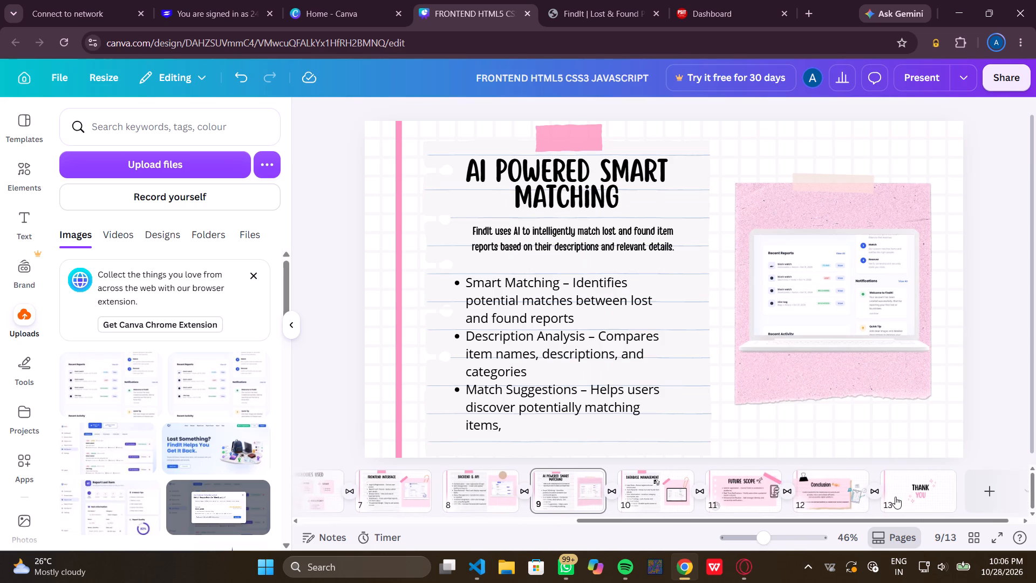
{"action": "scroll", "coordinate": [895, 497], "scroll_direction": "right", "scroll_amount": 8}
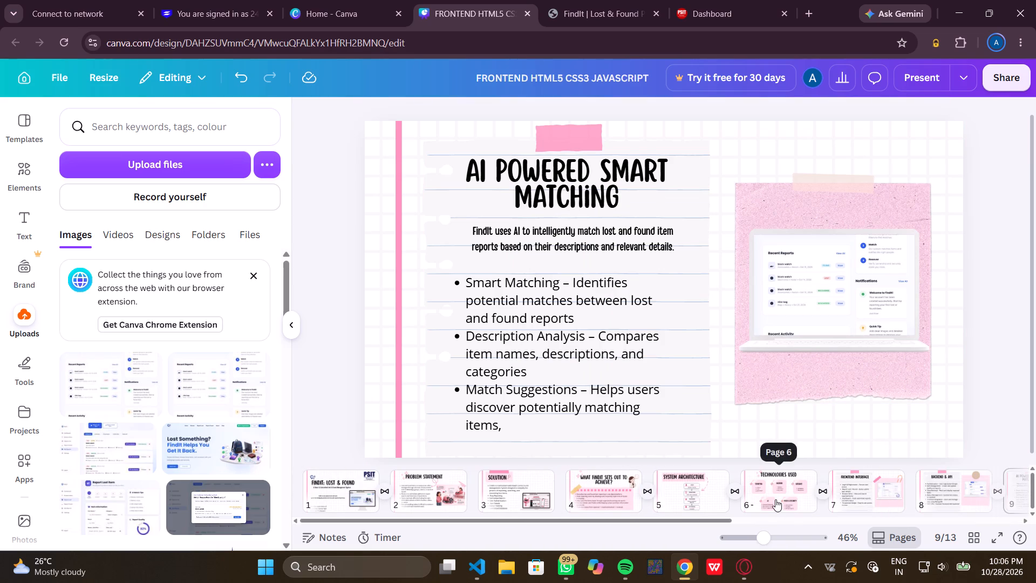
{"action": "left_click", "coordinate": [775, 499]}
{"action": "left_click", "coordinate": [690, 494]}
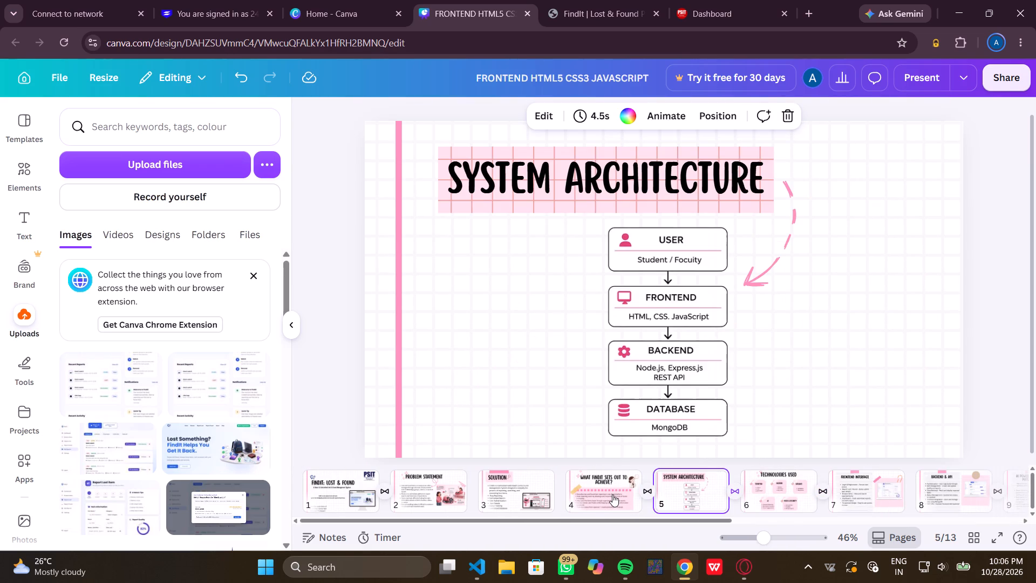
{"action": "left_click", "coordinate": [612, 494]}
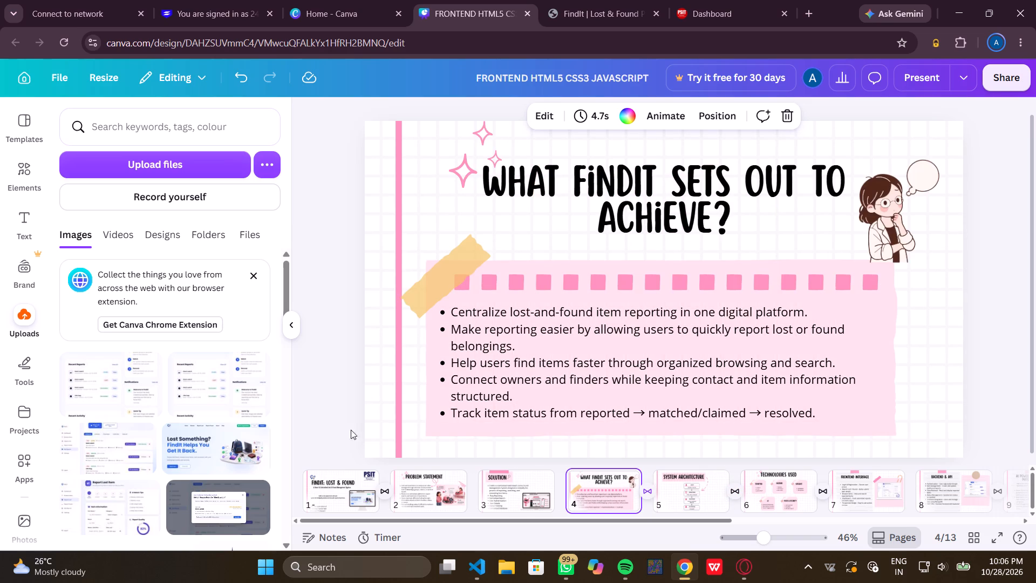
{"action": "left_click", "coordinate": [434, 510]}
{"action": "left_click", "coordinate": [526, 501]}
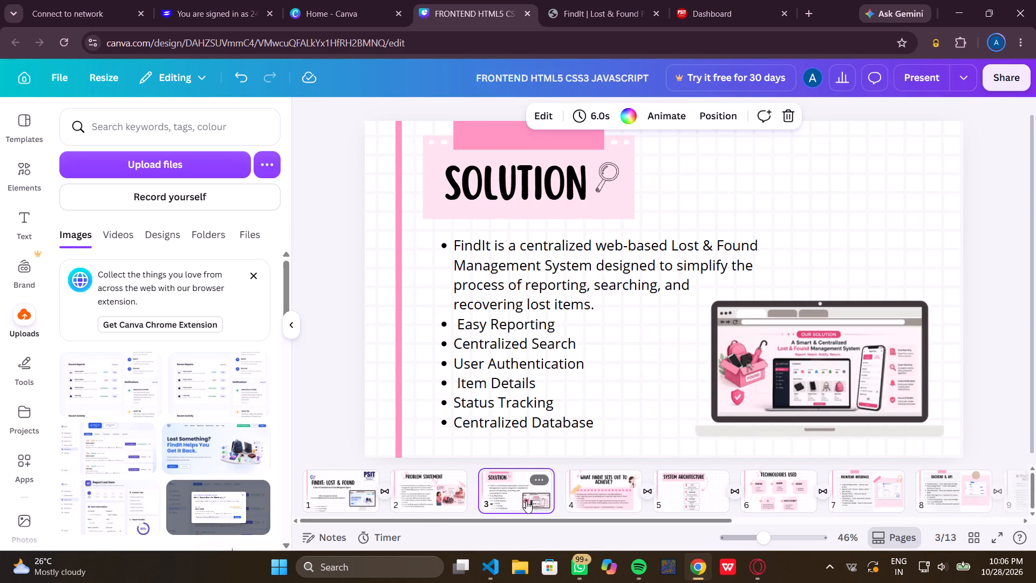
{"action": "left_click", "coordinate": [599, 496]}
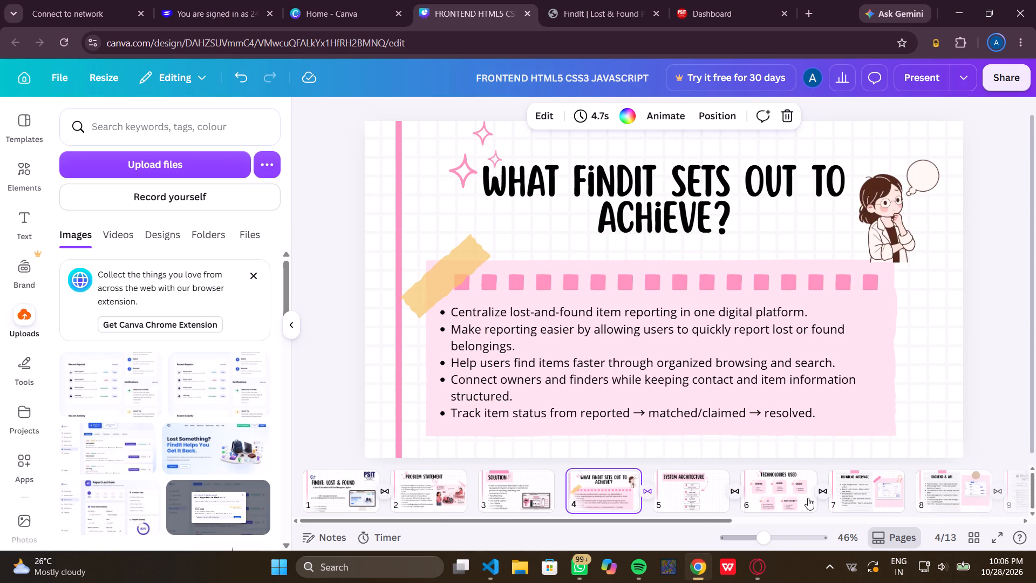
{"action": "scroll", "coordinate": [808, 498], "scroll_direction": "left", "scroll_amount": 6}
{"action": "scroll", "coordinate": [808, 498], "scroll_direction": "right", "scroll_amount": 3}
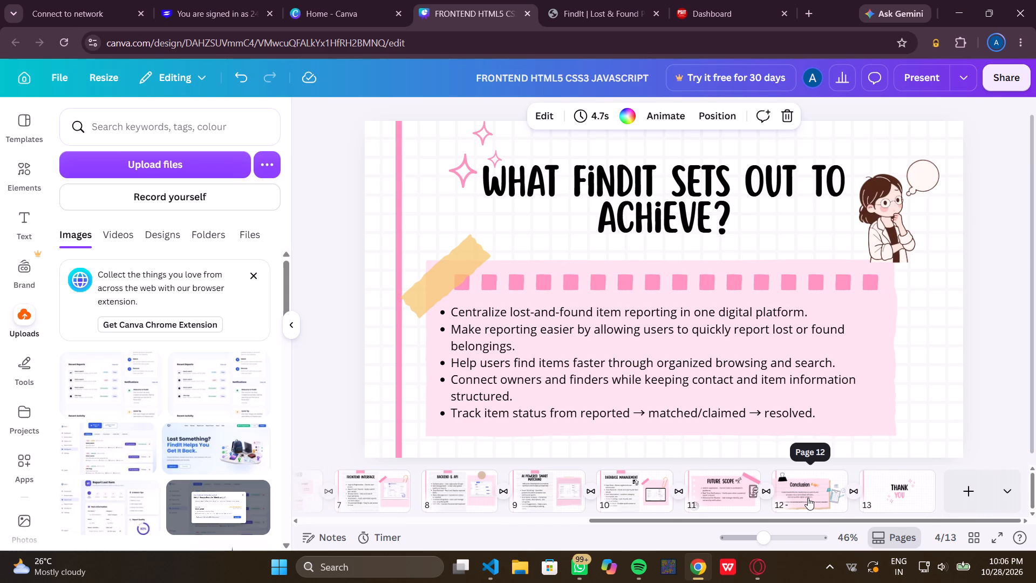
{"action": "scroll", "coordinate": [808, 498], "scroll_direction": "right", "scroll_amount": 9}
{"action": "scroll", "coordinate": [808, 498], "scroll_direction": "left", "scroll_amount": 3}
{"action": "scroll", "coordinate": [808, 498], "scroll_direction": "right", "scroll_amount": 1}
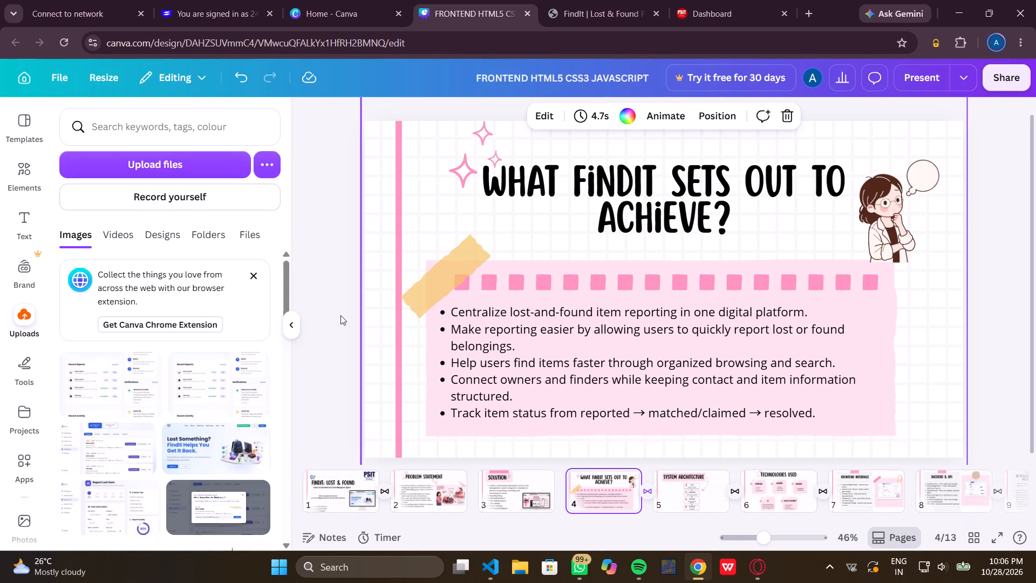
{"action": "left_click", "coordinate": [294, 331]}
{"action": "scroll", "coordinate": [268, 495], "scroll_direction": "right", "scroll_amount": 5}
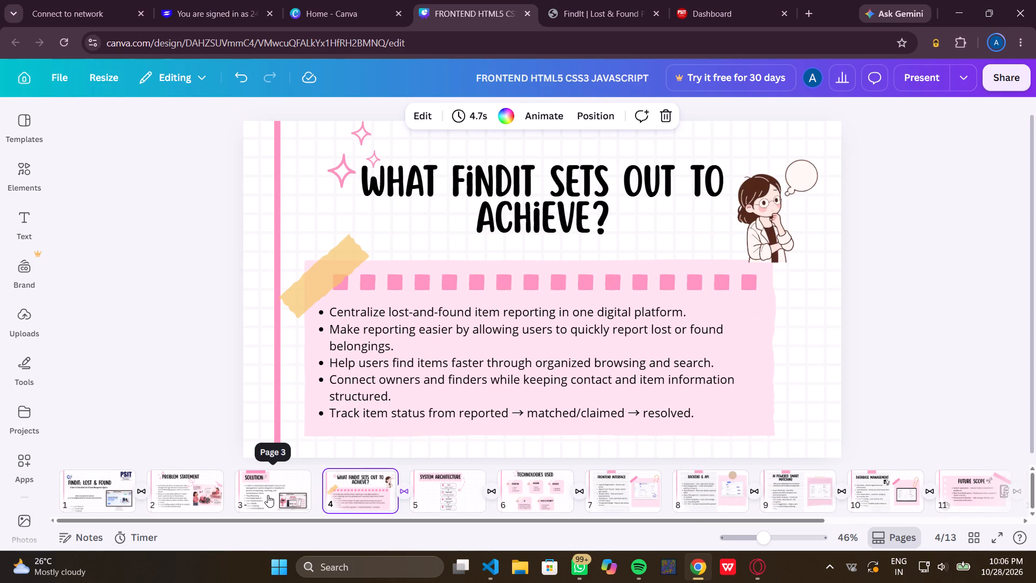
{"action": "scroll", "coordinate": [268, 495], "scroll_direction": "right", "scroll_amount": 5}
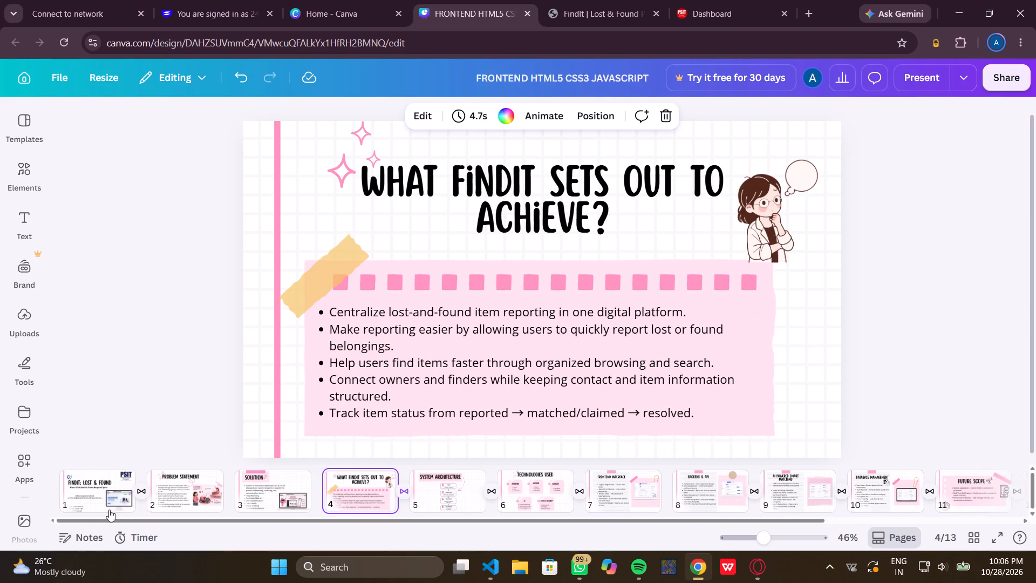
{"action": "left_click", "coordinate": [88, 497]}
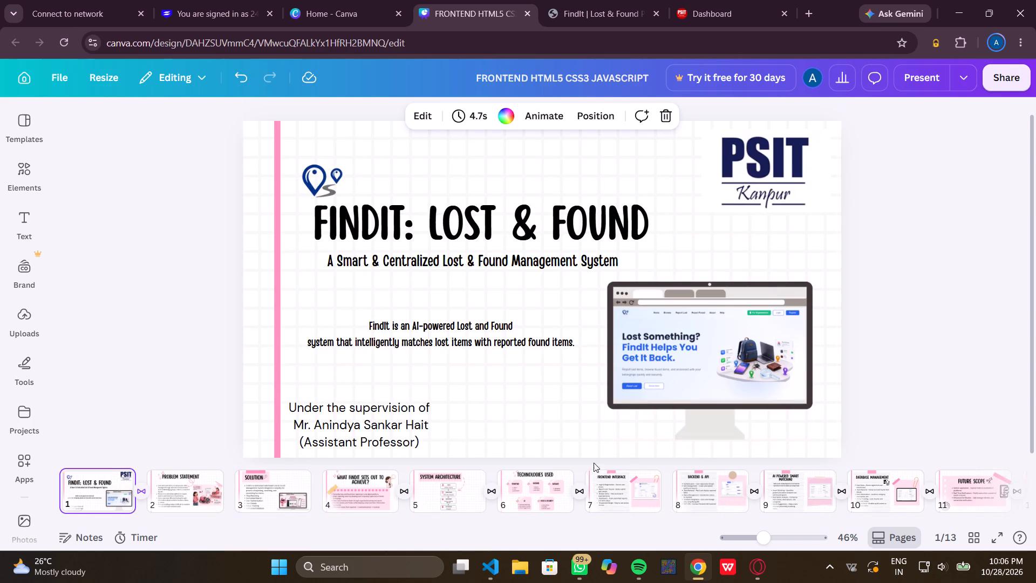
{"action": "scroll", "coordinate": [723, 492], "scroll_direction": "left", "scroll_amount": 6}
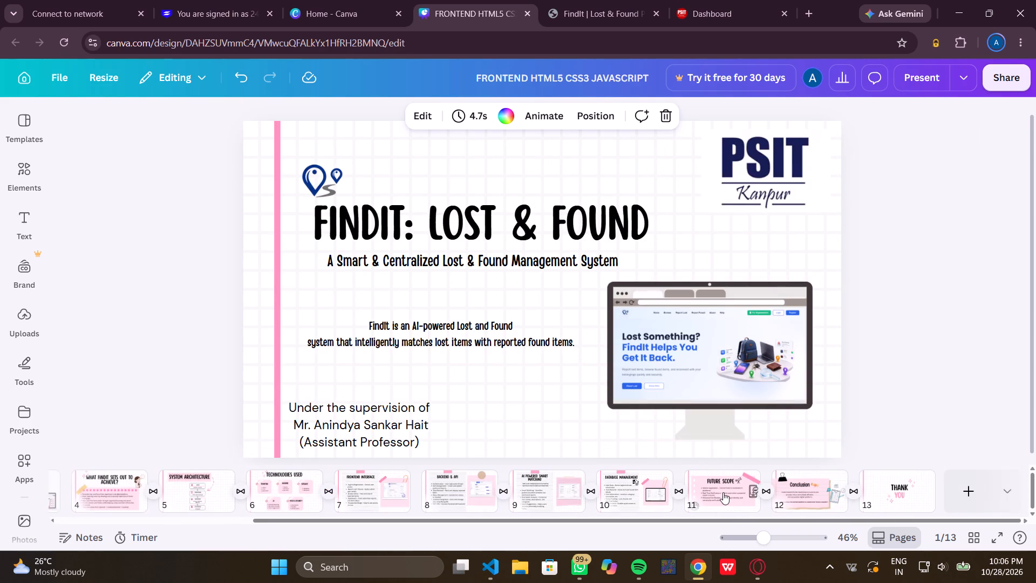
{"action": "scroll", "coordinate": [723, 492], "scroll_direction": "right", "scroll_amount": 3}
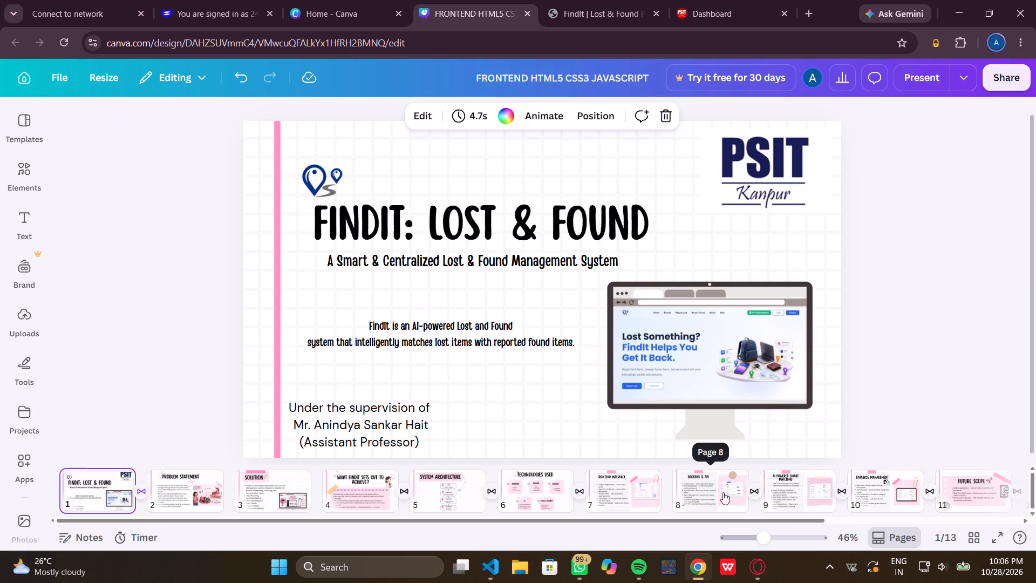
Page back and forth through the slides, comparing the laptop mockups on Backend & API, AI Powered Smart Matching and Database Management.
{"action": "key", "text": "Right"}
{"action": "key", "text": "Right"}
{"action": "key", "text": "Right"}
{"action": "key", "text": "Right"}
{"action": "key", "text": "Right"}
{"action": "key", "text": "Right"}
{"action": "key", "text": "Right"}
{"action": "key", "text": "Right"}
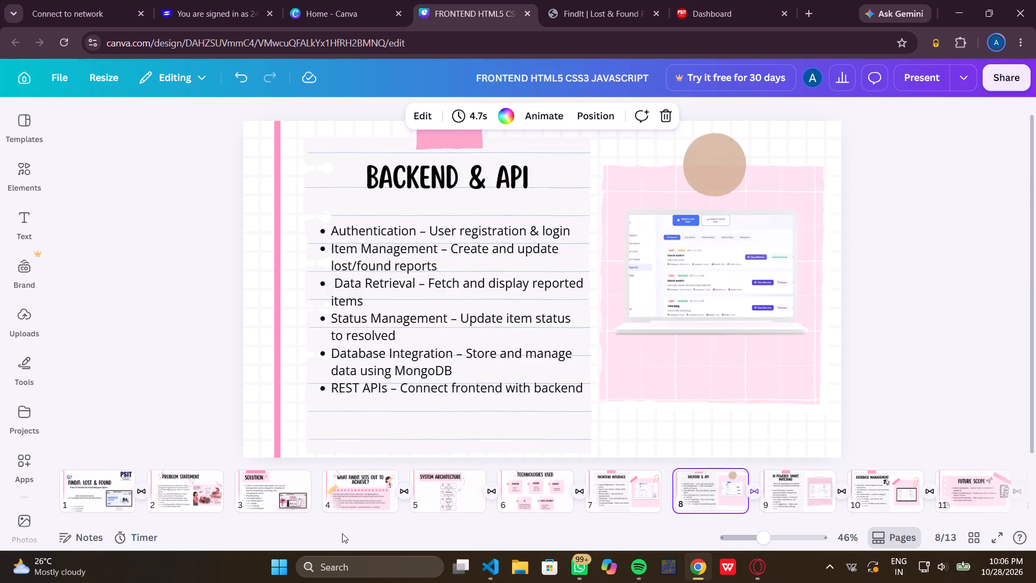
{"action": "key", "text": "Right"}
{"action": "key", "text": "Right"}
{"action": "key", "text": "Left"}
{"action": "key", "text": "Left"}
{"action": "key", "text": "Right"}
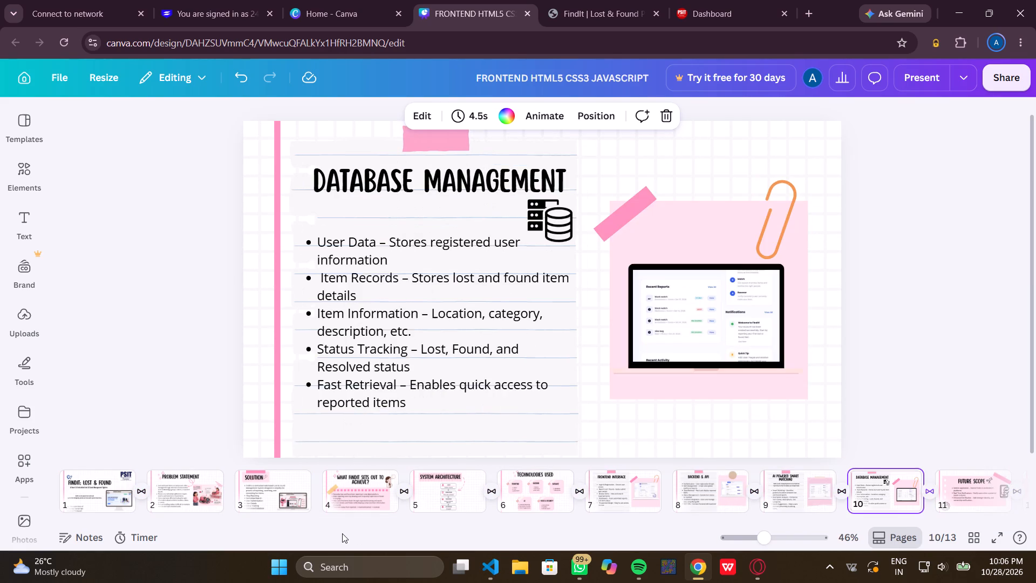
{"action": "key", "text": "Right"}
{"action": "key", "text": "Left"}
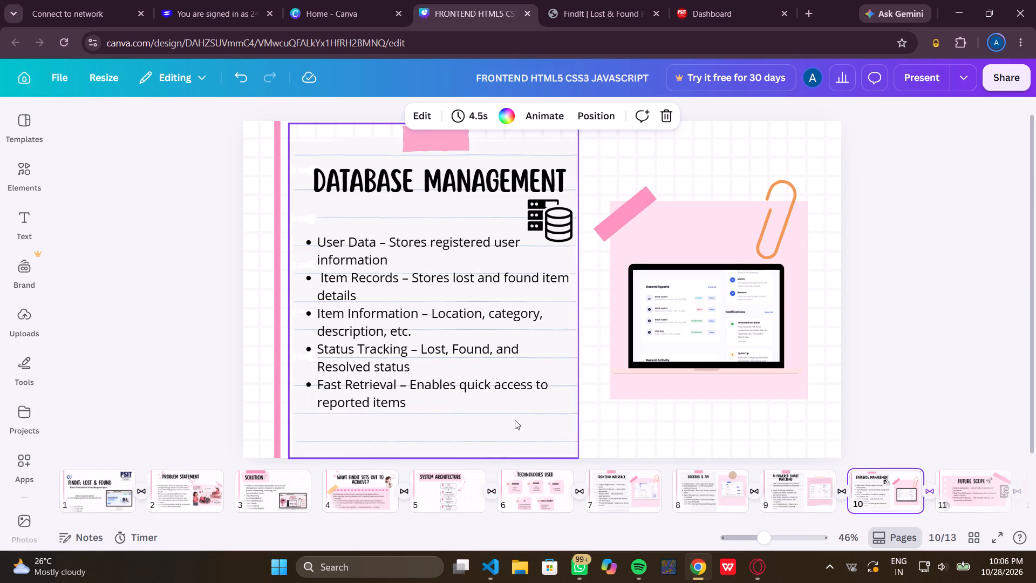
{"action": "key", "text": "Left"}
{"action": "key", "text": "Left"}
{"action": "key", "text": "Left"}
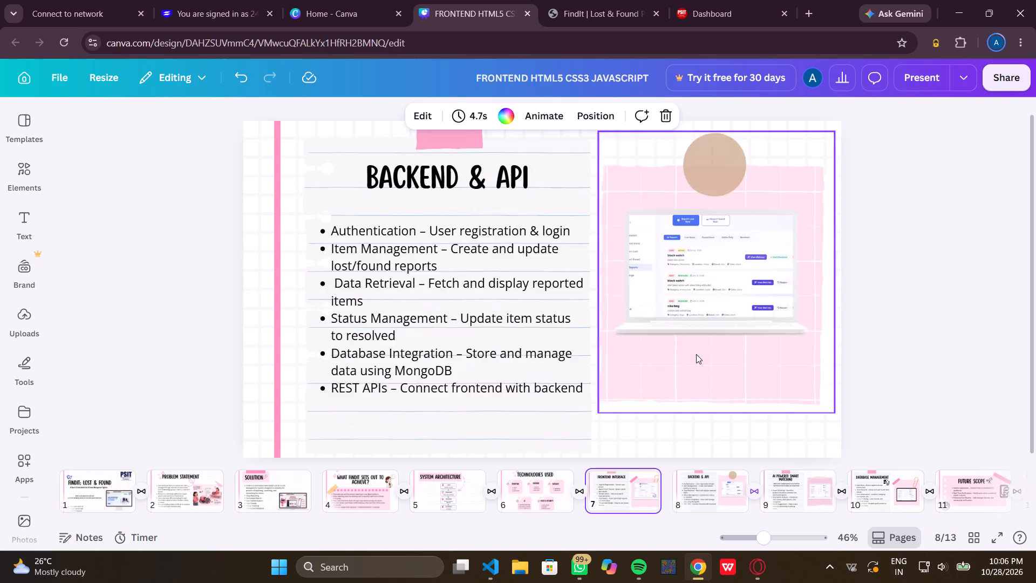
{"action": "key", "text": "Left"}
{"action": "key", "text": "Left"}
{"action": "key", "text": "Left"}
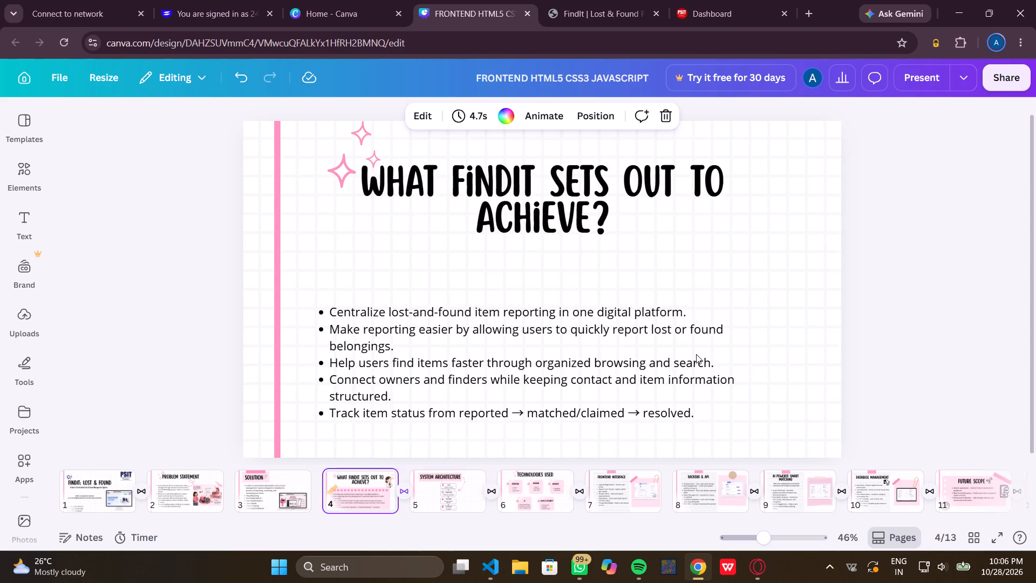
{"action": "key", "text": "Right"}
{"action": "key", "text": "Right"}
{"action": "key", "text": "Right"}
{"action": "key", "text": "Right"}
{"action": "key", "text": "Right"}
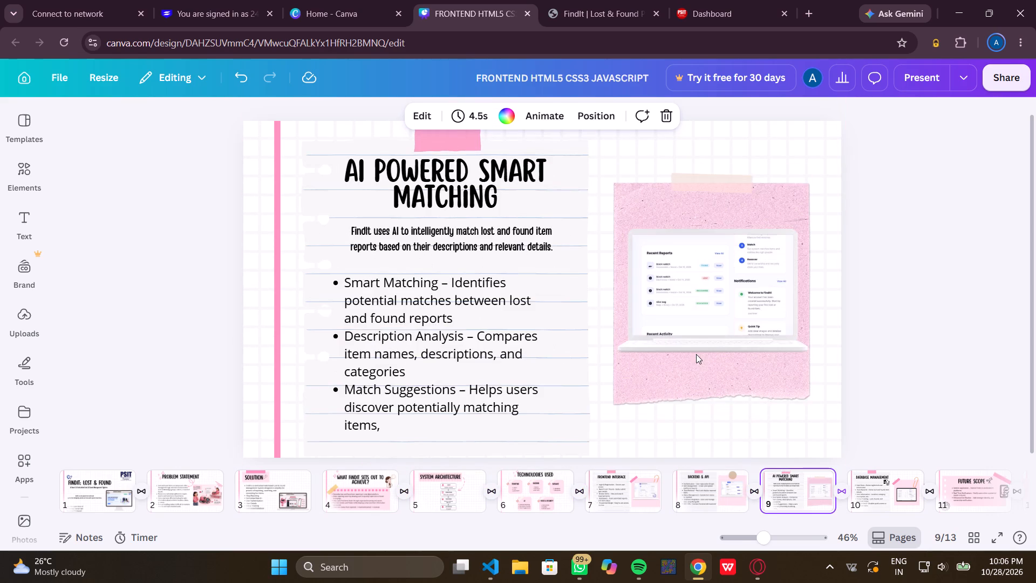
{"action": "key", "text": "Right"}
{"action": "key", "text": "Right"}
{"action": "key", "text": "Left"}
{"action": "key", "text": "Left"}
{"action": "key", "text": "Right"}
{"action": "key", "text": "Left"}
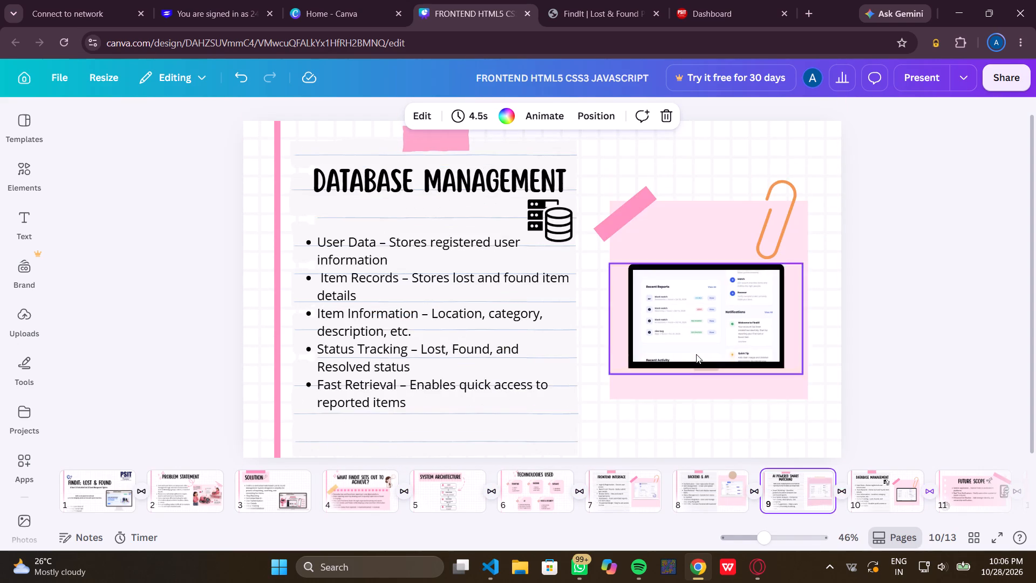
Replace the dashboard image in the AI Powered Smart Matching slide's laptop frame with the uploaded Match Suggestions screenshot.
{"action": "left_click", "coordinate": [720, 297]}
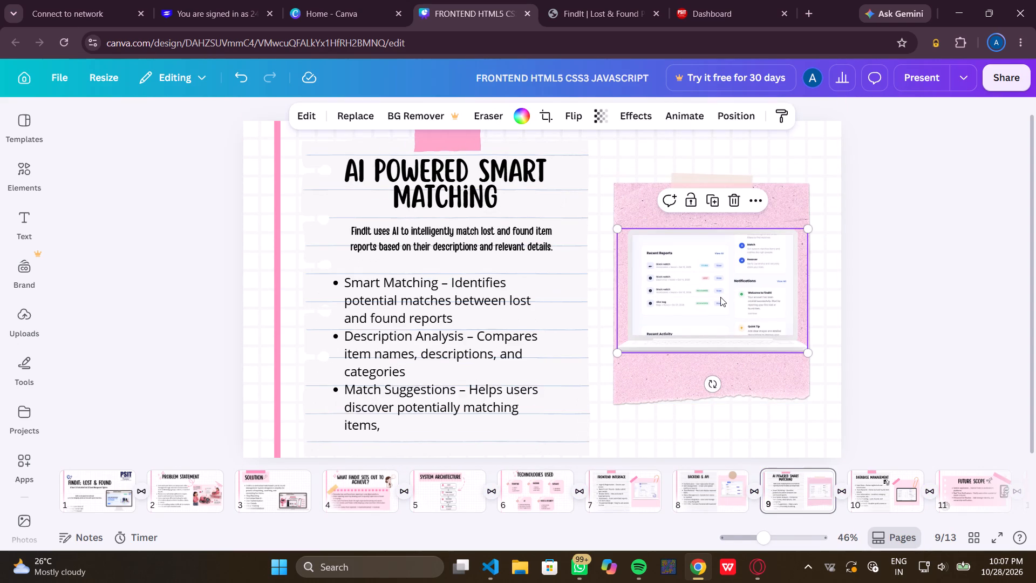
{"action": "left_click", "coordinate": [36, 316]}
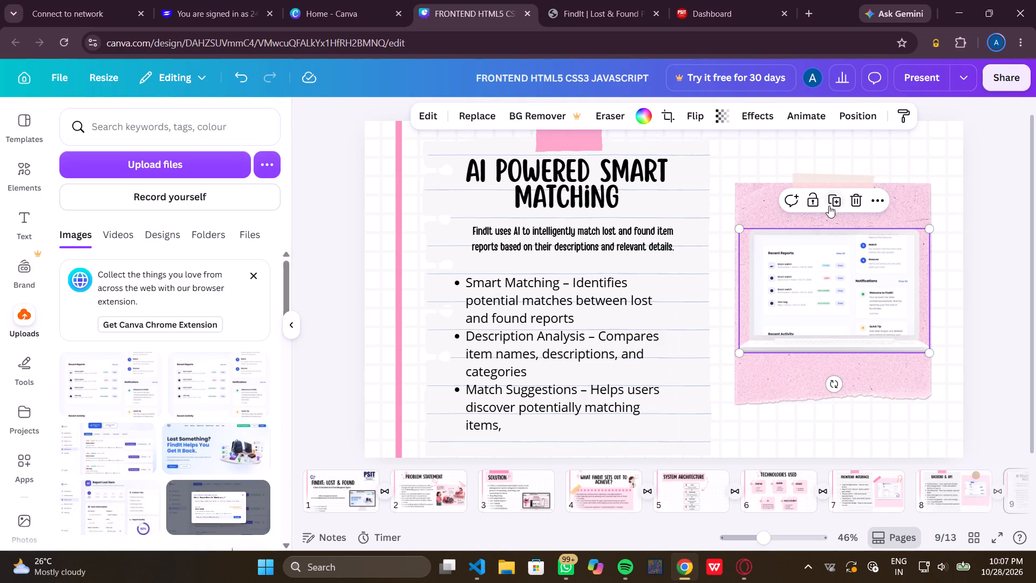
{"action": "left_click", "coordinate": [854, 204]}
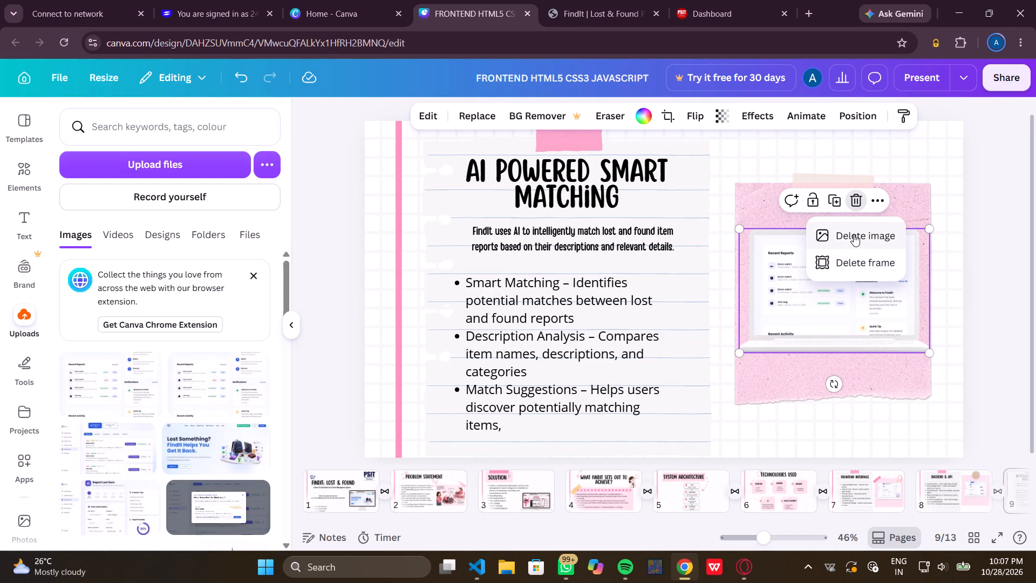
{"action": "left_click", "coordinate": [854, 234]}
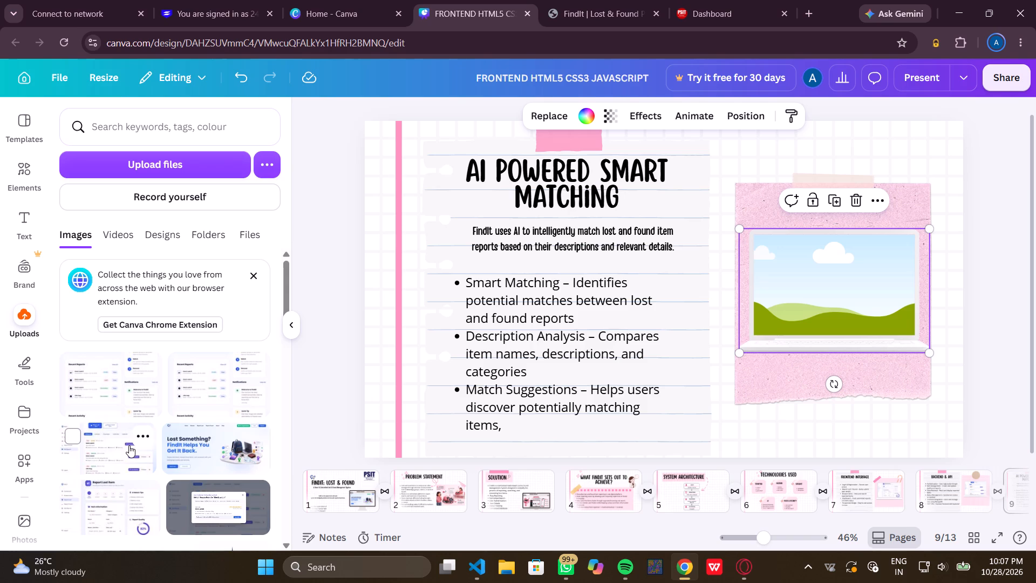
{"action": "scroll", "coordinate": [129, 445], "scroll_direction": "down", "scroll_amount": 1}
{"action": "scroll", "coordinate": [227, 342], "scroll_direction": "down", "scroll_amount": 1}
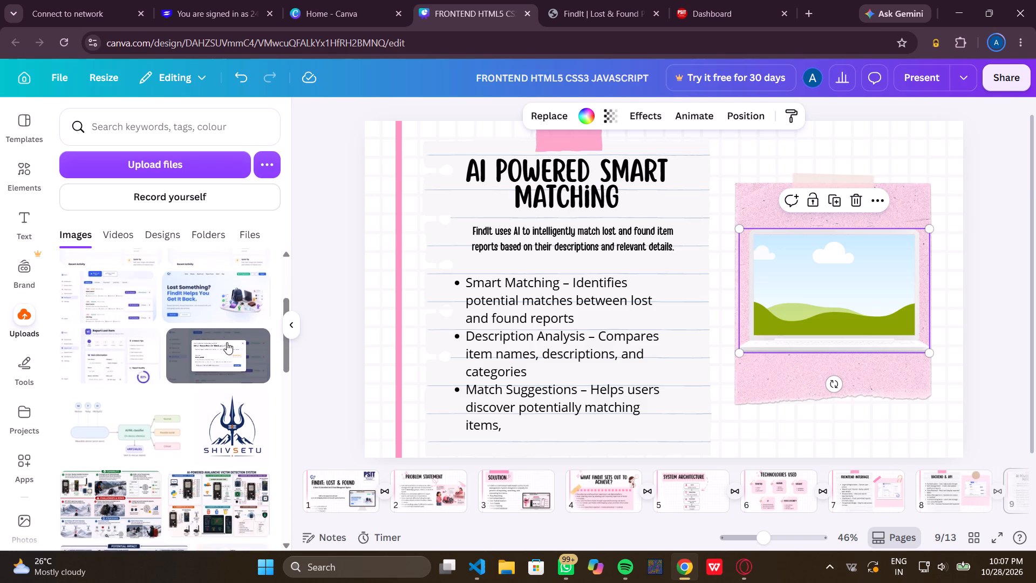
{"action": "scroll", "coordinate": [227, 342], "scroll_direction": "down", "scroll_amount": 1}
{"action": "left_click", "coordinate": [232, 374]}
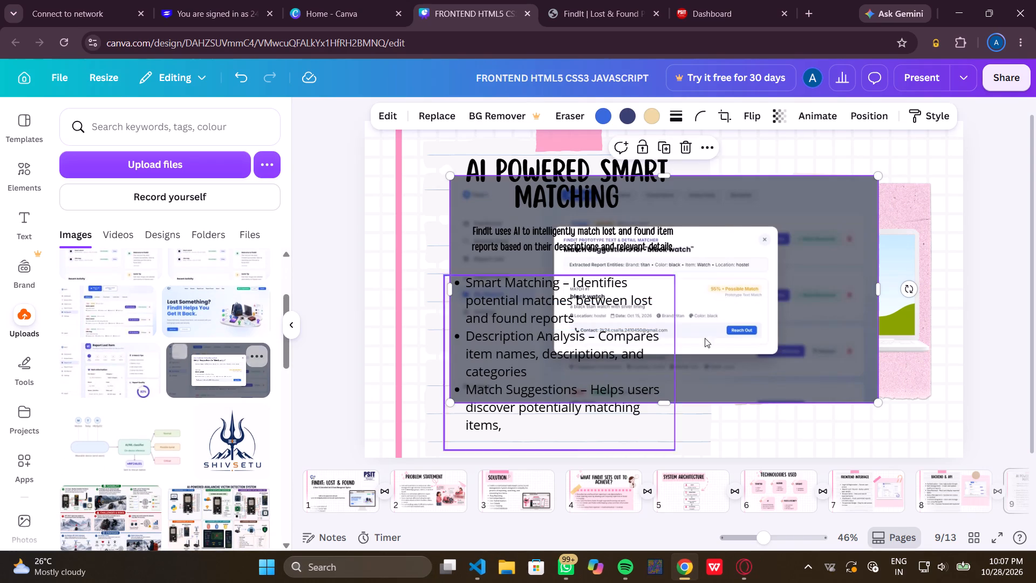
{"action": "left_click_drag", "start_coordinate": [773, 331], "coordinate": [874, 309]}
Delete the black laptop frame with its dashboard screenshot from the pink note on the Database Management slide.
{"action": "scroll", "coordinate": [928, 496], "scroll_direction": "left", "scroll_amount": 3}
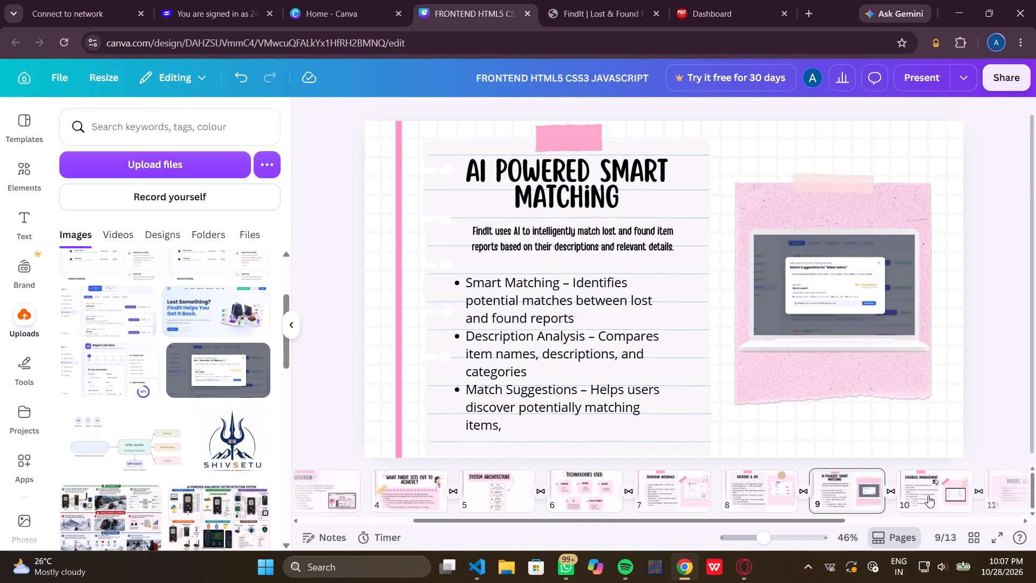
{"action": "left_click", "coordinate": [911, 492]}
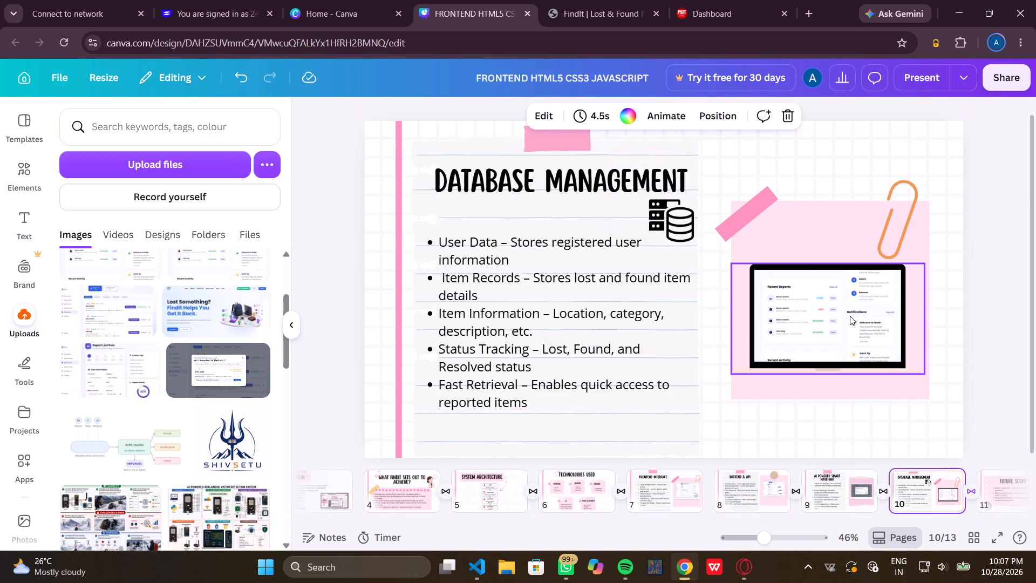
{"action": "left_click", "coordinate": [850, 316]}
{"action": "left_click", "coordinate": [848, 239]}
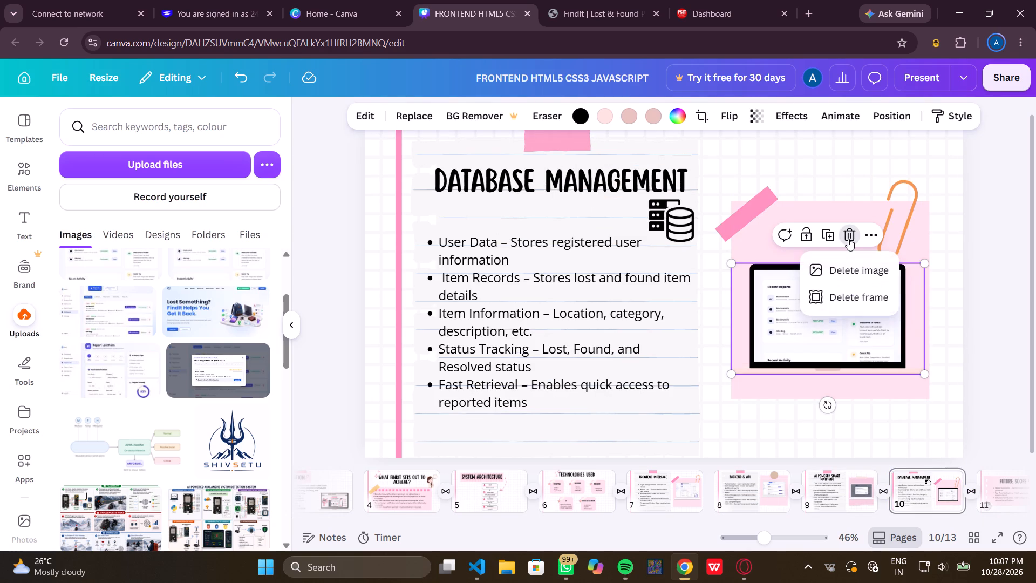
{"action": "left_click", "coordinate": [851, 294]}
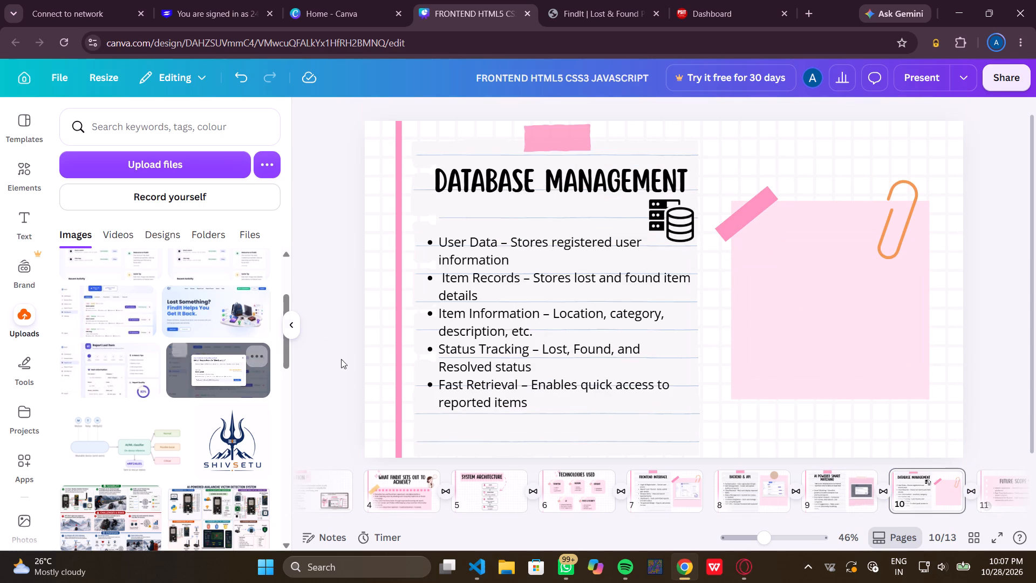
{"action": "scroll", "coordinate": [156, 316], "scroll_direction": "up", "scroll_amount": 3}
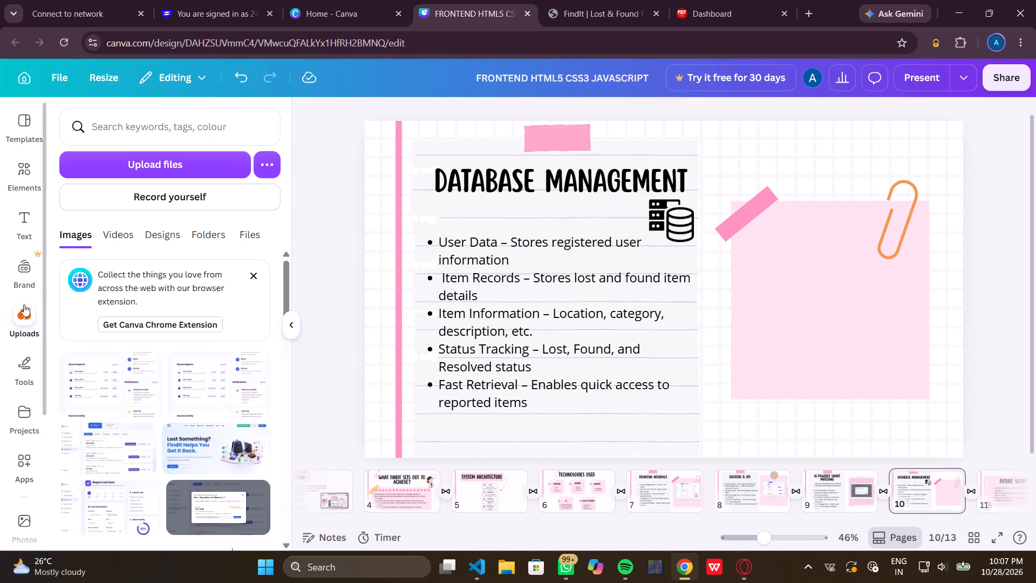
Add the light laptop frame from the Devices elements to Database Management, shrinking and positioning it in the lower part of the pink note.
{"action": "left_click", "coordinate": [22, 179]}
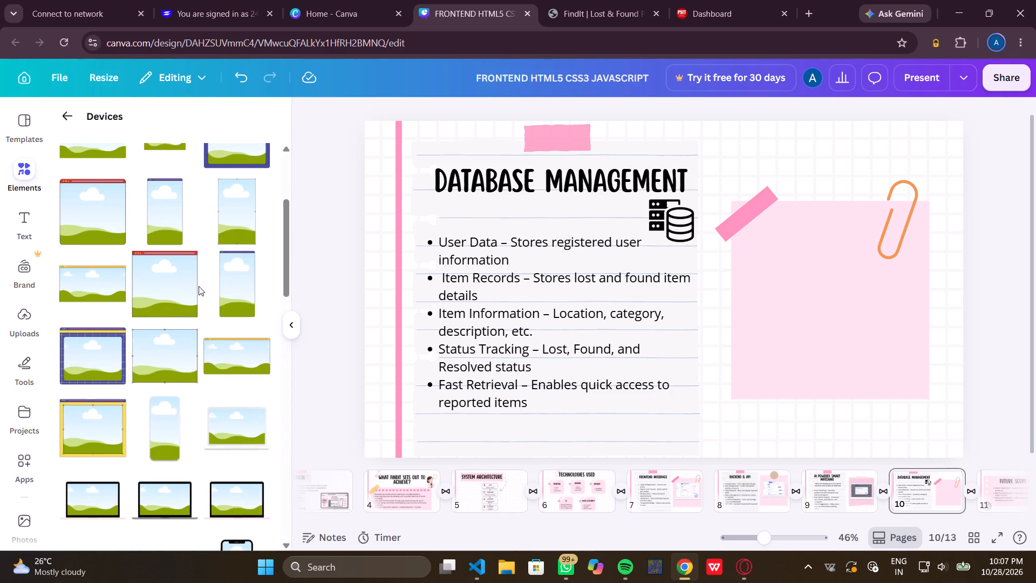
{"action": "scroll", "coordinate": [199, 286], "scroll_direction": "up", "scroll_amount": 2}
{"action": "left_click", "coordinate": [250, 193]}
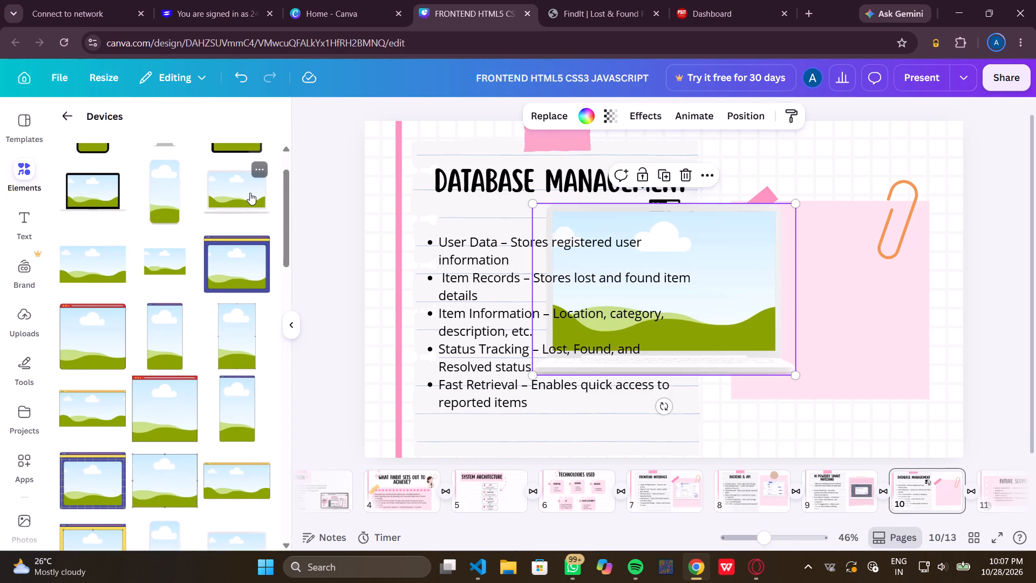
{"action": "left_click_drag", "start_coordinate": [706, 302], "coordinate": [862, 342]}
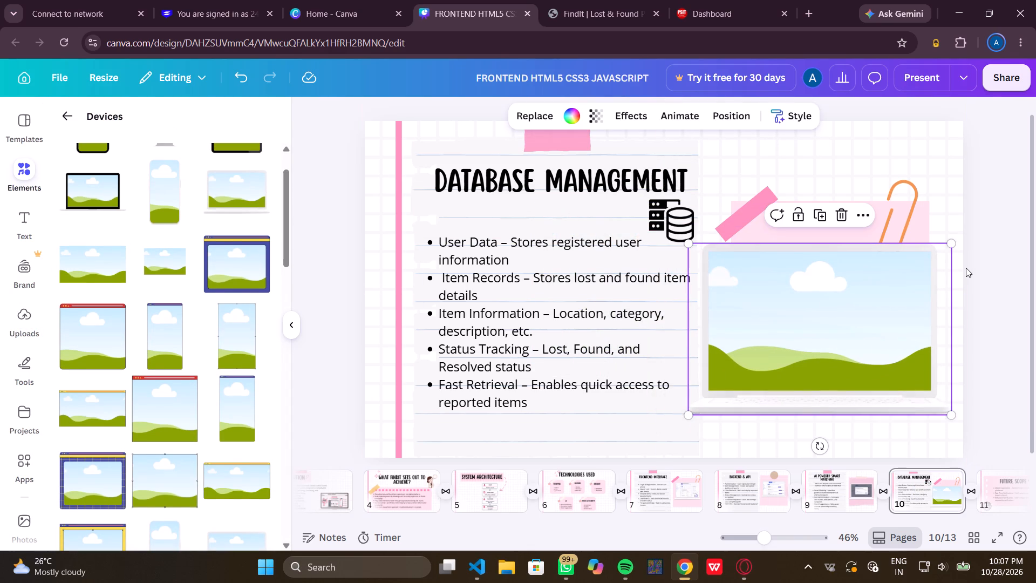
{"action": "left_click_drag", "start_coordinate": [952, 243], "coordinate": [905, 300]}
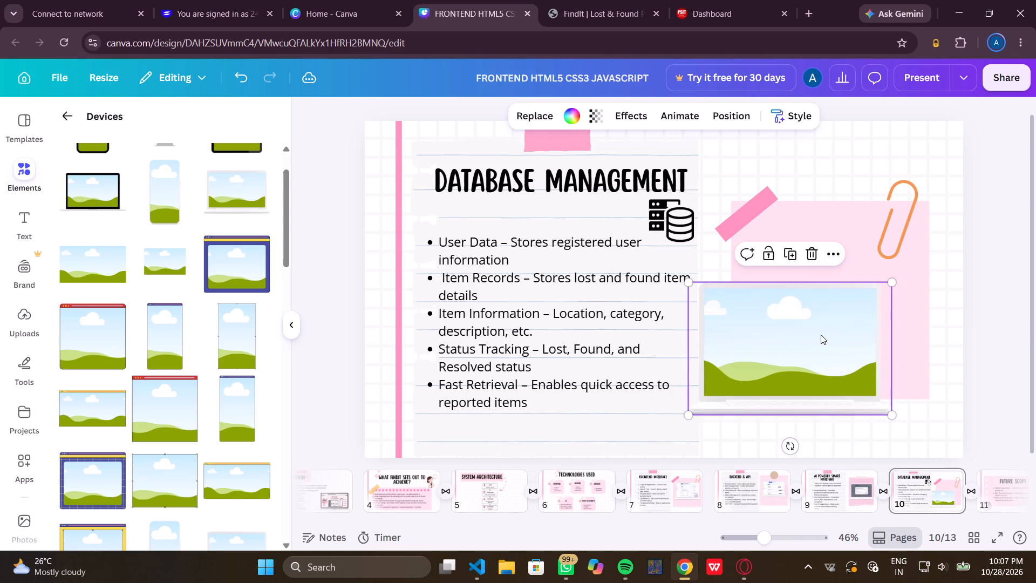
{"action": "left_click_drag", "start_coordinate": [821, 335], "coordinate": [847, 316]}
{"action": "left_click_drag", "start_coordinate": [921, 265], "coordinate": [909, 291]}
{"action": "left_click_drag", "start_coordinate": [834, 322], "coordinate": [878, 288]}
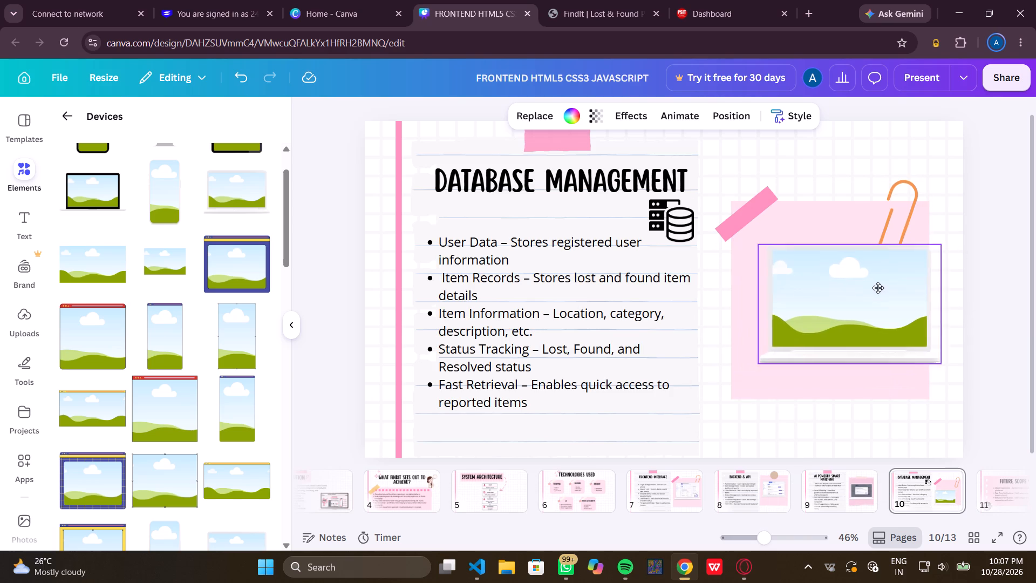
{"action": "left_click_drag", "start_coordinate": [878, 288], "coordinate": [860, 306]}
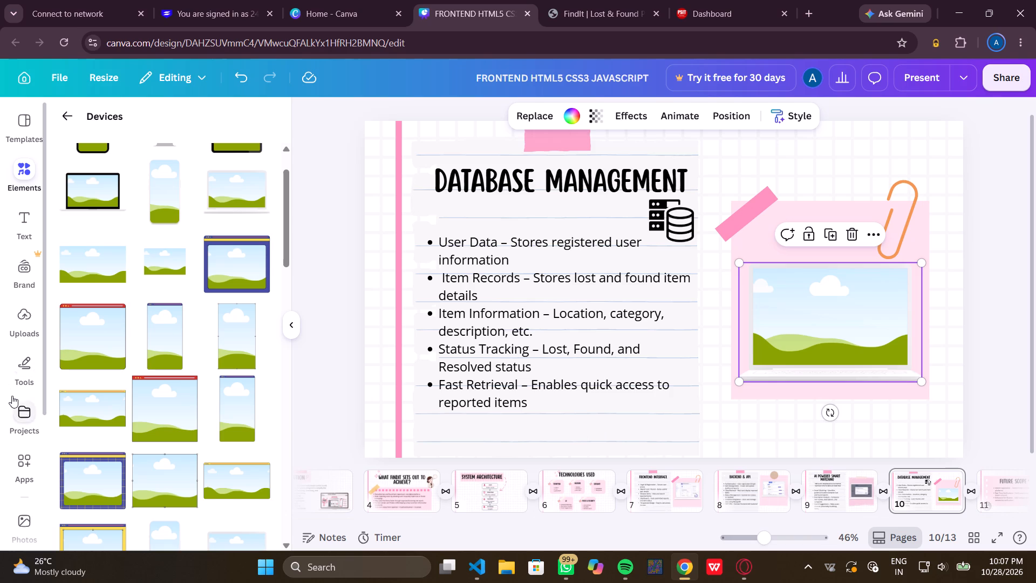
Fill the new laptop frame on the Database Management slide with the uploaded Recent Reports dashboard screenshot.
{"action": "left_click", "coordinate": [15, 328]}
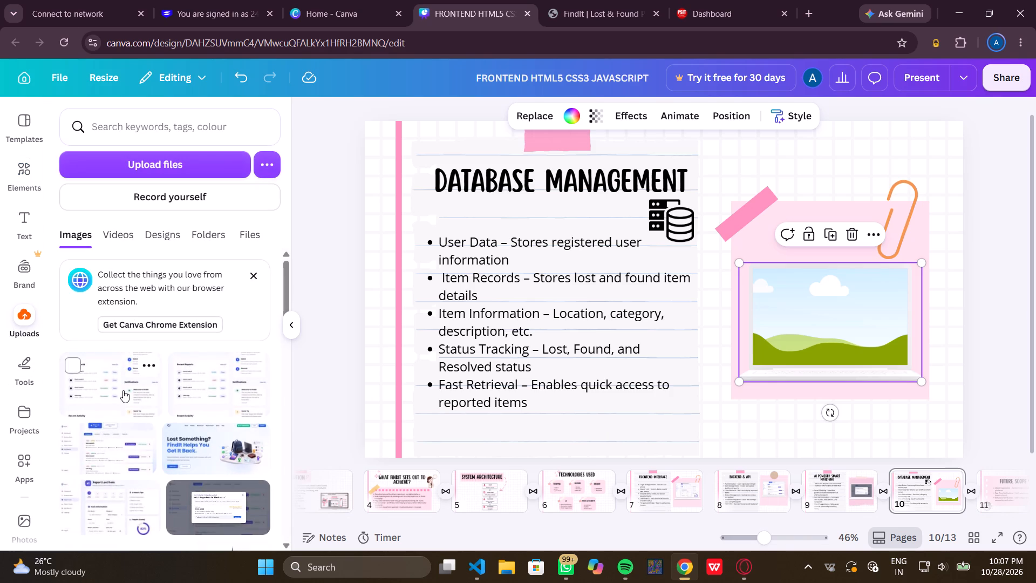
{"action": "left_click", "coordinate": [123, 390]}
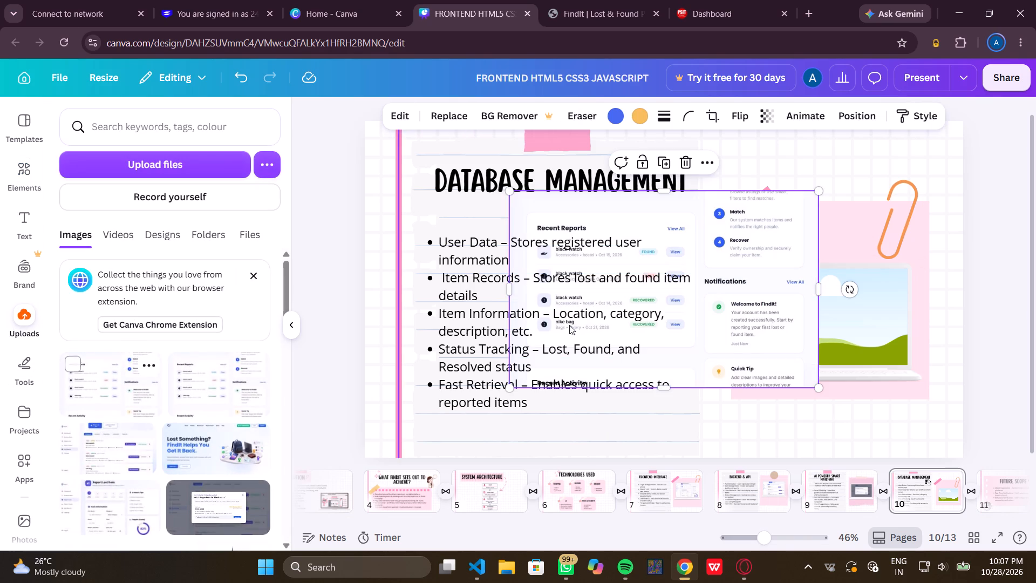
{"action": "left_click_drag", "start_coordinate": [728, 316], "coordinate": [833, 318]}
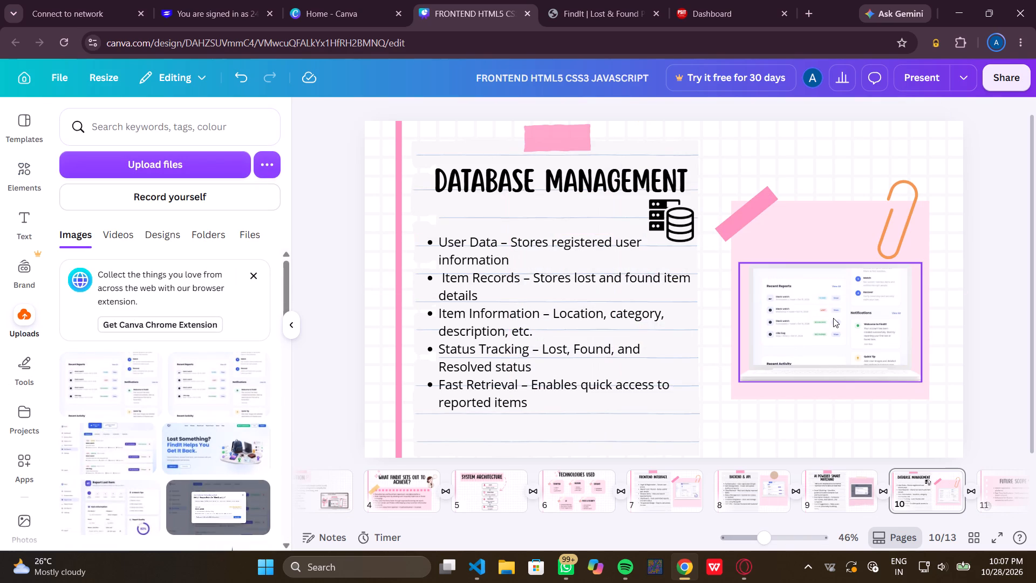
{"action": "left_click", "coordinate": [833, 318]}
{"action": "left_click", "coordinate": [827, 173]}
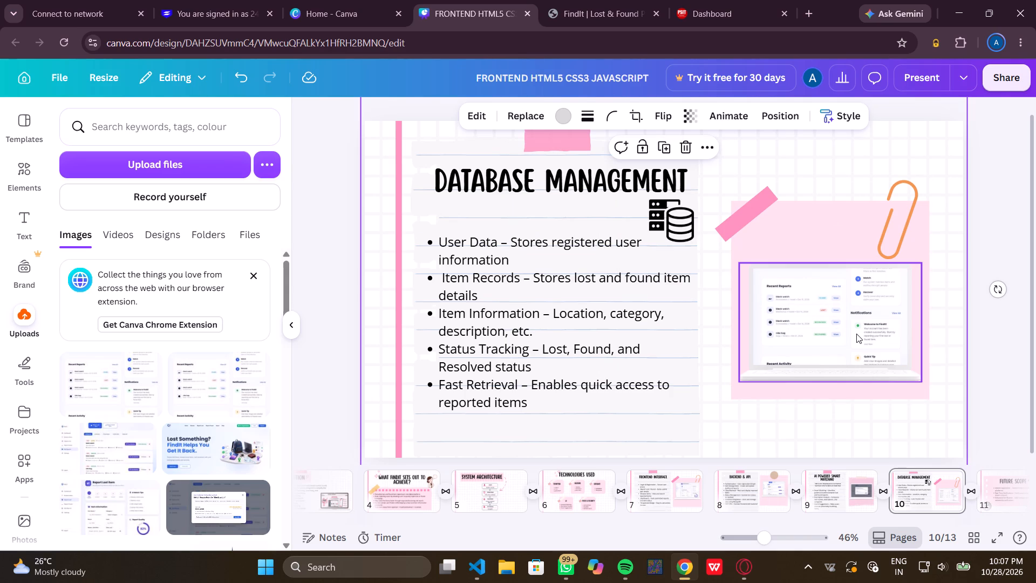
Skim the page strip from end to end and view the FindIt: Lost & Found title slide.
{"action": "scroll", "coordinate": [847, 498], "scroll_direction": "right", "scroll_amount": 3}
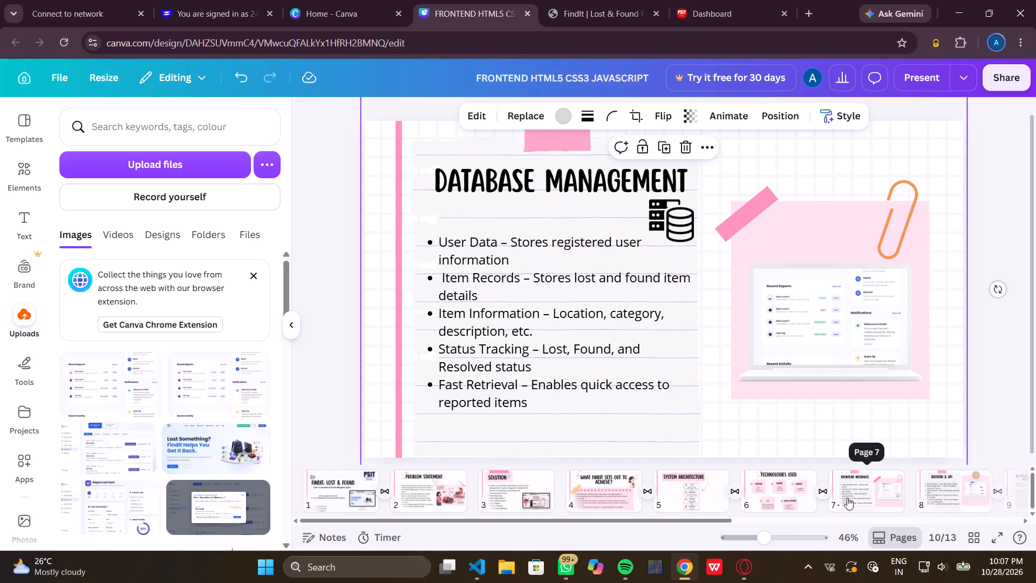
{"action": "scroll", "coordinate": [847, 498], "scroll_direction": "left", "scroll_amount": 6}
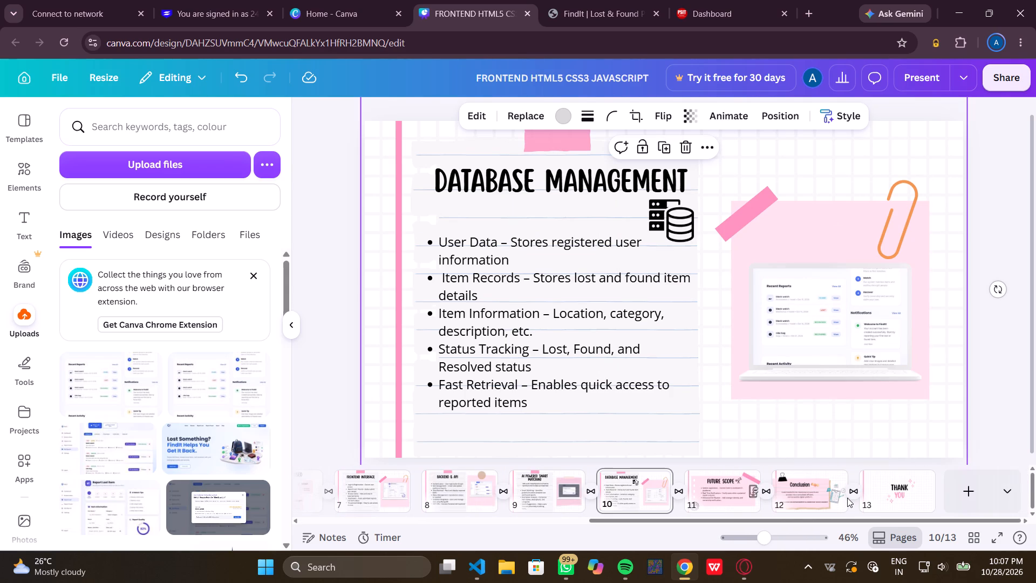
{"action": "scroll", "coordinate": [847, 498], "scroll_direction": "right", "scroll_amount": 7}
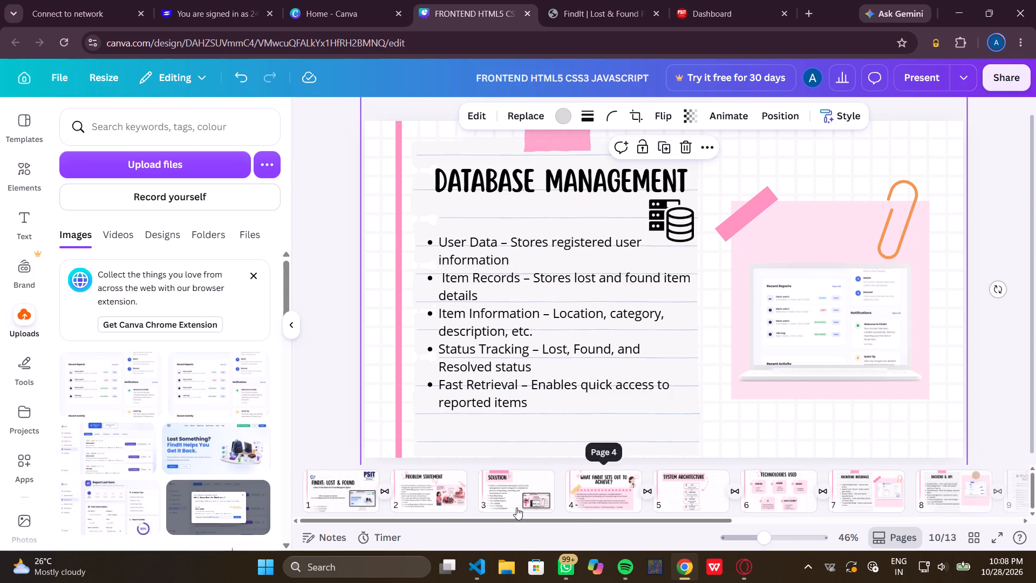
{"action": "left_click", "coordinate": [331, 487]}
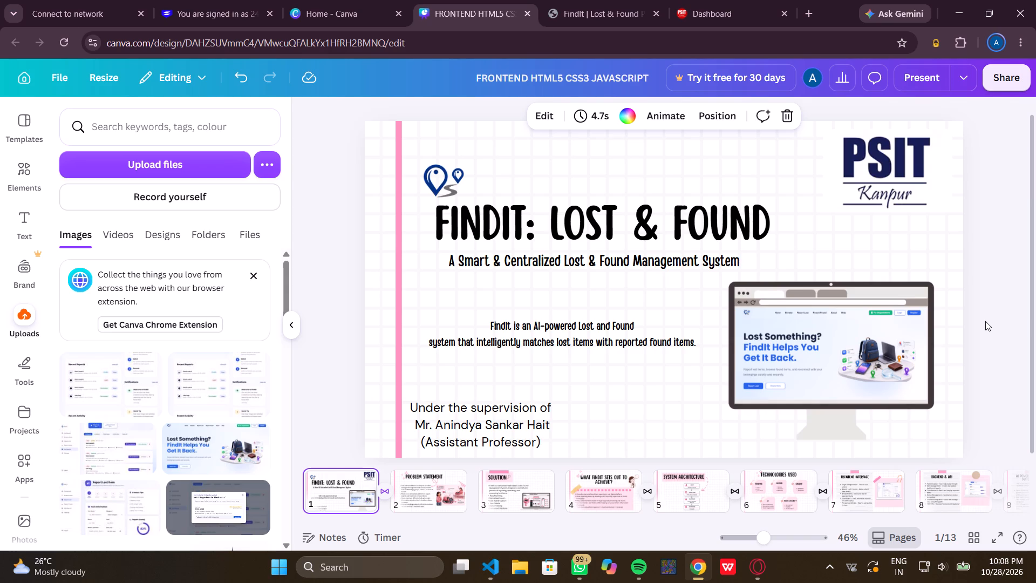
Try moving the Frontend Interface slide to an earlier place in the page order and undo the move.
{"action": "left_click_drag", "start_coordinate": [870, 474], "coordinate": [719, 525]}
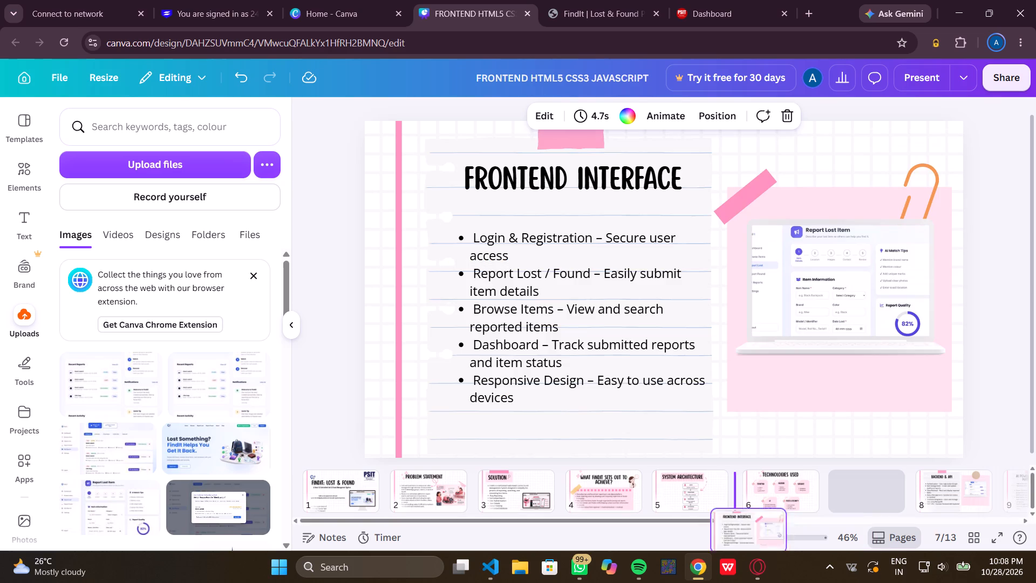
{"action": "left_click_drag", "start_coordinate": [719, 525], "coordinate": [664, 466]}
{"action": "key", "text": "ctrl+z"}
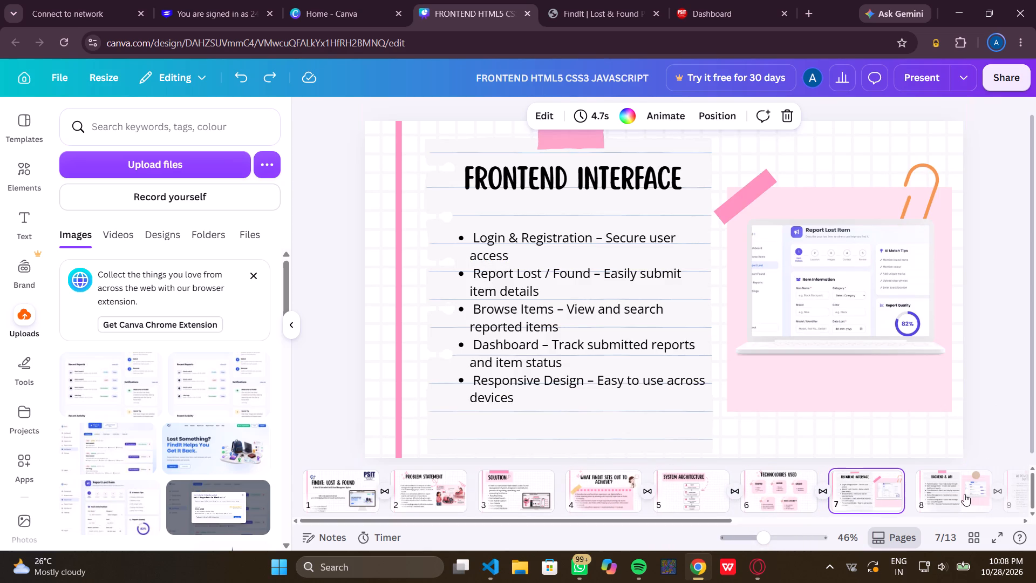
Review the Future Scope, Database Management, AI Powered Smart Matching and Problem Statement slides, with the side panel collapsed for a wider view.
{"action": "scroll", "coordinate": [964, 494], "scroll_direction": "left", "scroll_amount": 6}
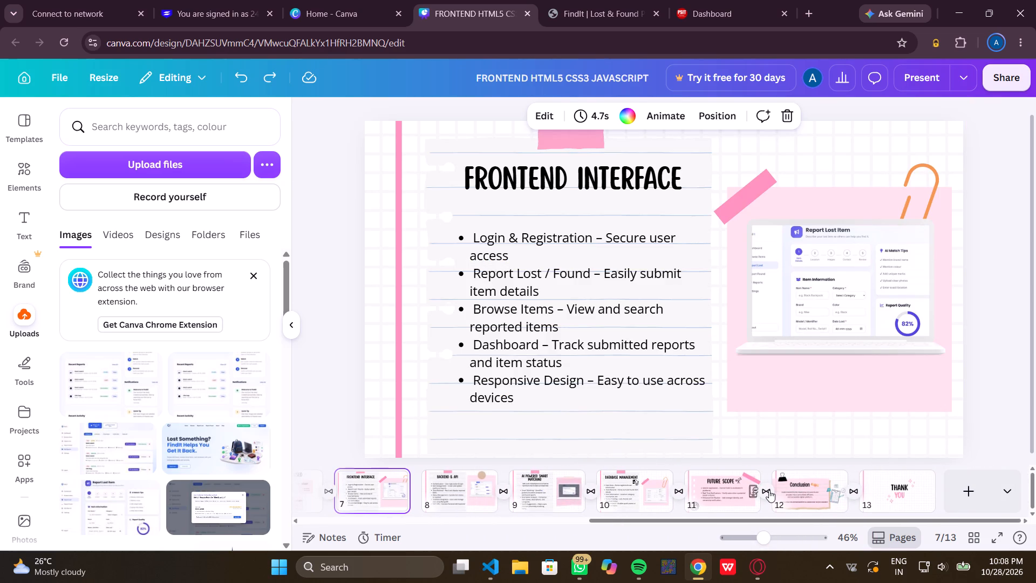
{"action": "left_click", "coordinate": [712, 492]}
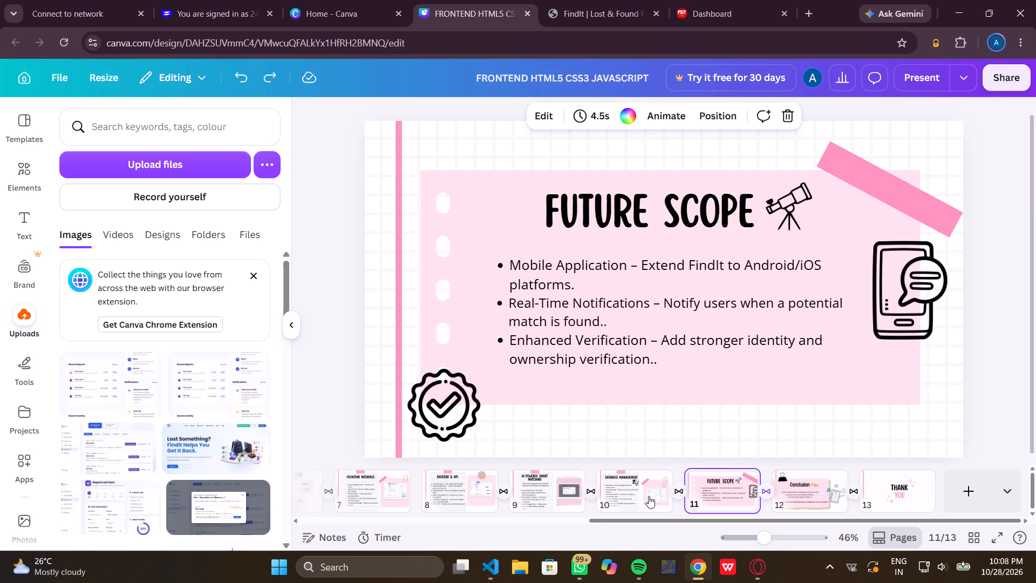
{"action": "left_click", "coordinate": [629, 495]}
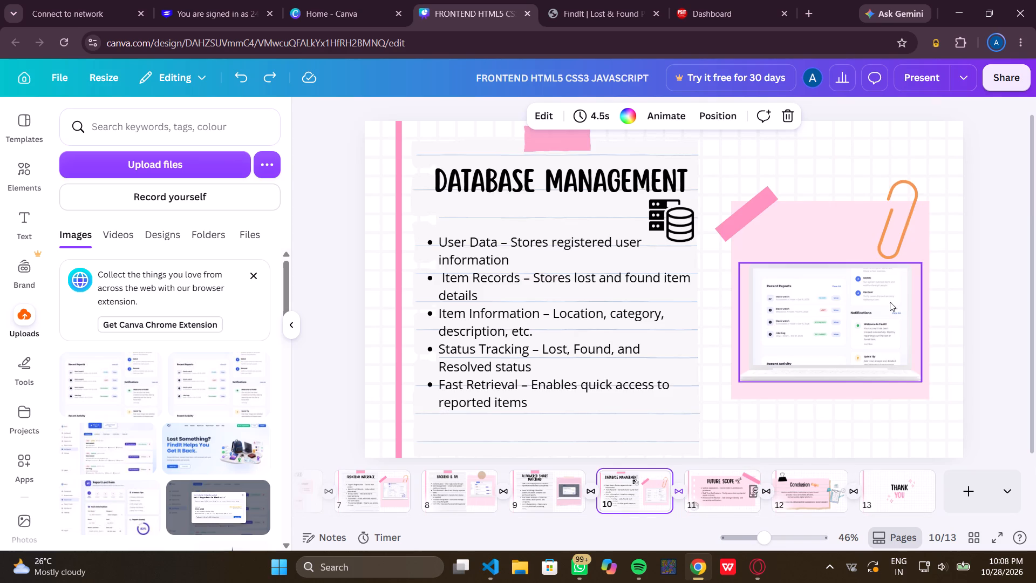
{"action": "left_click", "coordinate": [844, 357]}
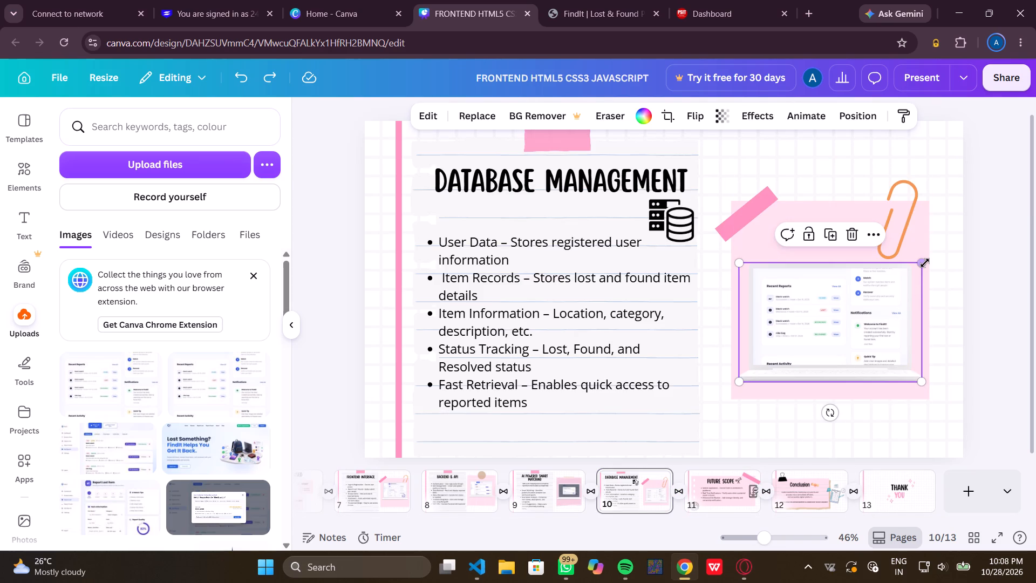
{"action": "left_click", "coordinate": [799, 493]}
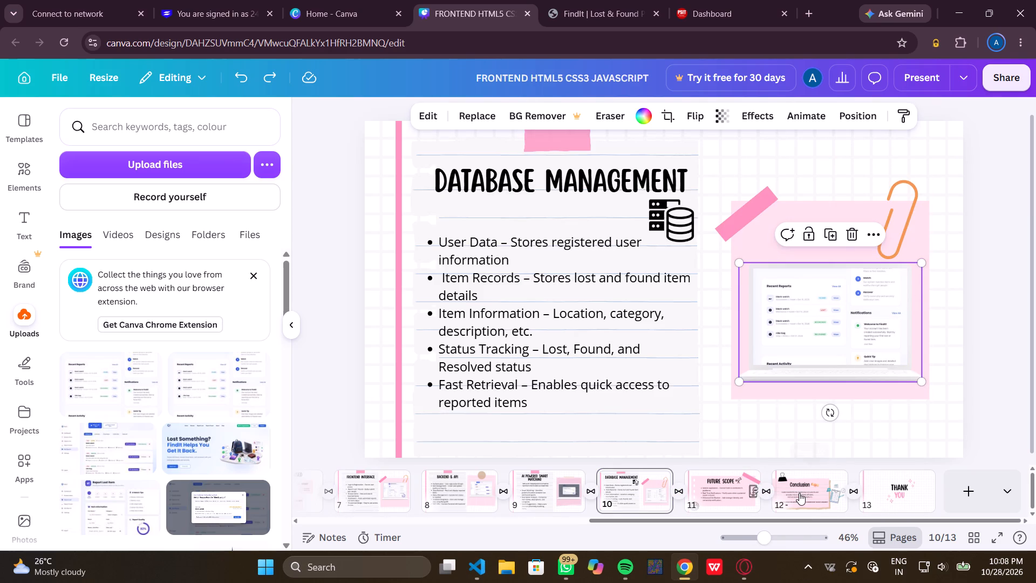
{"action": "left_click", "coordinate": [624, 497]}
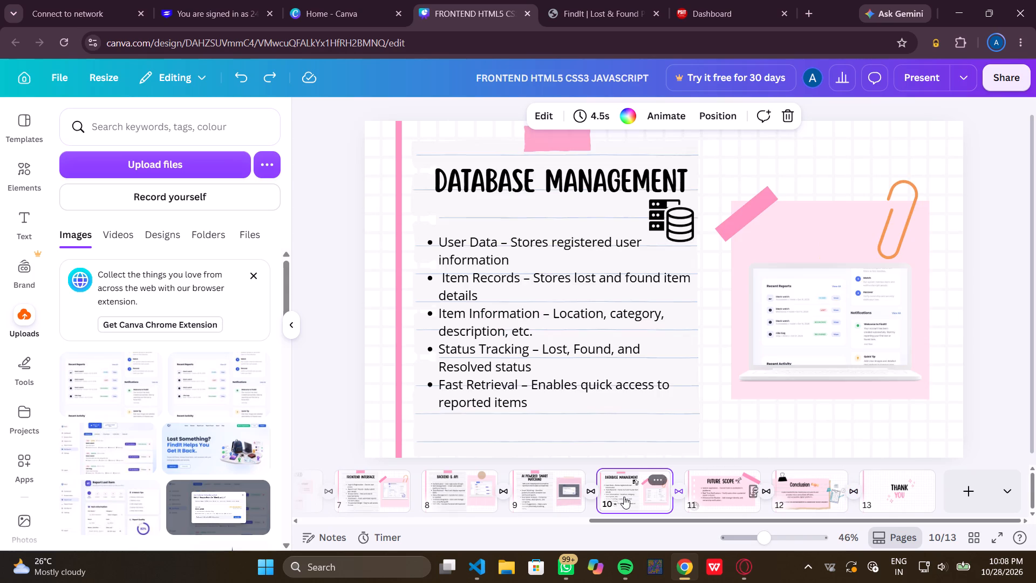
{"action": "scroll", "coordinate": [510, 505], "scroll_direction": "right", "scroll_amount": 1}
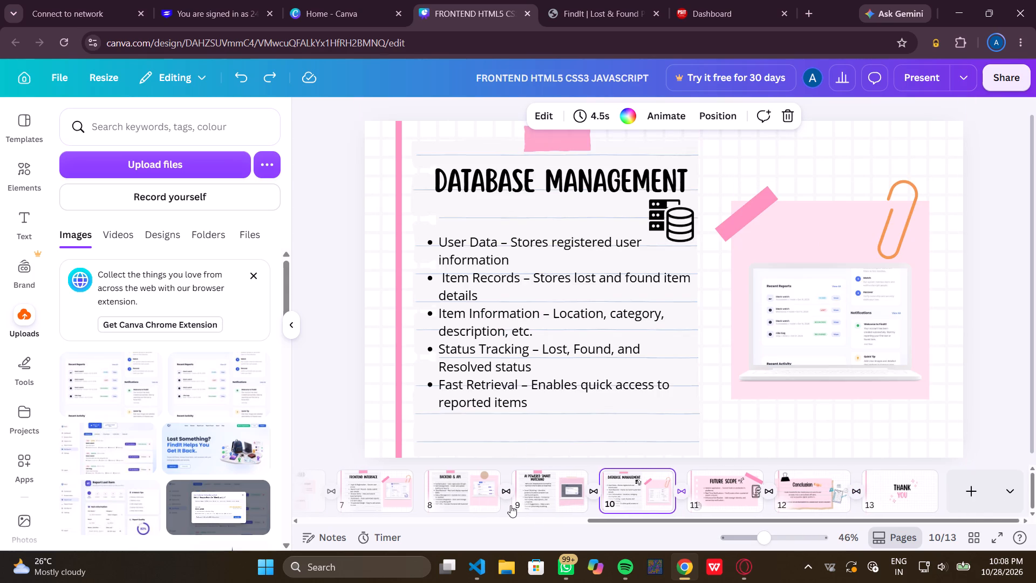
{"action": "scroll", "coordinate": [510, 505], "scroll_direction": "right", "scroll_amount": 1}
{"action": "left_click", "coordinate": [620, 486]}
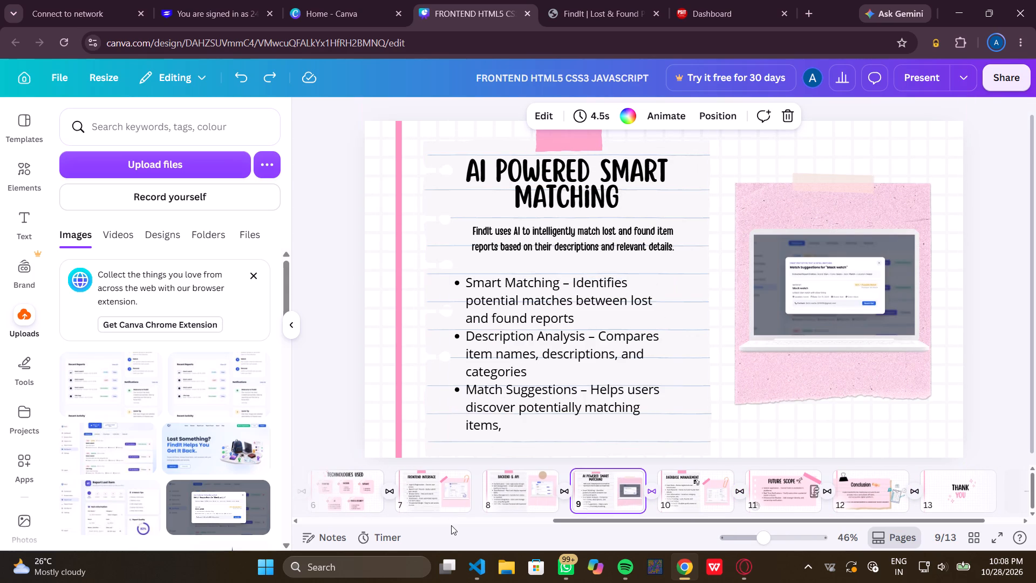
{"action": "scroll", "coordinate": [445, 504], "scroll_direction": "right", "scroll_amount": 7}
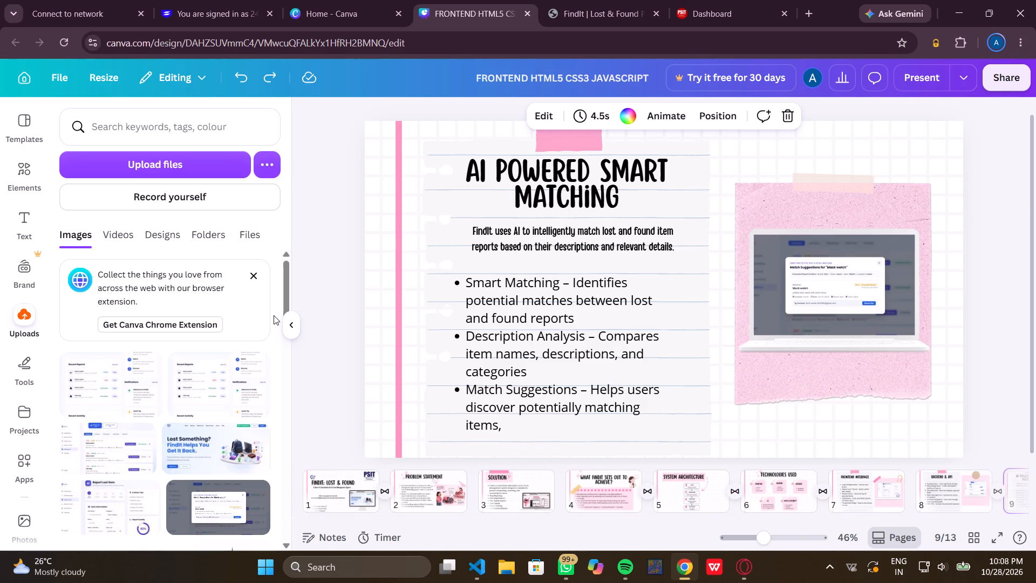
{"action": "left_click", "coordinate": [291, 327]}
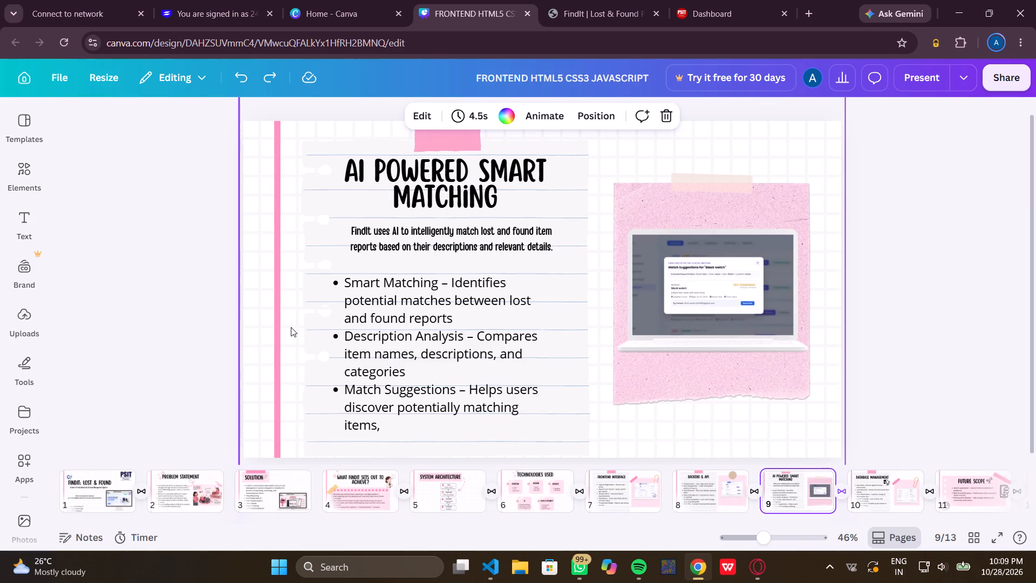
{"action": "left_click", "coordinate": [166, 495]}
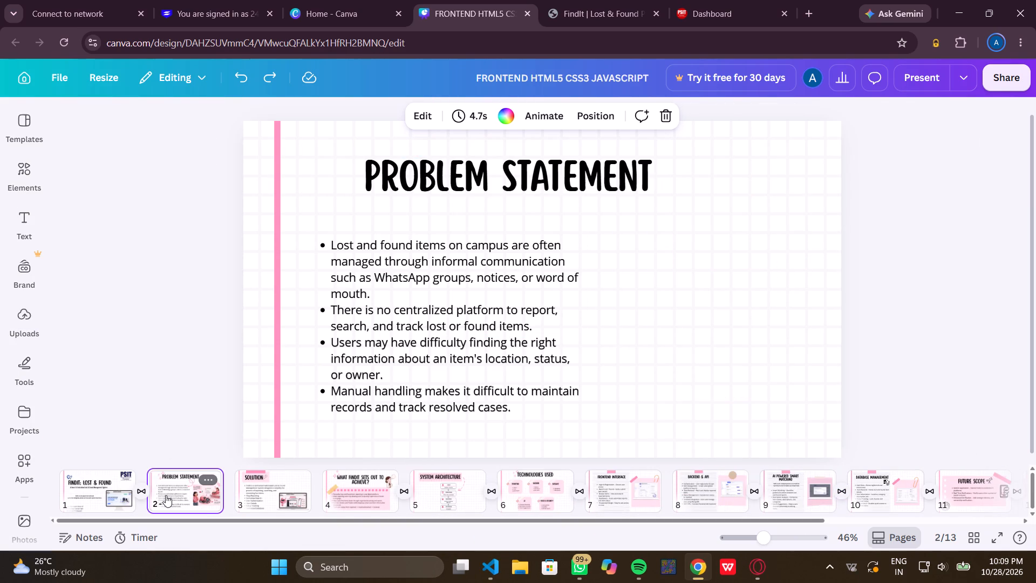
{"action": "left_click", "coordinate": [883, 482]}
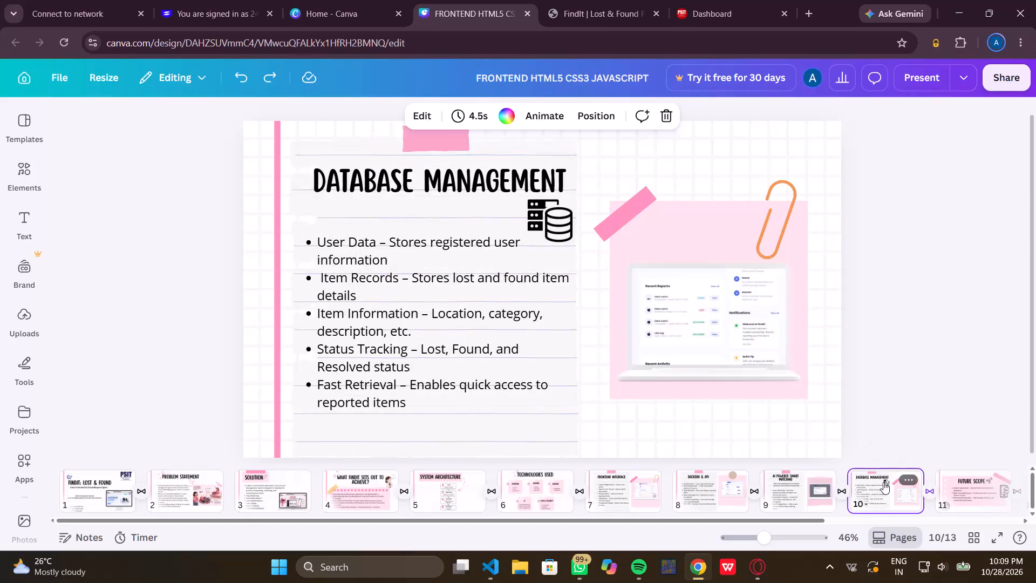
{"action": "scroll", "coordinate": [883, 482], "scroll_direction": "left", "scroll_amount": 7}
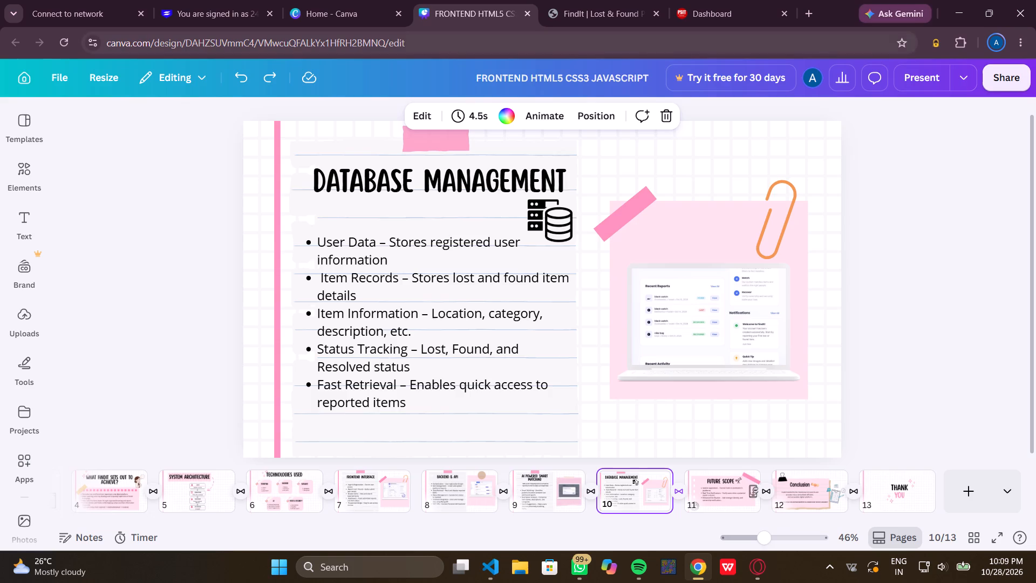
Switch to the PSIT student portal and check the approval status and medical proof file of the second request under Student Medical Request.
{"action": "left_click", "coordinate": [757, 0]}
{"action": "left_click", "coordinate": [635, 255]}
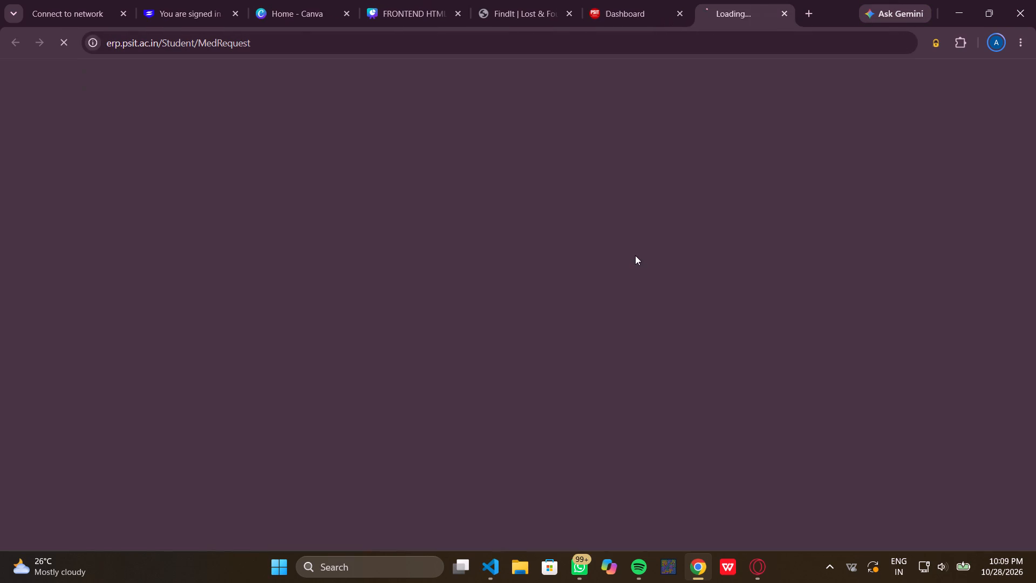
{"action": "triple_click", "coordinate": [627, 344]}
{"action": "scroll", "coordinate": [627, 344], "scroll_direction": "down", "scroll_amount": 6}
{"action": "left_click", "coordinate": [666, 398]}
{"action": "left_click_drag", "start_coordinate": [666, 398], "coordinate": [650, 389]}
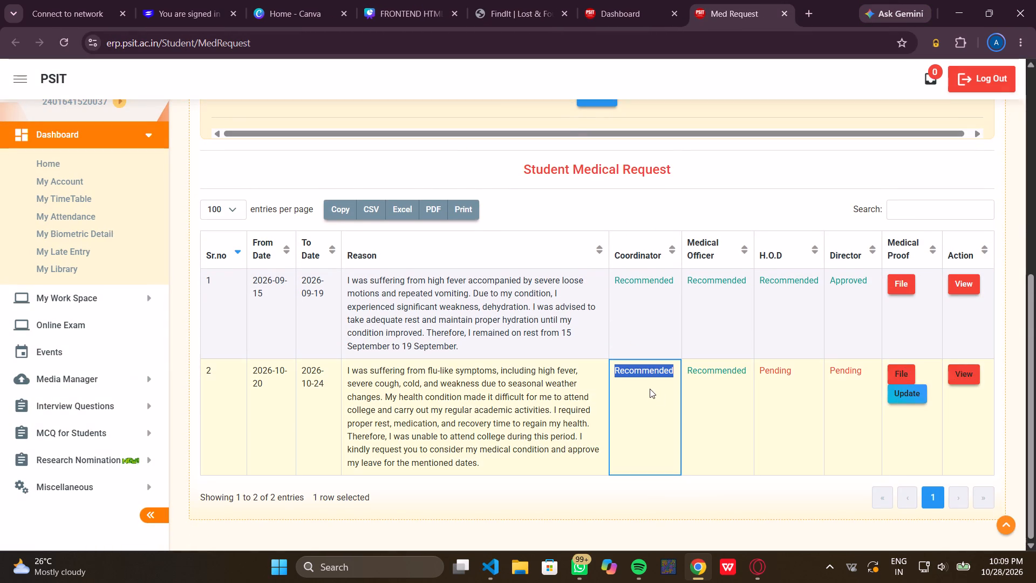
{"action": "left_click_drag", "start_coordinate": [650, 389], "coordinate": [650, 388]}
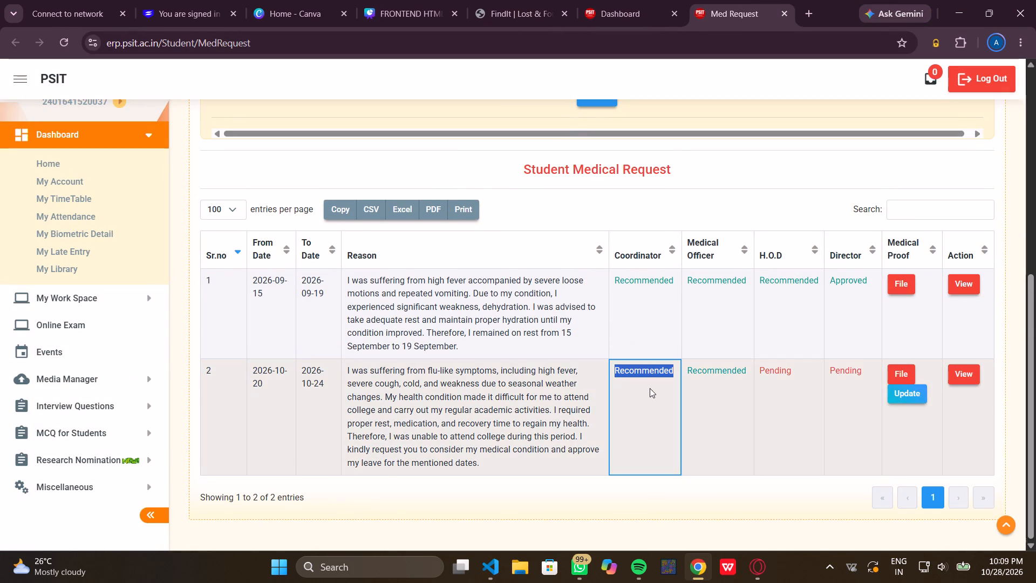
{"action": "left_click", "coordinate": [771, 183]}
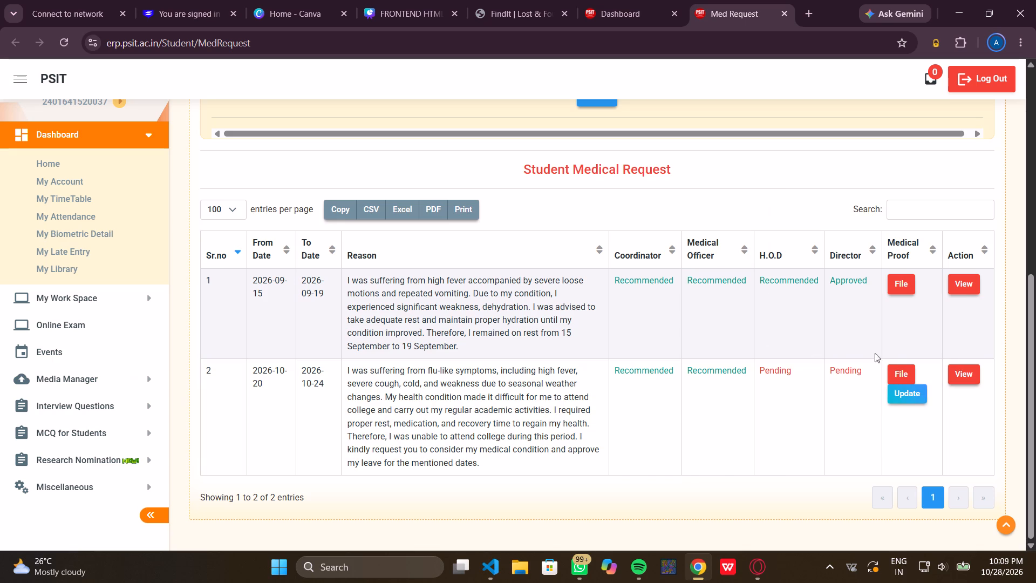
{"action": "left_click", "coordinate": [901, 369]}
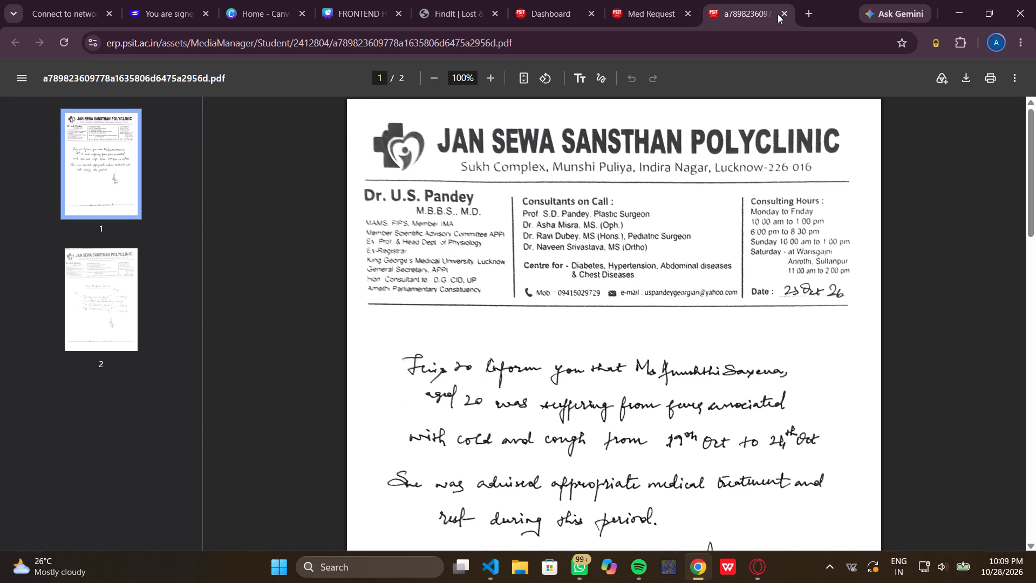
{"action": "left_click", "coordinate": [783, 15]}
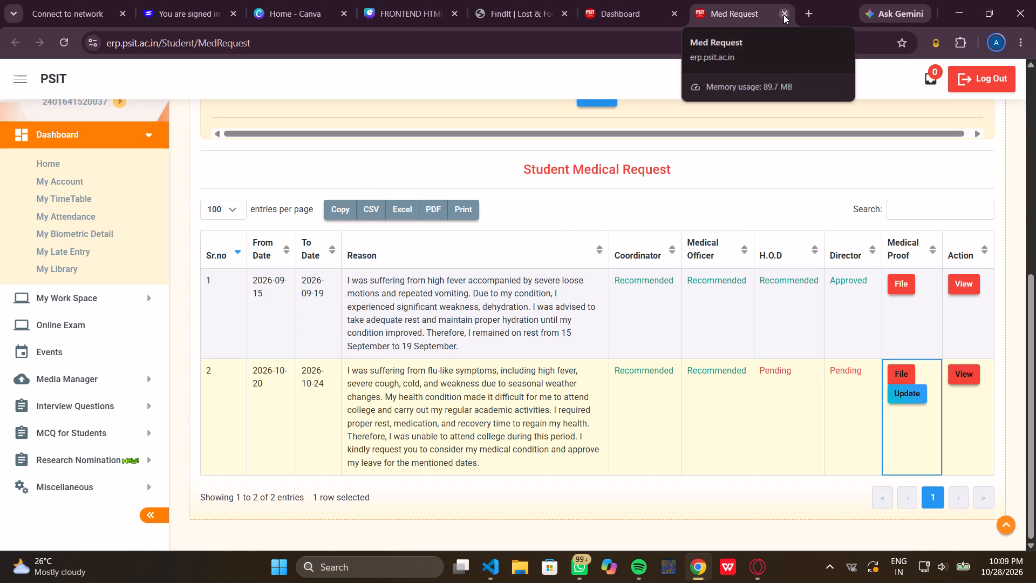